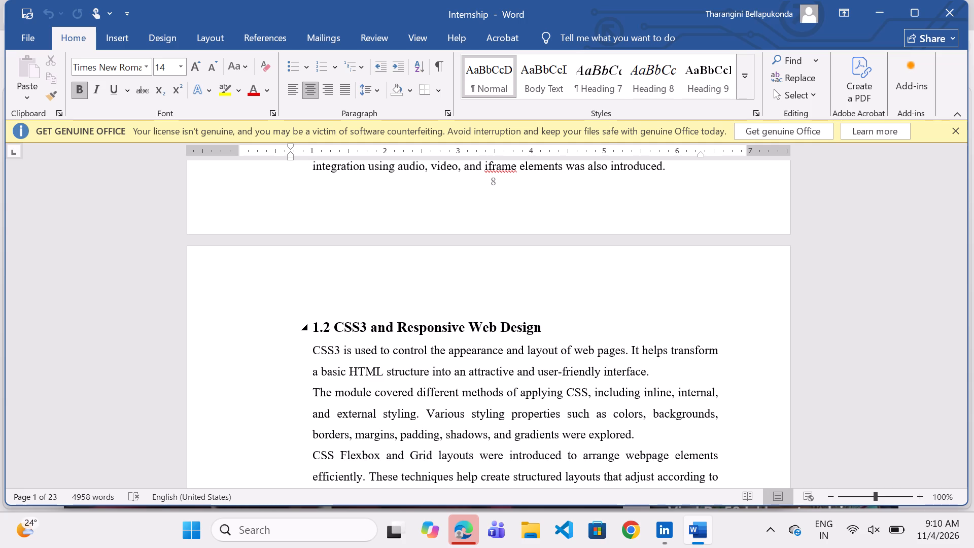
Look through the Internship report, examining the table of contents, the Introduction, and the HTML5 and development environment sections.
{"action": "scroll", "coordinate": [617, 343], "scroll_direction": "up", "scroll_amount": 7}
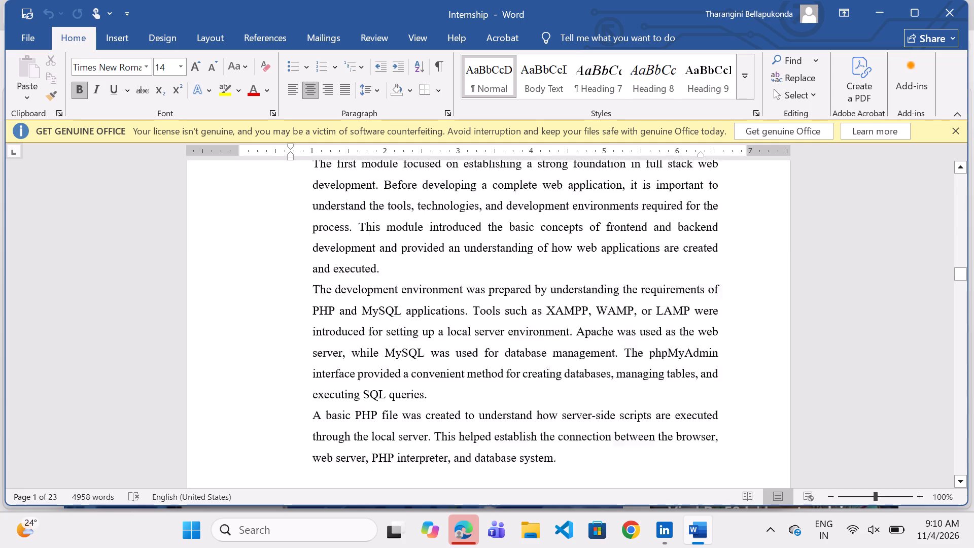
{"action": "scroll", "coordinate": [617, 343], "scroll_direction": "up", "scroll_amount": 7}
{"action": "scroll", "coordinate": [617, 343], "scroll_direction": "down", "scroll_amount": 6}
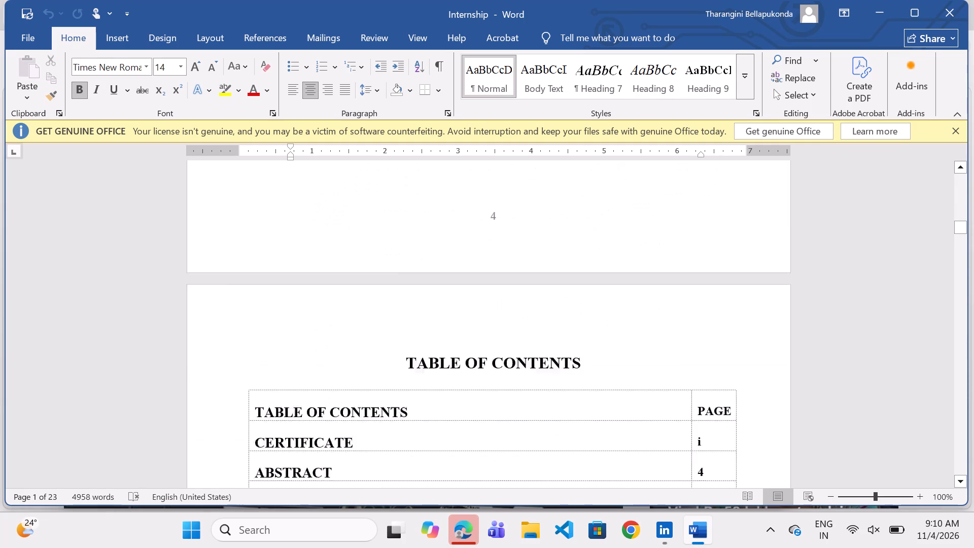
{"action": "scroll", "coordinate": [618, 445], "scroll_direction": "down", "scroll_amount": 6}
{"action": "scroll", "coordinate": [618, 445], "scroll_direction": "up", "scroll_amount": 1}
{"action": "scroll", "coordinate": [618, 445], "scroll_direction": "down", "scroll_amount": 4}
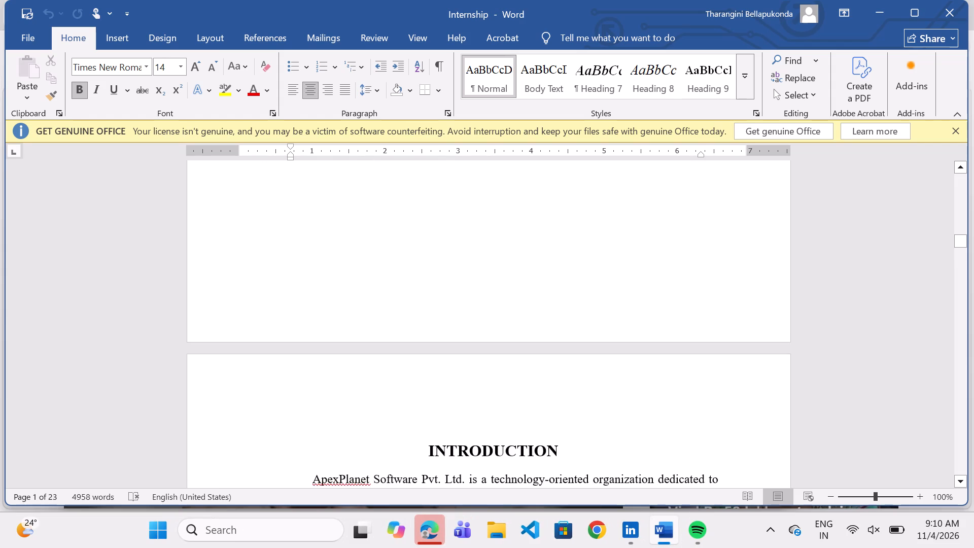
{"action": "scroll", "coordinate": [618, 445], "scroll_direction": "down", "scroll_amount": 2}
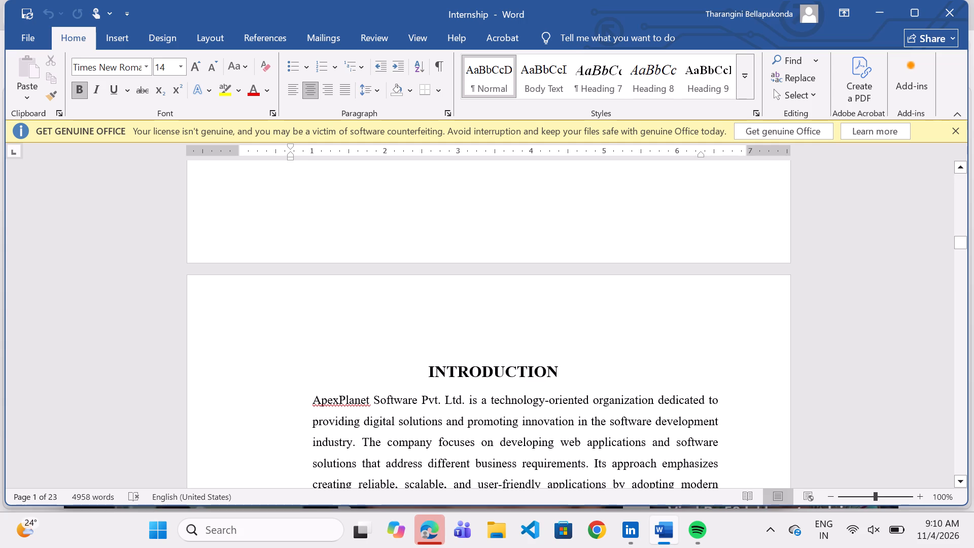
{"action": "scroll", "coordinate": [599, 440], "scroll_direction": "down", "scroll_amount": 8}
{"action": "scroll", "coordinate": [599, 440], "scroll_direction": "up", "scroll_amount": 1}
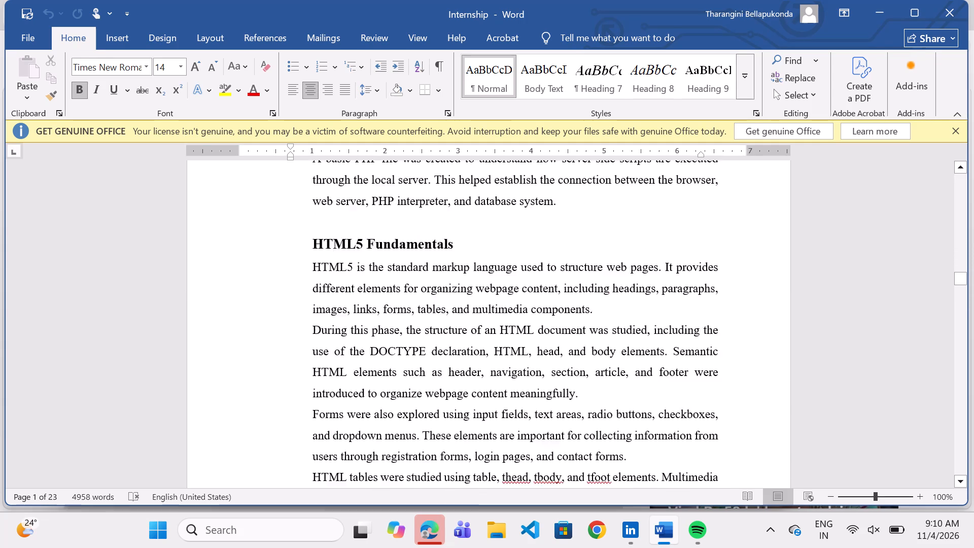
{"action": "scroll", "coordinate": [599, 440], "scroll_direction": "up", "scroll_amount": 3}
{"action": "right_click", "coordinate": [599, 440]}
{"action": "scroll", "coordinate": [599, 440], "scroll_direction": "up", "scroll_amount": 1}
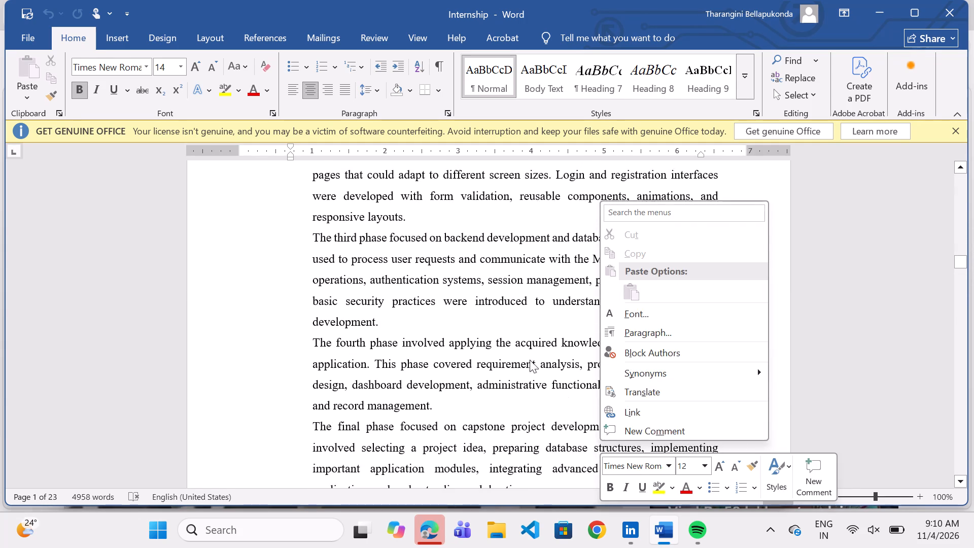
{"action": "left_click", "coordinate": [512, 352]}
{"action": "scroll", "coordinate": [512, 352], "scroll_direction": "up", "scroll_amount": 4}
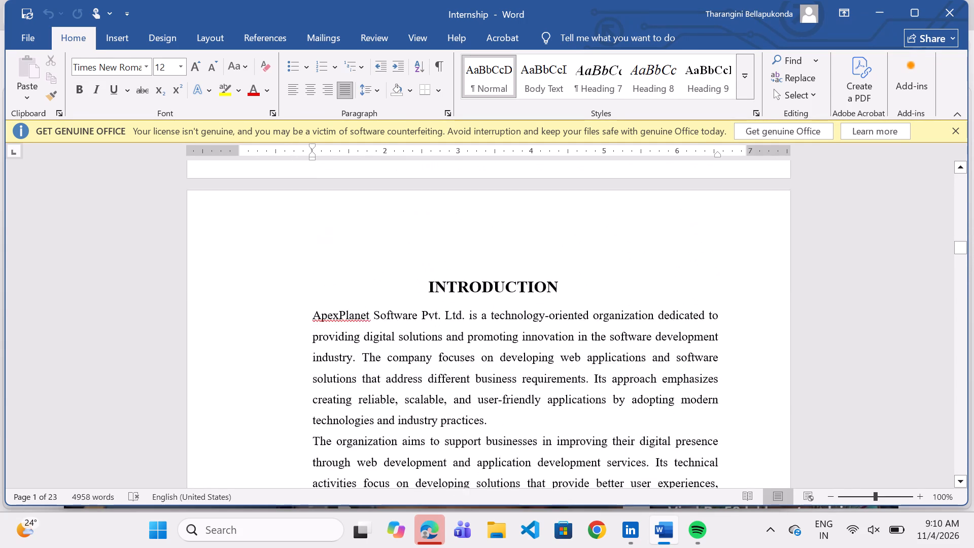
{"action": "scroll", "coordinate": [512, 352], "scroll_direction": "up", "scroll_amount": 1}
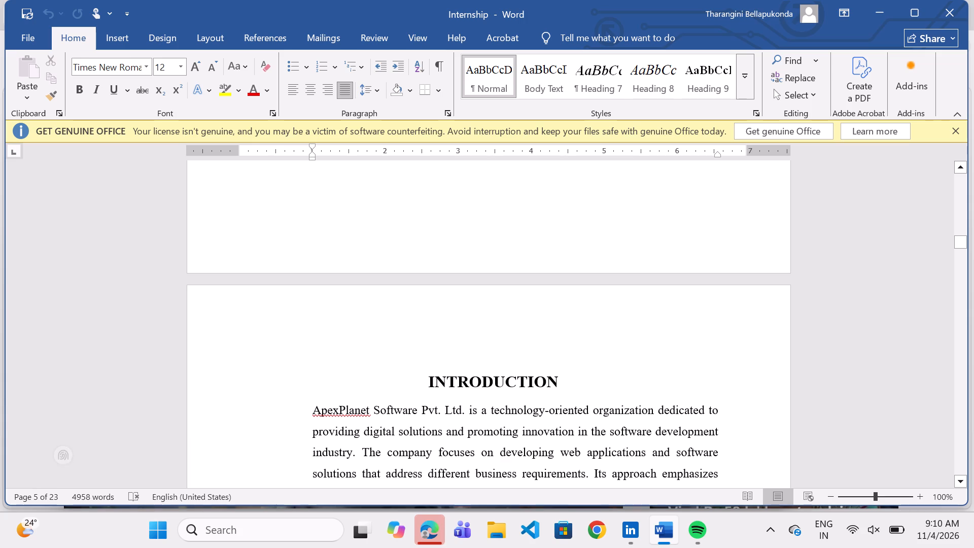
{"action": "scroll", "coordinate": [579, 348], "scroll_direction": "up", "scroll_amount": 4}
{"action": "scroll", "coordinate": [579, 348], "scroll_direction": "down", "scroll_amount": 3}
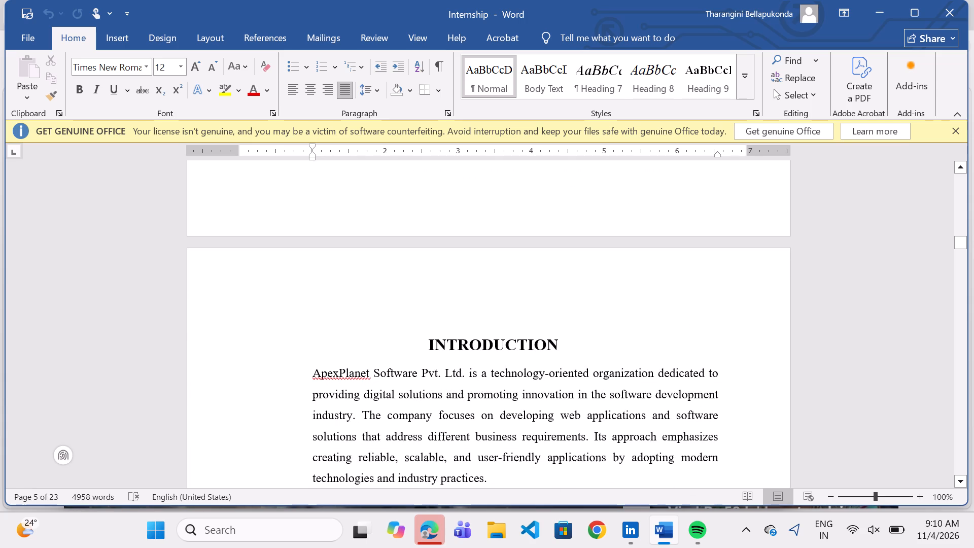
{"action": "left_click", "coordinate": [510, 264]}
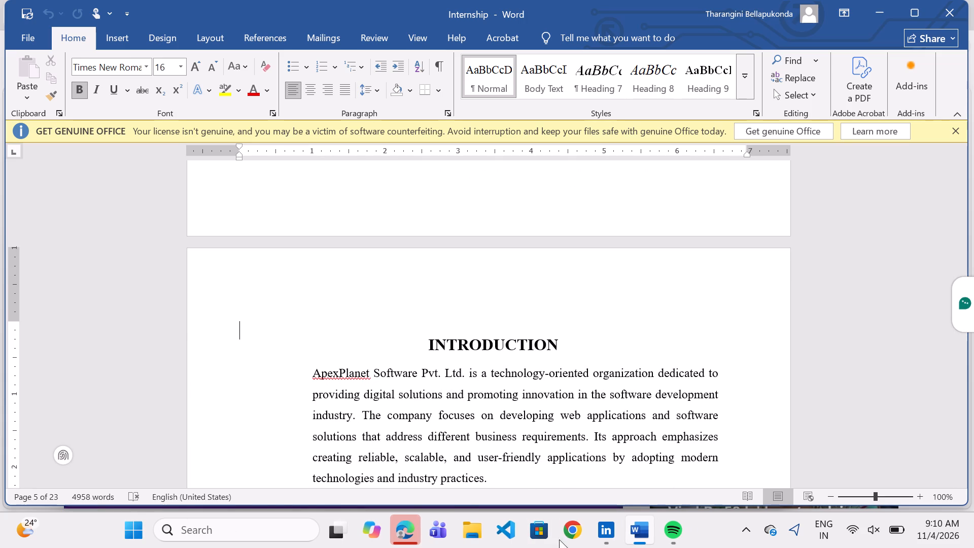
Close the browser window showing the new tab and maximize the Internship document window.
{"action": "left_click", "coordinate": [476, 390]}
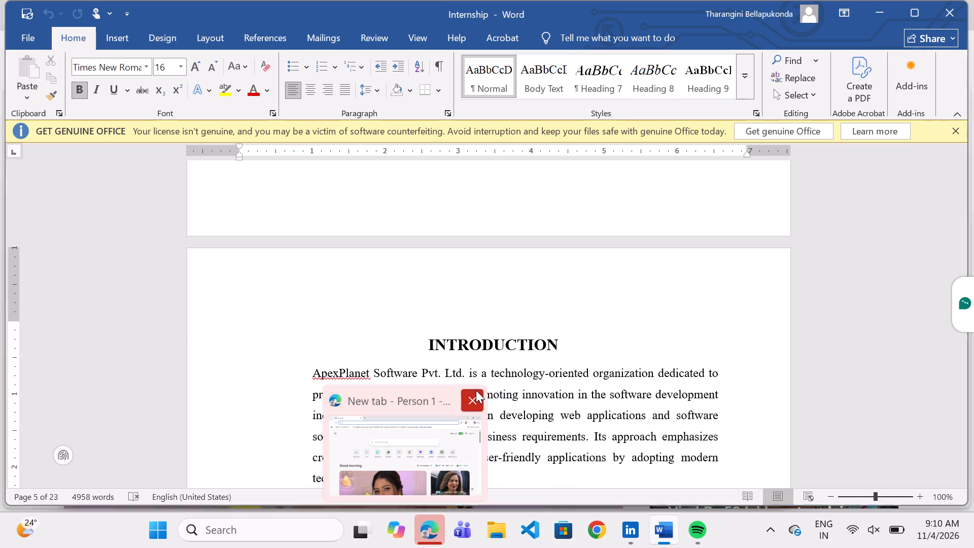
{"action": "left_click", "coordinate": [0, 0]}
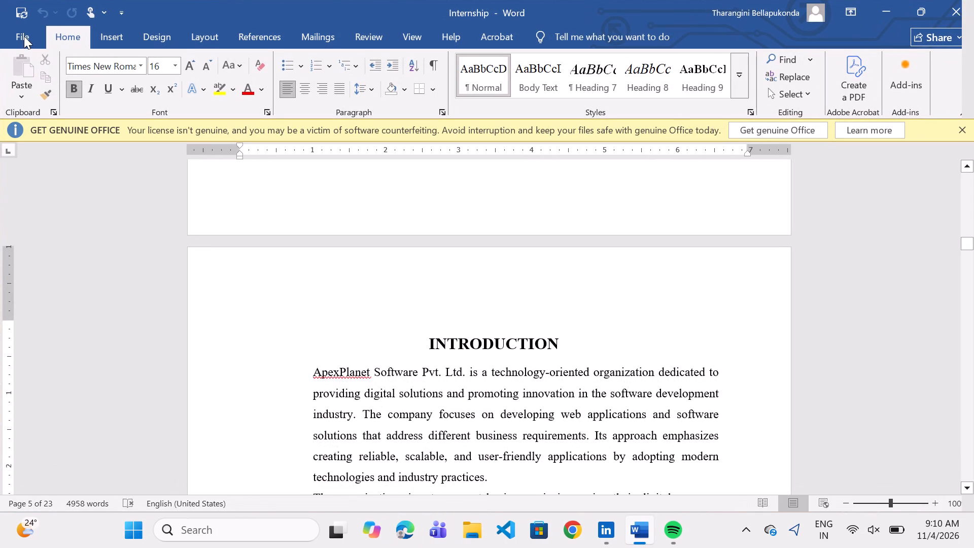
Create a new blank document.
{"action": "left_click", "coordinate": [24, 36]}
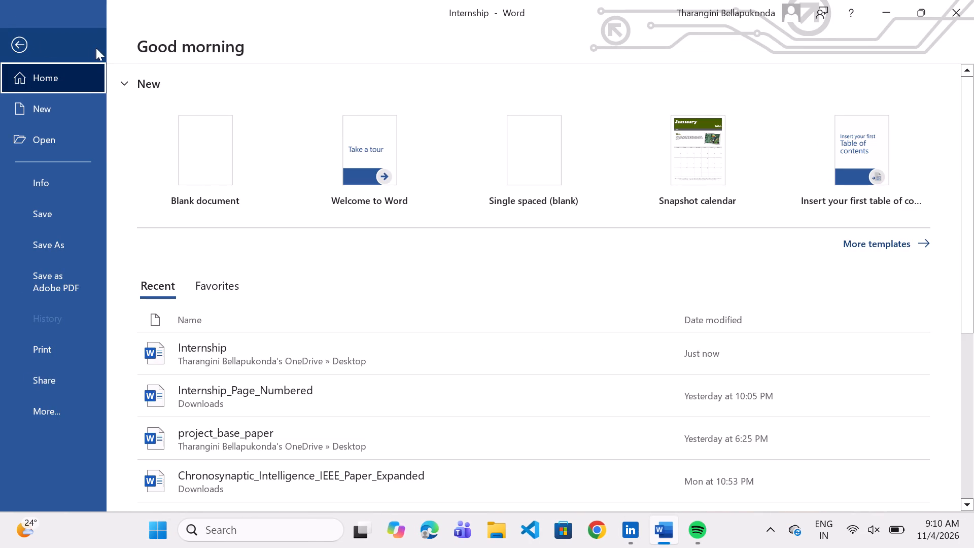
{"action": "left_click", "coordinate": [185, 160]}
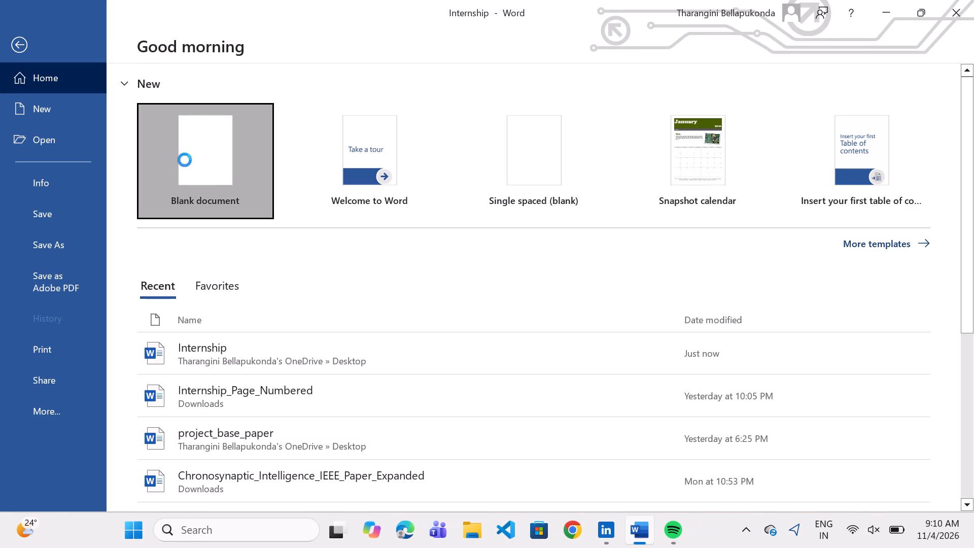
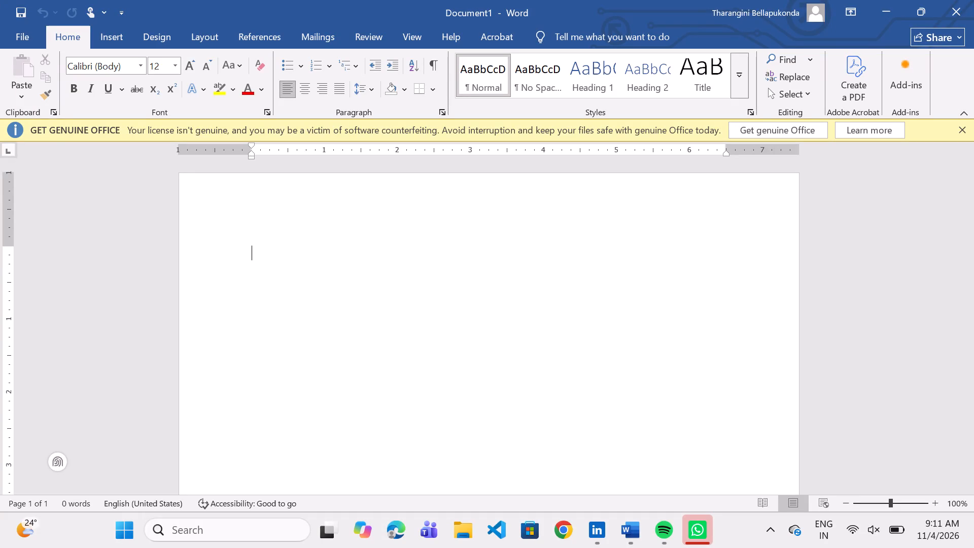
Enter the text "MODULE" on the first line of the blank document.
{"action": "scroll", "coordinate": [393, 330], "scroll_direction": "down", "scroll_amount": 1}
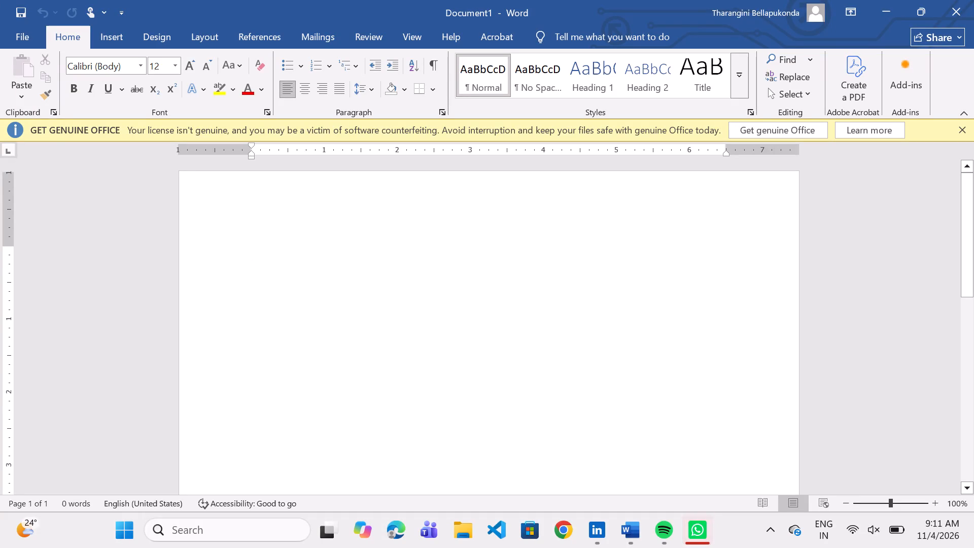
{"action": "scroll", "coordinate": [393, 330], "scroll_direction": "down", "scroll_amount": 1}
{"action": "left_click", "coordinate": [394, 363]}
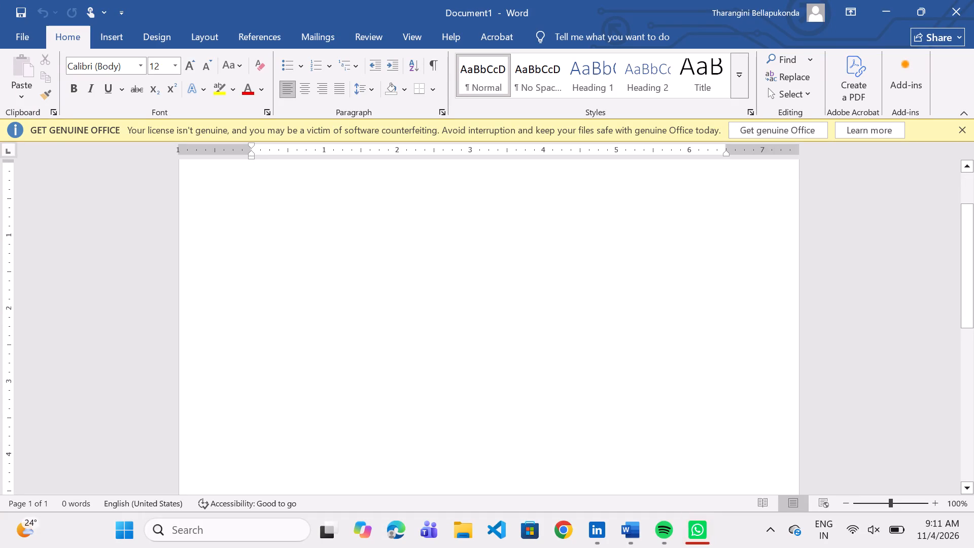
{"action": "type", "text": "MODULW"}
{"action": "key", "text": "shift+BackSpace"}
{"action": "key", "text": "shift+e"}
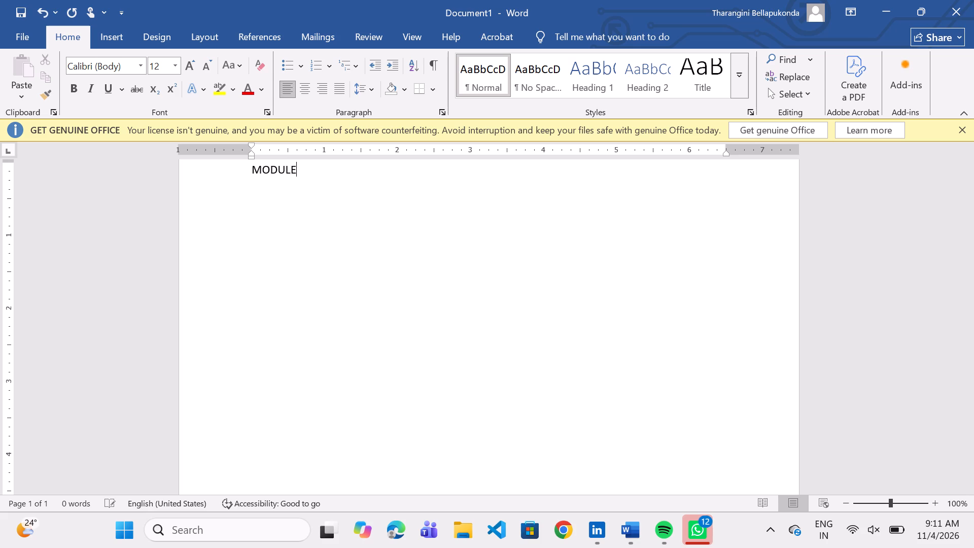
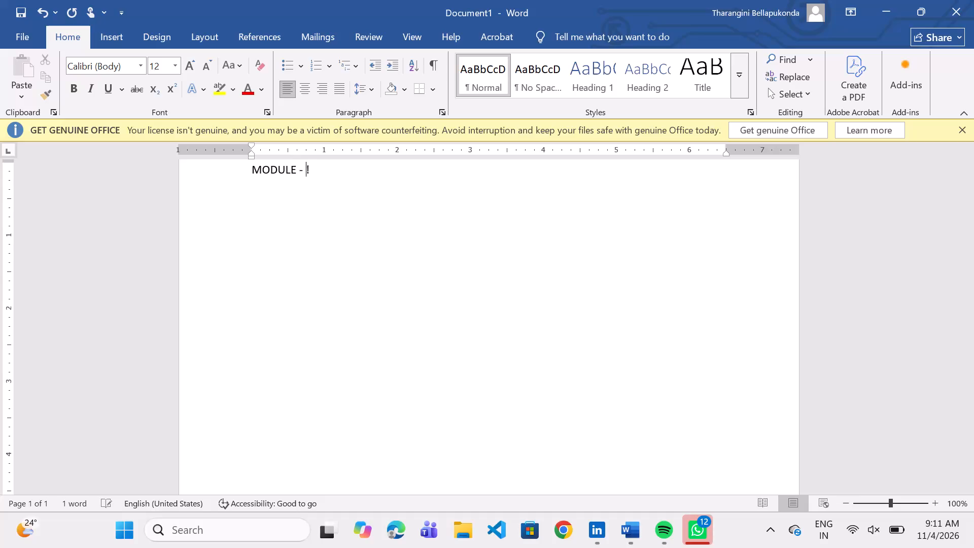
Correct the end of the first line so that it reads "MODULE - 1".
{"action": "key", "text": "BackSpace"}
{"action": "key", "text": "1"}
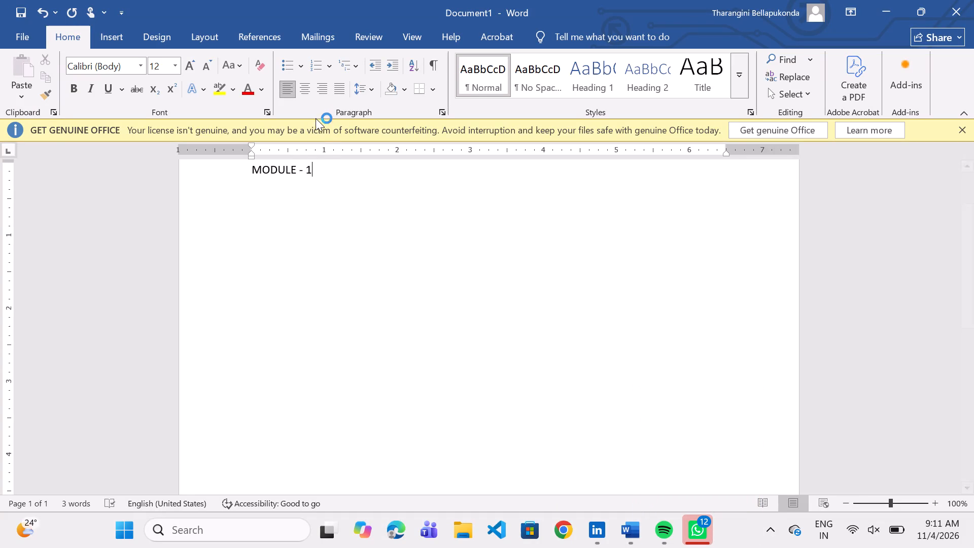
{"action": "left_click_drag", "start_coordinate": [322, 168], "coordinate": [244, 165]}
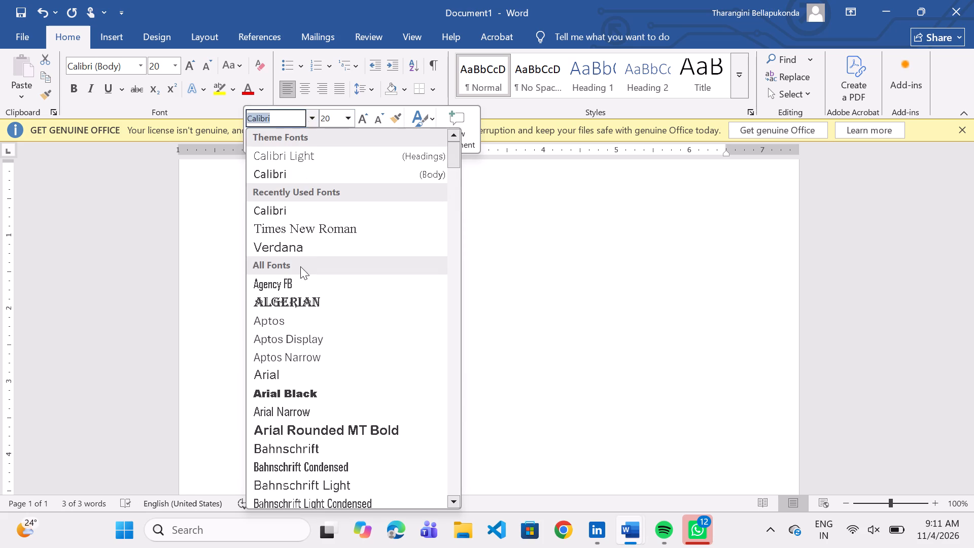
Change the font of the "MODULE - 1" line to Times New Roman.
{"action": "scroll", "coordinate": [302, 355], "scroll_direction": "down", "scroll_amount": 10}
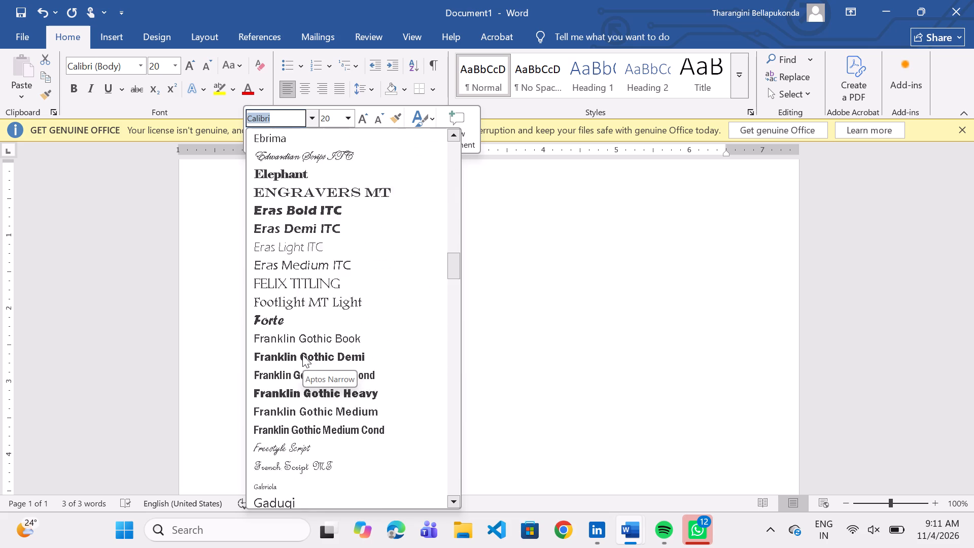
{"action": "scroll", "coordinate": [302, 355], "scroll_direction": "down", "scroll_amount": 6}
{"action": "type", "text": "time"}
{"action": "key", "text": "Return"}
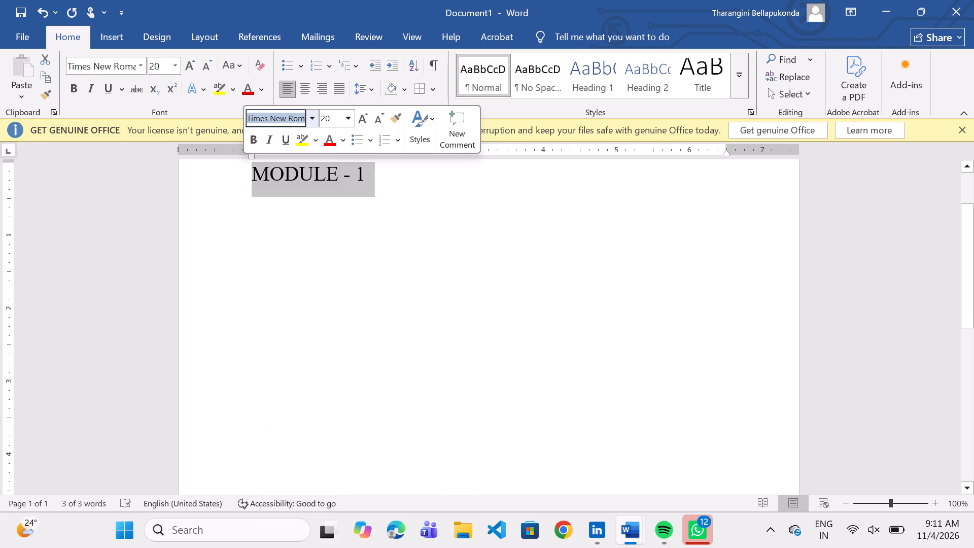
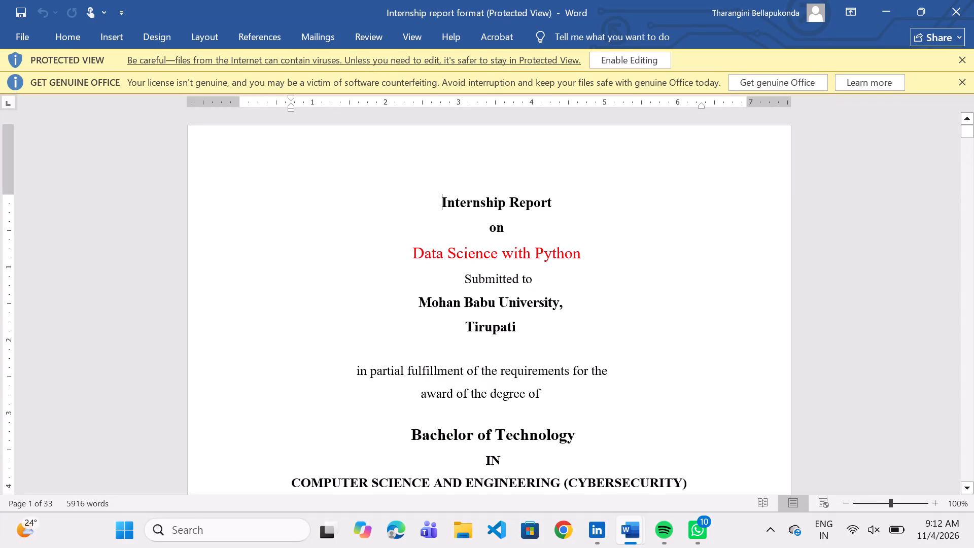
Take the "Internship report format" document out of Protected View by enabling editing.
{"action": "scroll", "coordinate": [529, 284], "scroll_direction": "down", "scroll_amount": 6}
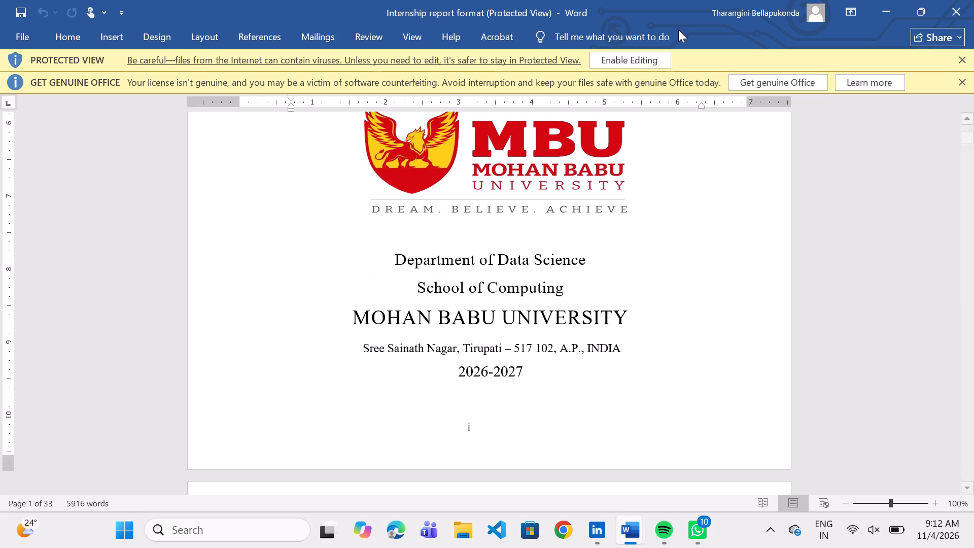
{"action": "left_click", "coordinate": [651, 57]}
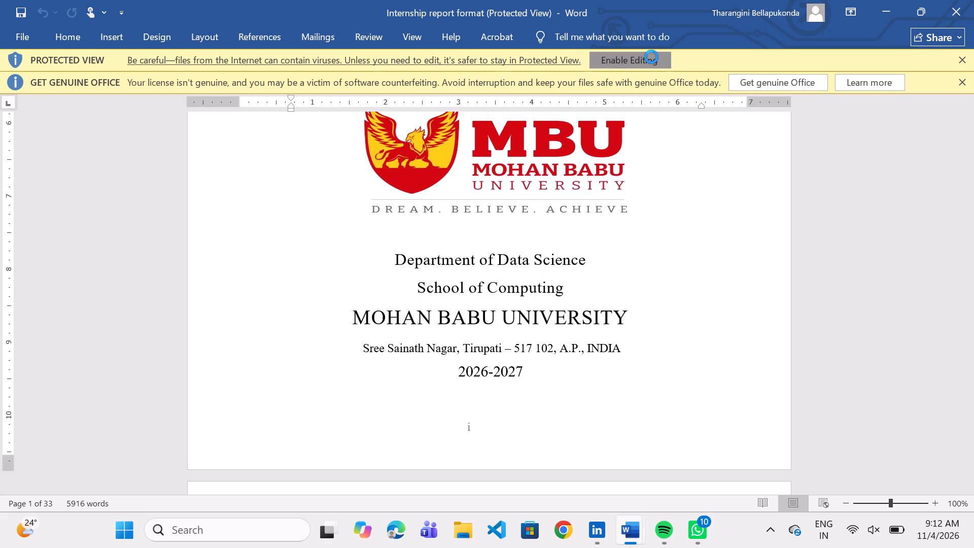
{"action": "scroll", "coordinate": [622, 215], "scroll_direction": "down", "scroll_amount": 12}
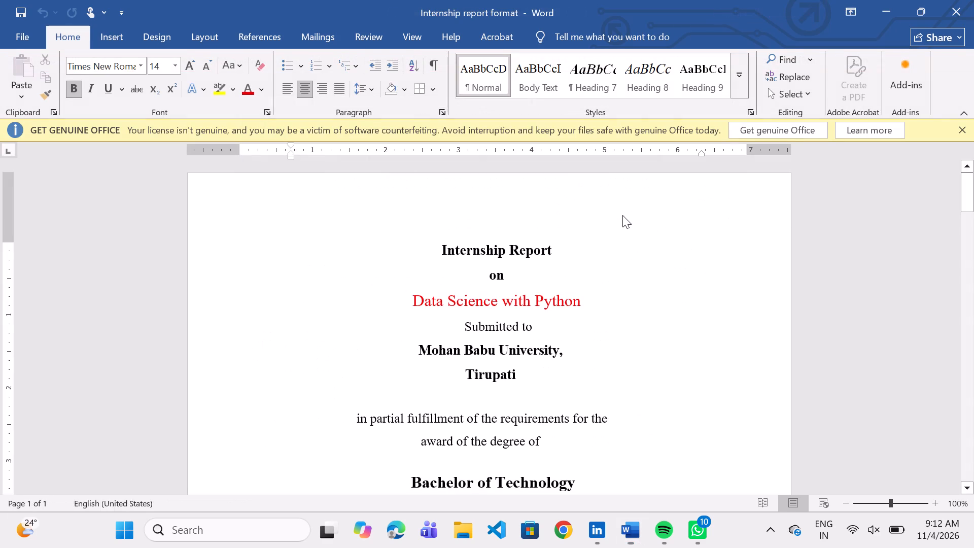
Review the Internship report format document from the cover page through the abstract and contents table to the module title page's formatting instructions.
{"action": "scroll", "coordinate": [622, 215], "scroll_direction": "down", "scroll_amount": 13}
{"action": "scroll", "coordinate": [622, 215], "scroll_direction": "up", "scroll_amount": 1}
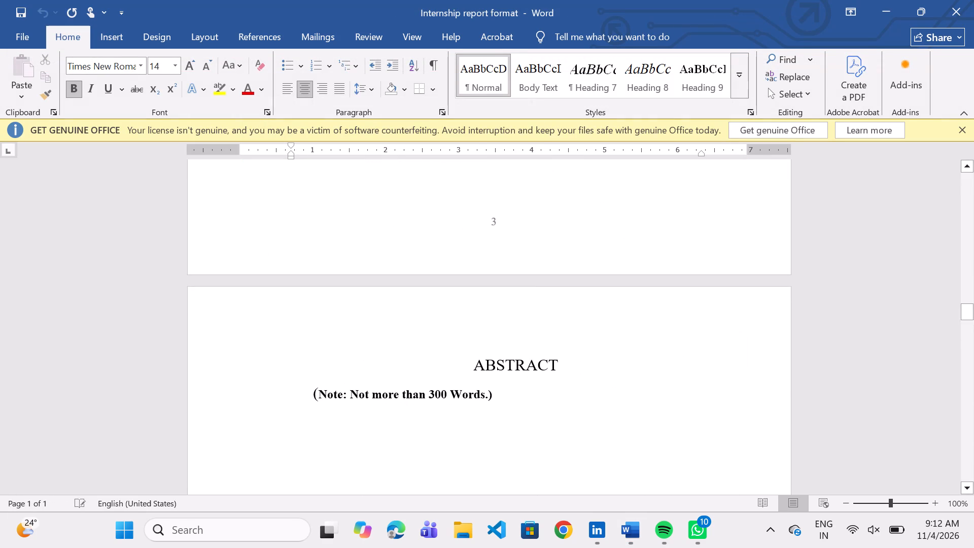
{"action": "scroll", "coordinate": [621, 222], "scroll_direction": "up", "scroll_amount": 1}
{"action": "scroll", "coordinate": [617, 328], "scroll_direction": "down", "scroll_amount": 9}
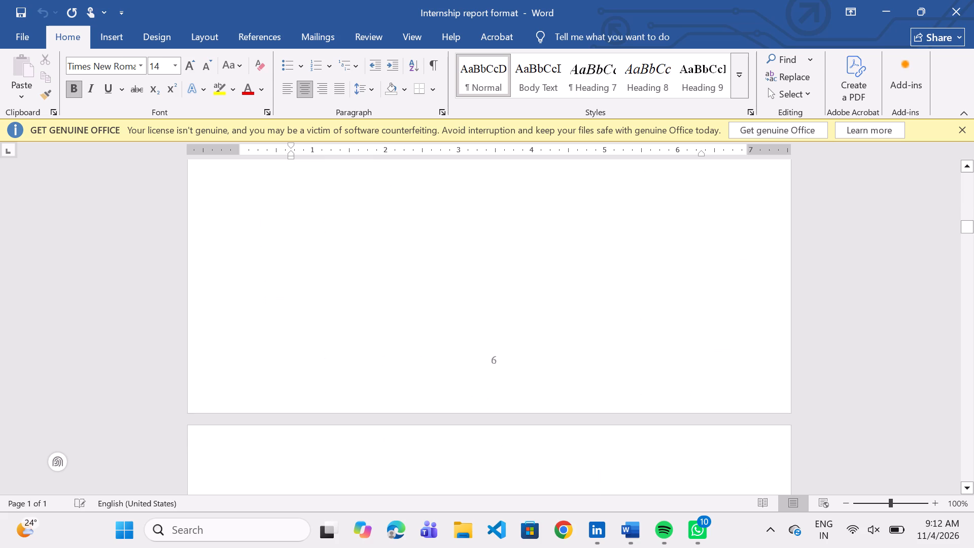
{"action": "scroll", "coordinate": [617, 328], "scroll_direction": "down", "scroll_amount": 5}
{"action": "scroll", "coordinate": [617, 328], "scroll_direction": "up", "scroll_amount": 15}
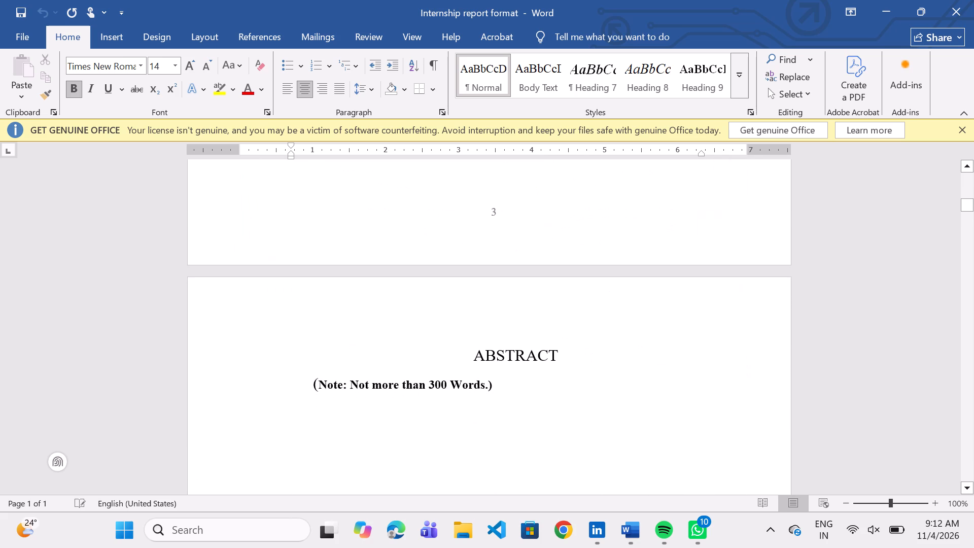
{"action": "scroll", "coordinate": [617, 328], "scroll_direction": "up", "scroll_amount": 1}
{"action": "scroll", "coordinate": [617, 328], "scroll_direction": "down", "scroll_amount": 12}
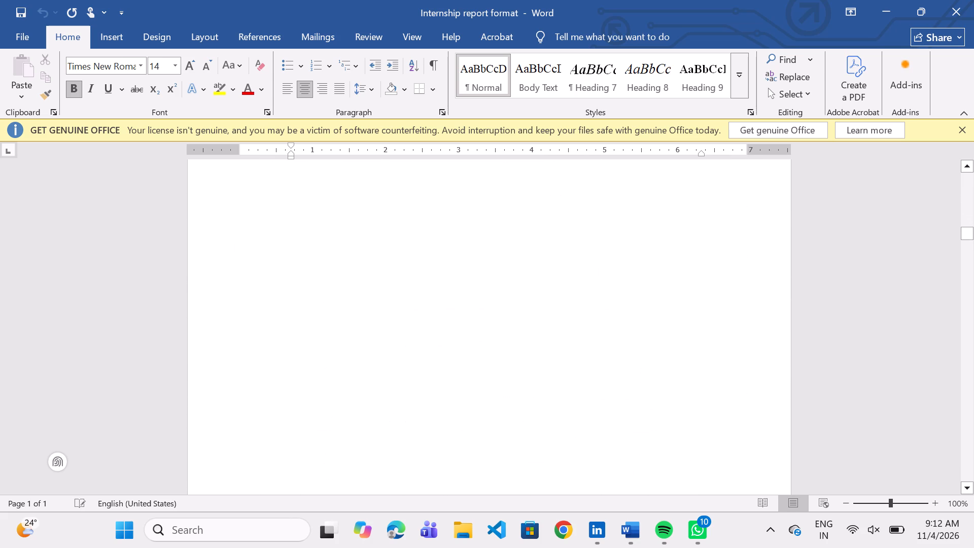
{"action": "scroll", "coordinate": [617, 328], "scroll_direction": "up", "scroll_amount": 1}
{"action": "scroll", "coordinate": [617, 328], "scroll_direction": "down", "scroll_amount": 6}
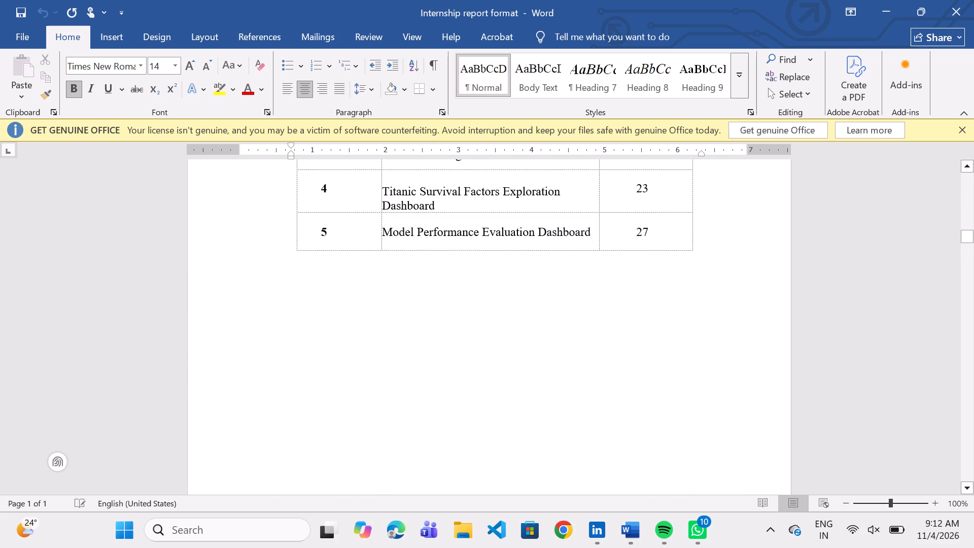
{"action": "scroll", "coordinate": [617, 328], "scroll_direction": "down", "scroll_amount": 1}
{"action": "scroll", "coordinate": [571, 409], "scroll_direction": "down", "scroll_amount": 5}
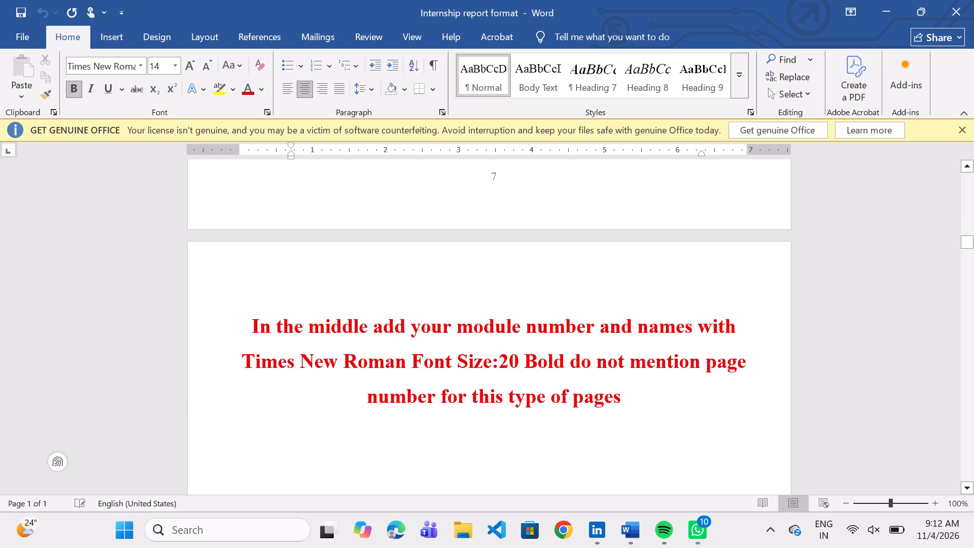
{"action": "scroll", "coordinate": [571, 409], "scroll_direction": "down", "scroll_amount": 2}
Look back through the Internship report format document, from the abstract page towards the module title page's formatting instructions.
{"action": "scroll", "coordinate": [571, 409], "scroll_direction": "down", "scroll_amount": 3}
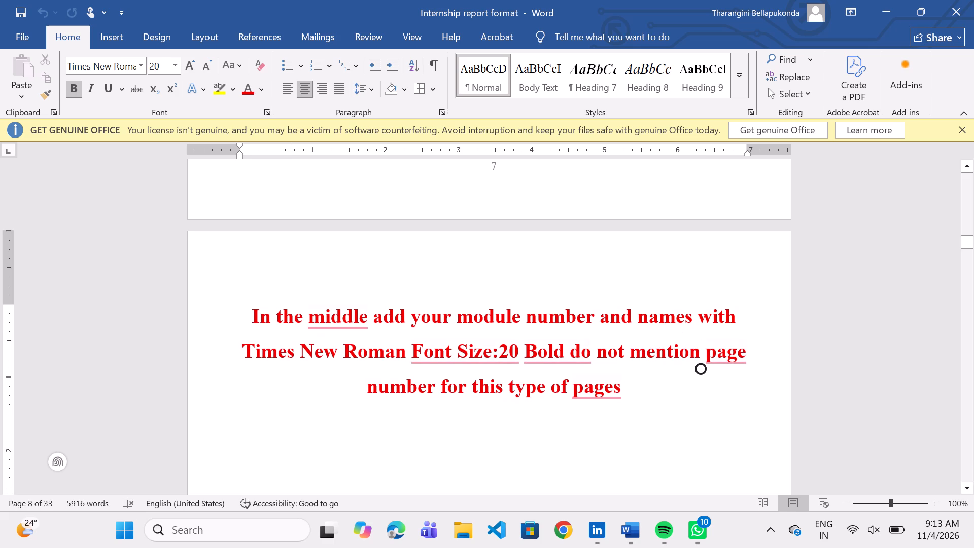
{"action": "scroll", "coordinate": [571, 409], "scroll_direction": "up", "scroll_amount": 15}
{"action": "scroll", "coordinate": [571, 409], "scroll_direction": "down", "scroll_amount": 4}
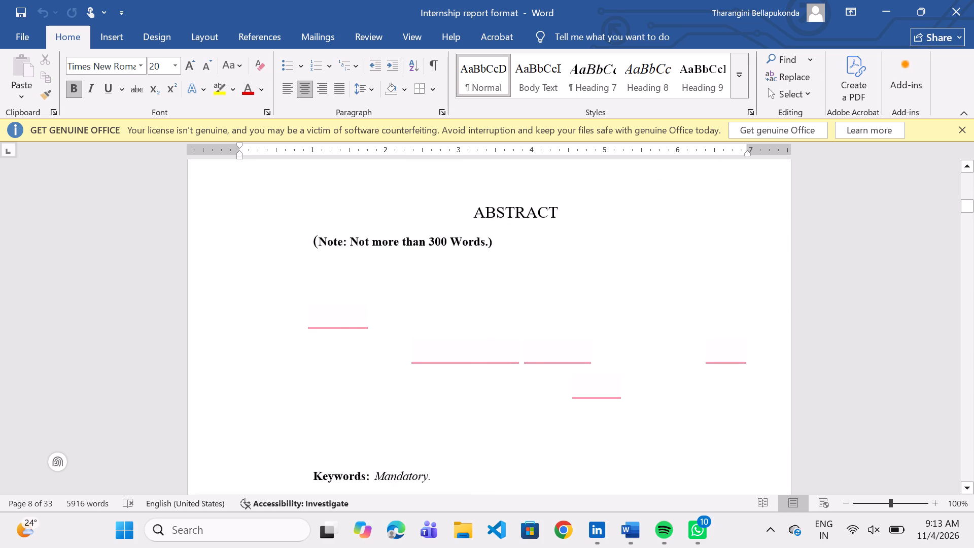
{"action": "scroll", "coordinate": [570, 409], "scroll_direction": "down", "scroll_amount": 4}
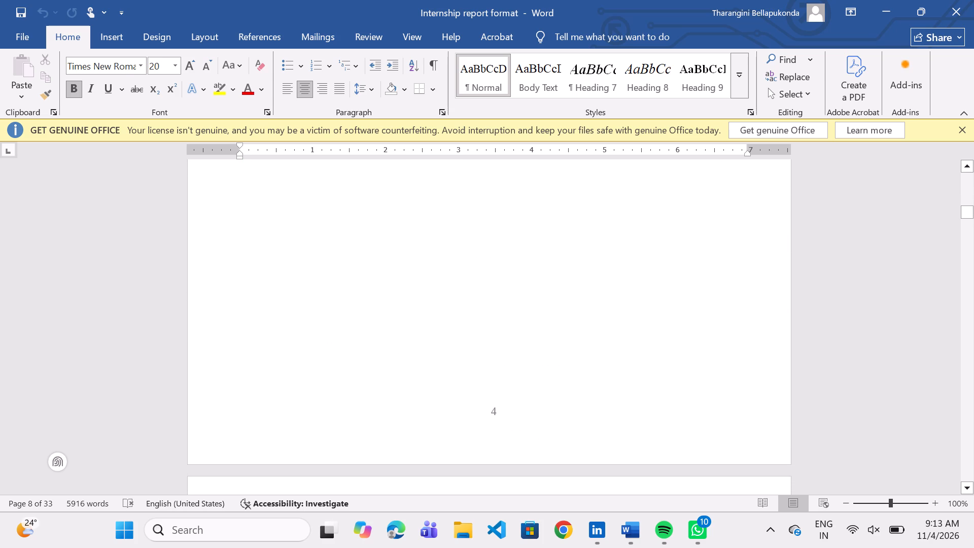
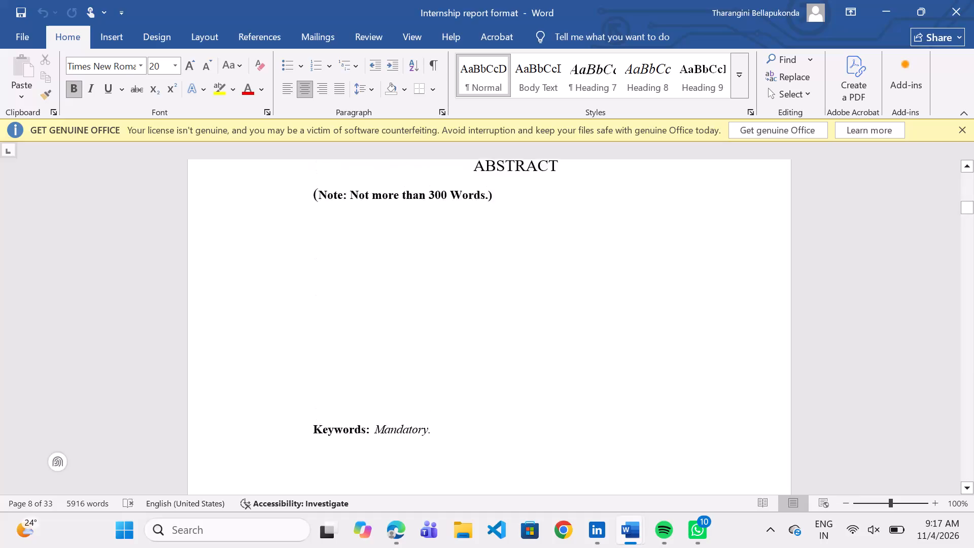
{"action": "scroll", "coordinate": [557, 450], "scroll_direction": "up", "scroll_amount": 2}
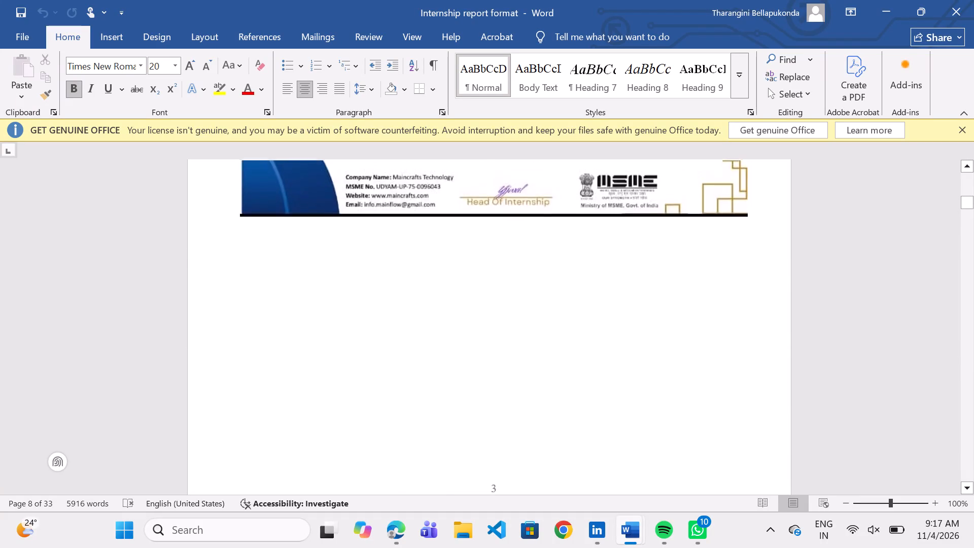
Close the Internship report format document.
{"action": "scroll", "coordinate": [557, 450], "scroll_direction": "up", "scroll_amount": 2}
{"action": "left_click", "coordinate": [958, 12]}
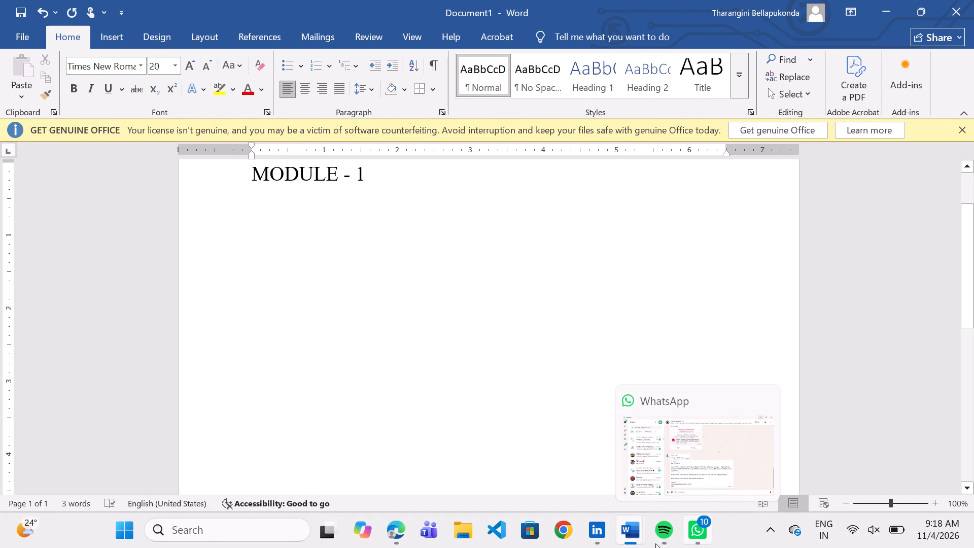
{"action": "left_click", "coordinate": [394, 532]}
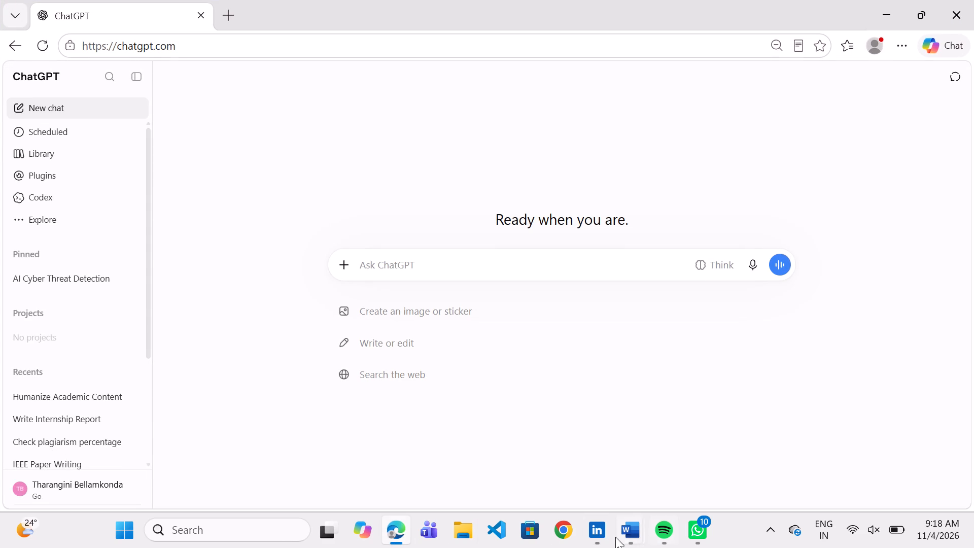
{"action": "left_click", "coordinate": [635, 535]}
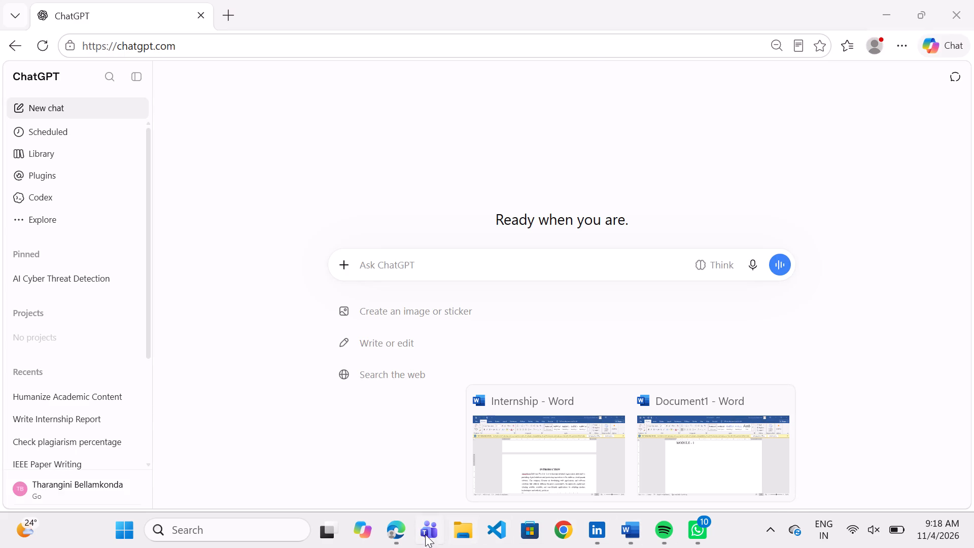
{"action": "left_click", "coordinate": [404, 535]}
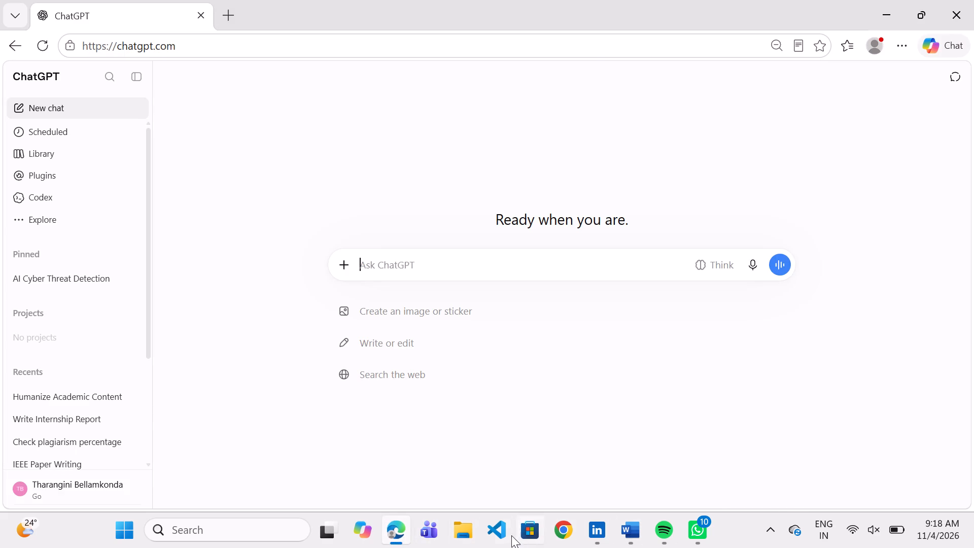
Switch to File Explorer and open the Downloads folder.
{"action": "left_click", "coordinate": [462, 533]}
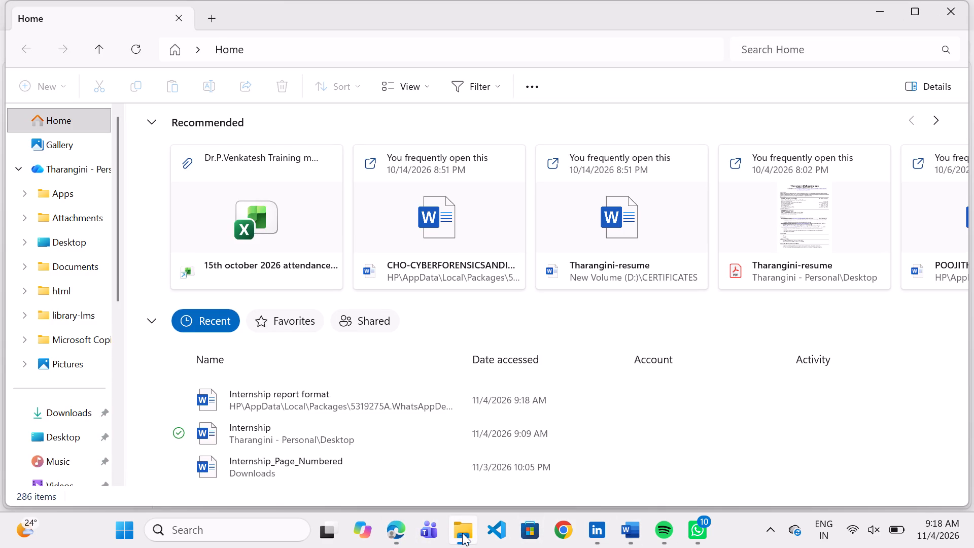
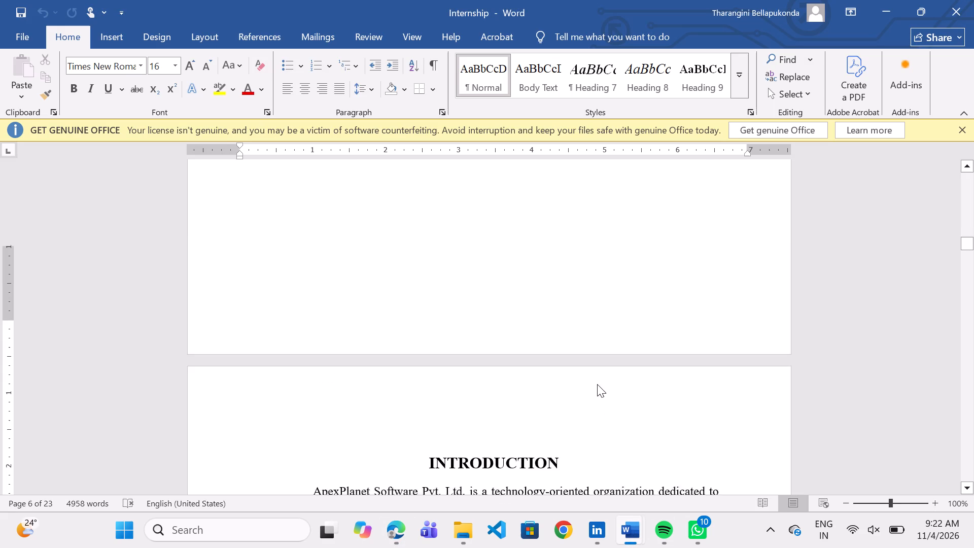
{"action": "scroll", "coordinate": [597, 384], "scroll_direction": "up", "scroll_amount": 2}
{"action": "scroll", "coordinate": [597, 384], "scroll_direction": "down", "scroll_amount": 3}
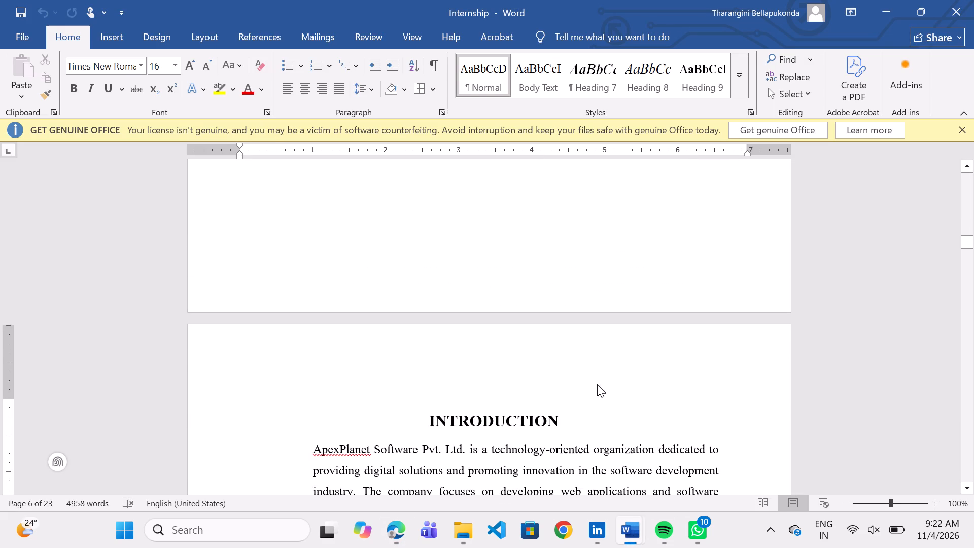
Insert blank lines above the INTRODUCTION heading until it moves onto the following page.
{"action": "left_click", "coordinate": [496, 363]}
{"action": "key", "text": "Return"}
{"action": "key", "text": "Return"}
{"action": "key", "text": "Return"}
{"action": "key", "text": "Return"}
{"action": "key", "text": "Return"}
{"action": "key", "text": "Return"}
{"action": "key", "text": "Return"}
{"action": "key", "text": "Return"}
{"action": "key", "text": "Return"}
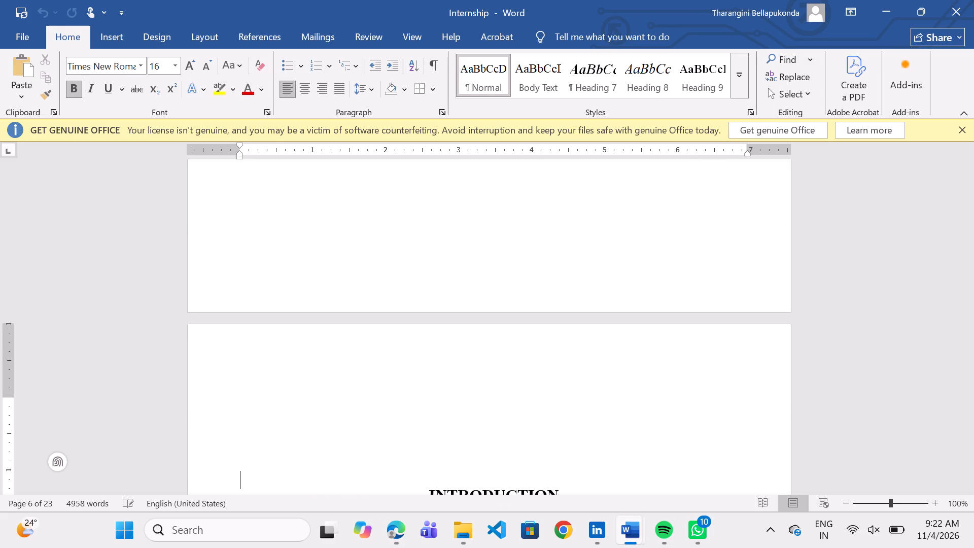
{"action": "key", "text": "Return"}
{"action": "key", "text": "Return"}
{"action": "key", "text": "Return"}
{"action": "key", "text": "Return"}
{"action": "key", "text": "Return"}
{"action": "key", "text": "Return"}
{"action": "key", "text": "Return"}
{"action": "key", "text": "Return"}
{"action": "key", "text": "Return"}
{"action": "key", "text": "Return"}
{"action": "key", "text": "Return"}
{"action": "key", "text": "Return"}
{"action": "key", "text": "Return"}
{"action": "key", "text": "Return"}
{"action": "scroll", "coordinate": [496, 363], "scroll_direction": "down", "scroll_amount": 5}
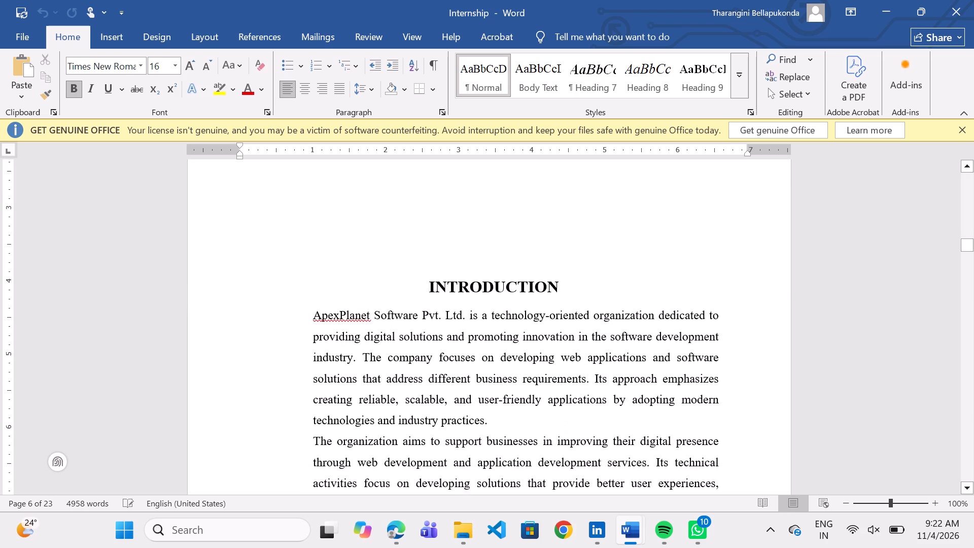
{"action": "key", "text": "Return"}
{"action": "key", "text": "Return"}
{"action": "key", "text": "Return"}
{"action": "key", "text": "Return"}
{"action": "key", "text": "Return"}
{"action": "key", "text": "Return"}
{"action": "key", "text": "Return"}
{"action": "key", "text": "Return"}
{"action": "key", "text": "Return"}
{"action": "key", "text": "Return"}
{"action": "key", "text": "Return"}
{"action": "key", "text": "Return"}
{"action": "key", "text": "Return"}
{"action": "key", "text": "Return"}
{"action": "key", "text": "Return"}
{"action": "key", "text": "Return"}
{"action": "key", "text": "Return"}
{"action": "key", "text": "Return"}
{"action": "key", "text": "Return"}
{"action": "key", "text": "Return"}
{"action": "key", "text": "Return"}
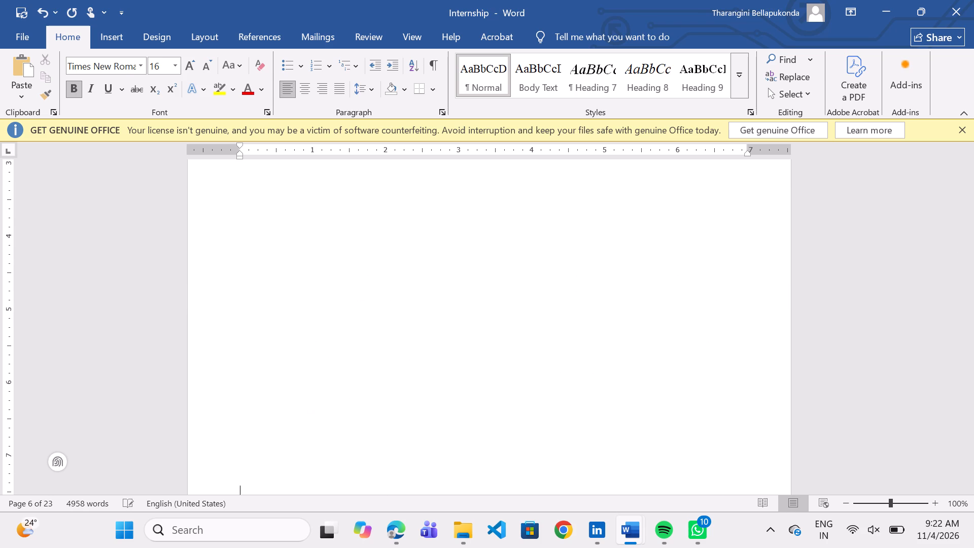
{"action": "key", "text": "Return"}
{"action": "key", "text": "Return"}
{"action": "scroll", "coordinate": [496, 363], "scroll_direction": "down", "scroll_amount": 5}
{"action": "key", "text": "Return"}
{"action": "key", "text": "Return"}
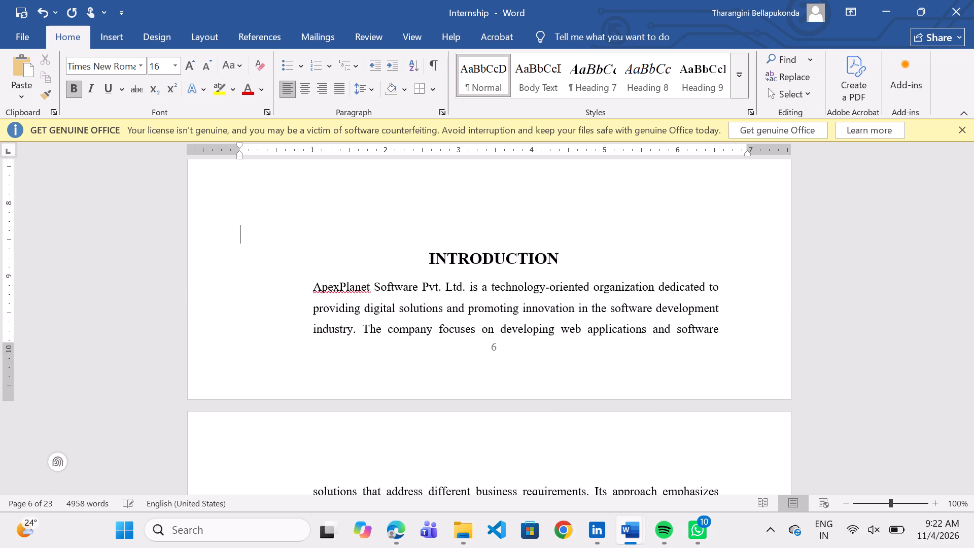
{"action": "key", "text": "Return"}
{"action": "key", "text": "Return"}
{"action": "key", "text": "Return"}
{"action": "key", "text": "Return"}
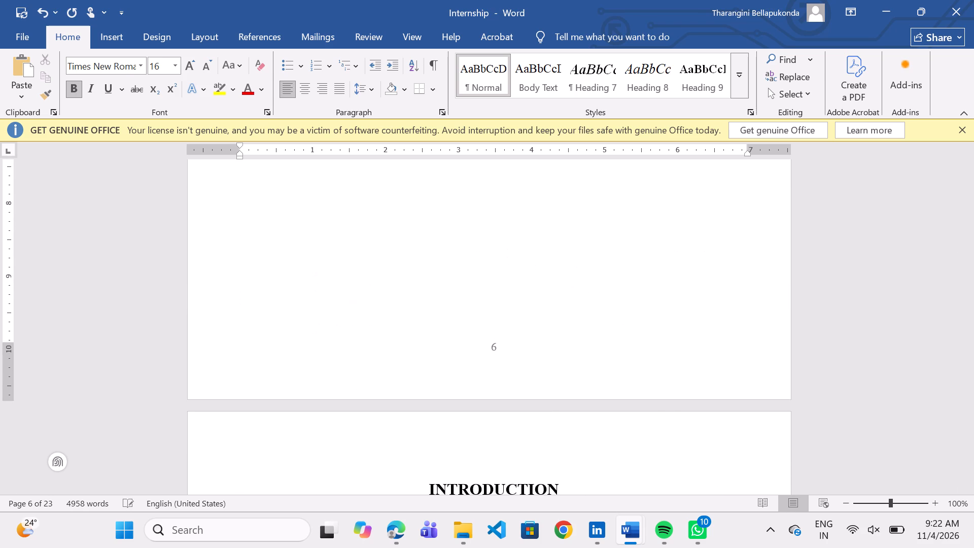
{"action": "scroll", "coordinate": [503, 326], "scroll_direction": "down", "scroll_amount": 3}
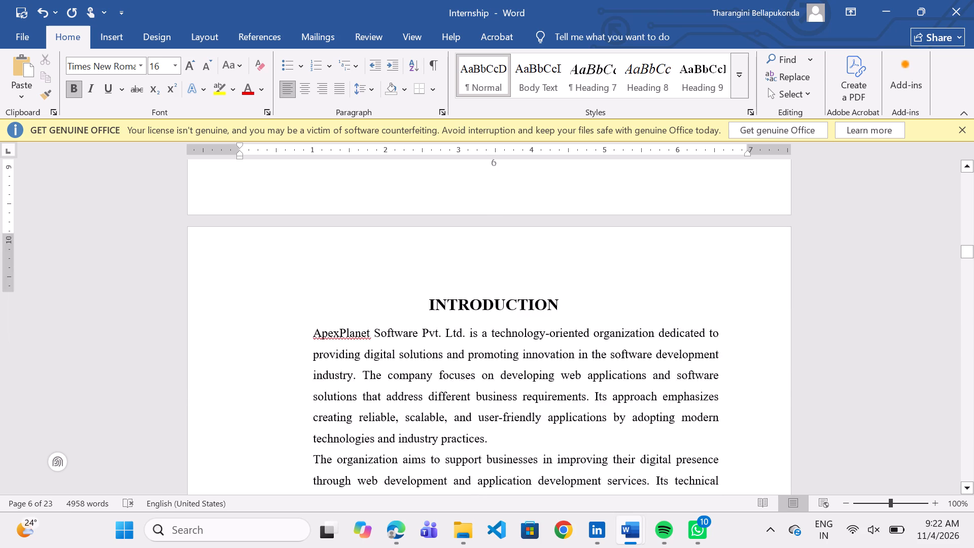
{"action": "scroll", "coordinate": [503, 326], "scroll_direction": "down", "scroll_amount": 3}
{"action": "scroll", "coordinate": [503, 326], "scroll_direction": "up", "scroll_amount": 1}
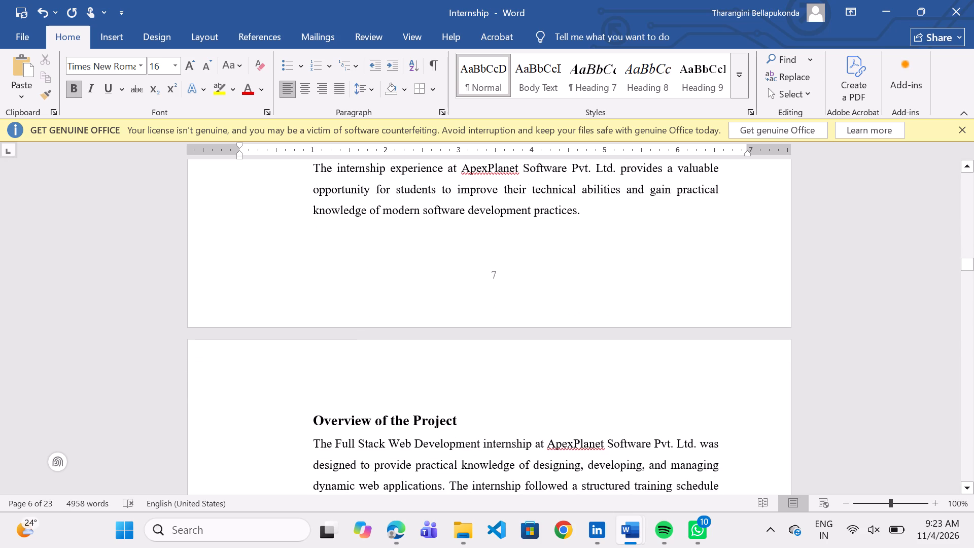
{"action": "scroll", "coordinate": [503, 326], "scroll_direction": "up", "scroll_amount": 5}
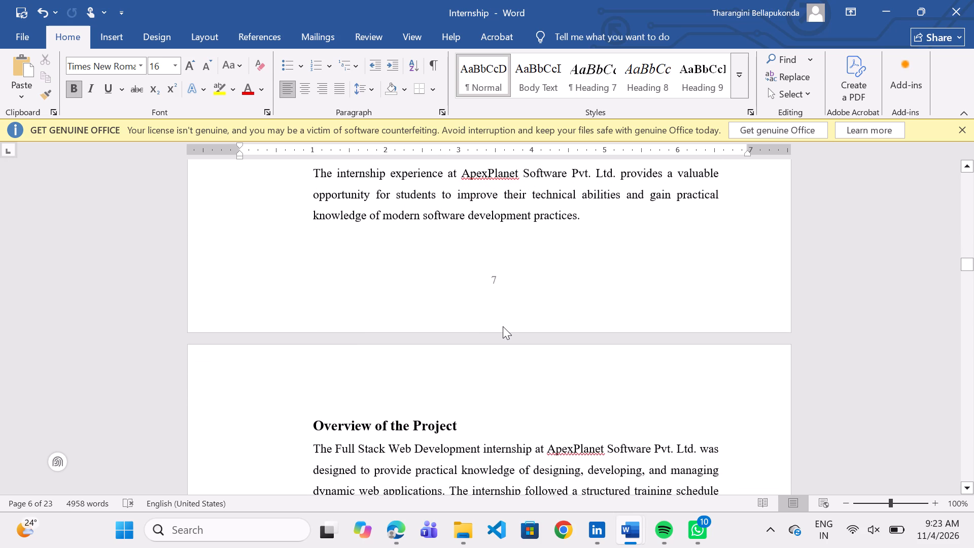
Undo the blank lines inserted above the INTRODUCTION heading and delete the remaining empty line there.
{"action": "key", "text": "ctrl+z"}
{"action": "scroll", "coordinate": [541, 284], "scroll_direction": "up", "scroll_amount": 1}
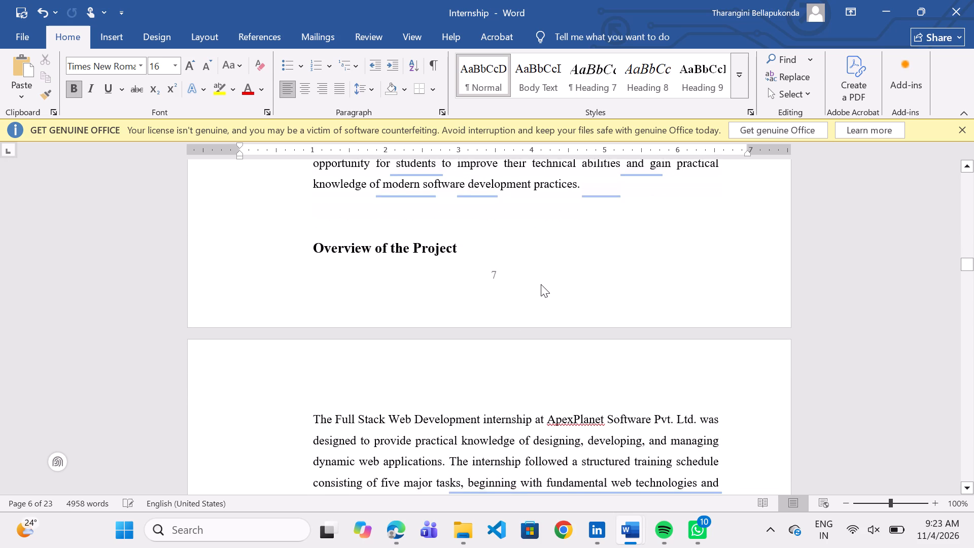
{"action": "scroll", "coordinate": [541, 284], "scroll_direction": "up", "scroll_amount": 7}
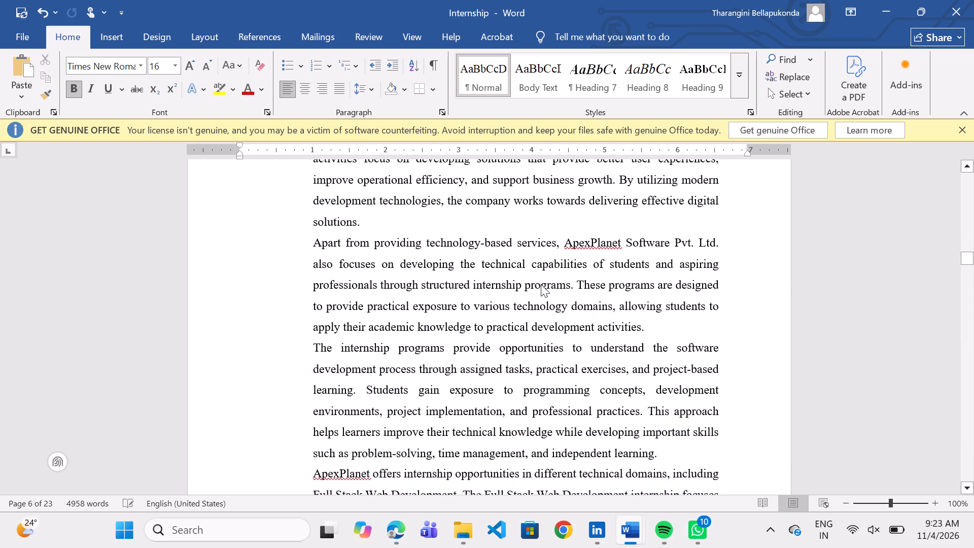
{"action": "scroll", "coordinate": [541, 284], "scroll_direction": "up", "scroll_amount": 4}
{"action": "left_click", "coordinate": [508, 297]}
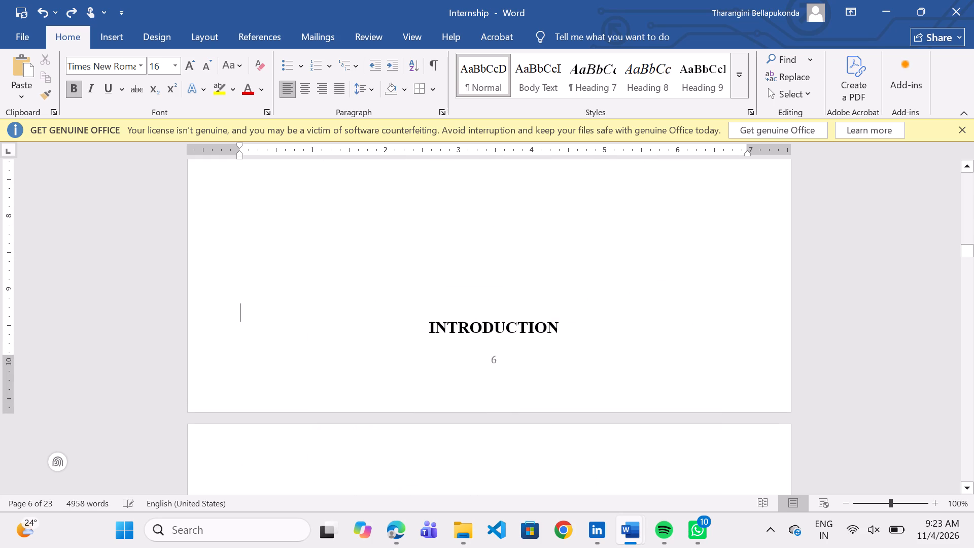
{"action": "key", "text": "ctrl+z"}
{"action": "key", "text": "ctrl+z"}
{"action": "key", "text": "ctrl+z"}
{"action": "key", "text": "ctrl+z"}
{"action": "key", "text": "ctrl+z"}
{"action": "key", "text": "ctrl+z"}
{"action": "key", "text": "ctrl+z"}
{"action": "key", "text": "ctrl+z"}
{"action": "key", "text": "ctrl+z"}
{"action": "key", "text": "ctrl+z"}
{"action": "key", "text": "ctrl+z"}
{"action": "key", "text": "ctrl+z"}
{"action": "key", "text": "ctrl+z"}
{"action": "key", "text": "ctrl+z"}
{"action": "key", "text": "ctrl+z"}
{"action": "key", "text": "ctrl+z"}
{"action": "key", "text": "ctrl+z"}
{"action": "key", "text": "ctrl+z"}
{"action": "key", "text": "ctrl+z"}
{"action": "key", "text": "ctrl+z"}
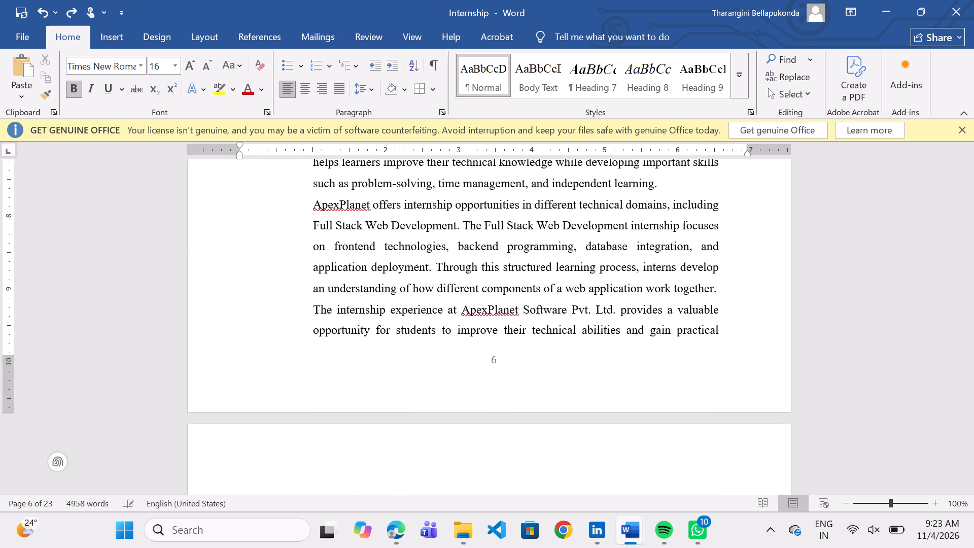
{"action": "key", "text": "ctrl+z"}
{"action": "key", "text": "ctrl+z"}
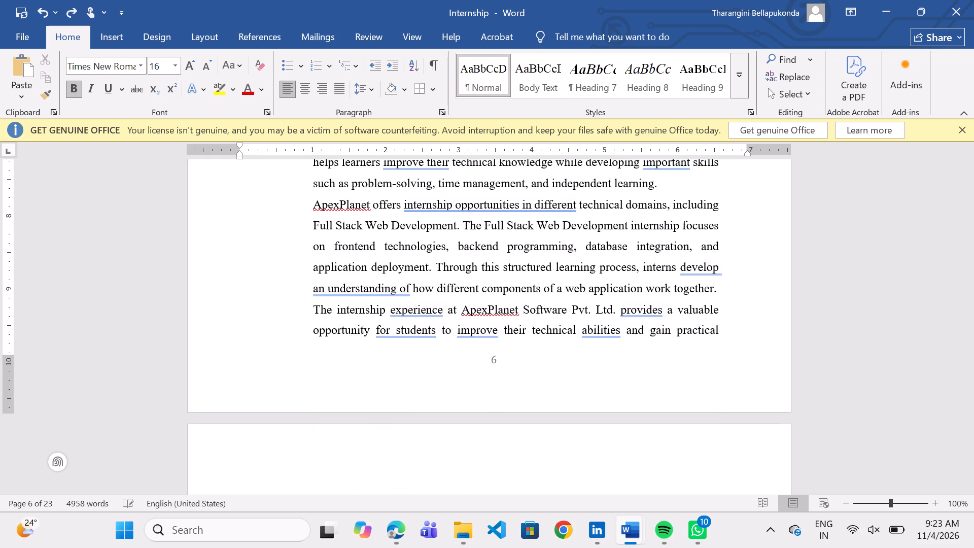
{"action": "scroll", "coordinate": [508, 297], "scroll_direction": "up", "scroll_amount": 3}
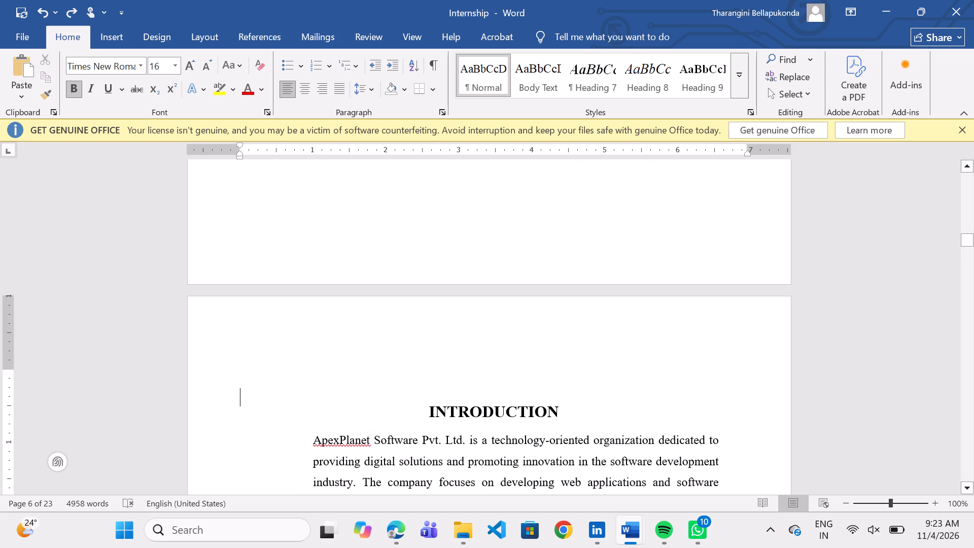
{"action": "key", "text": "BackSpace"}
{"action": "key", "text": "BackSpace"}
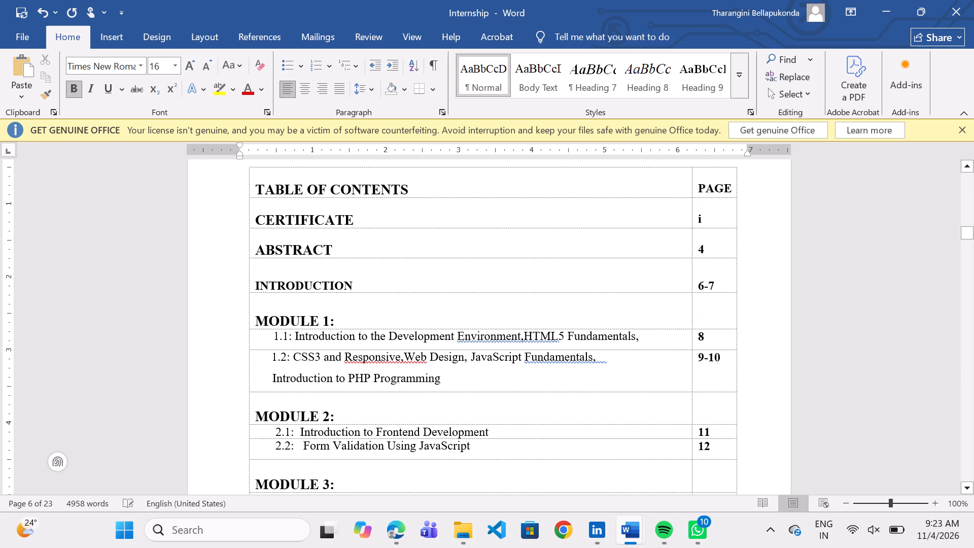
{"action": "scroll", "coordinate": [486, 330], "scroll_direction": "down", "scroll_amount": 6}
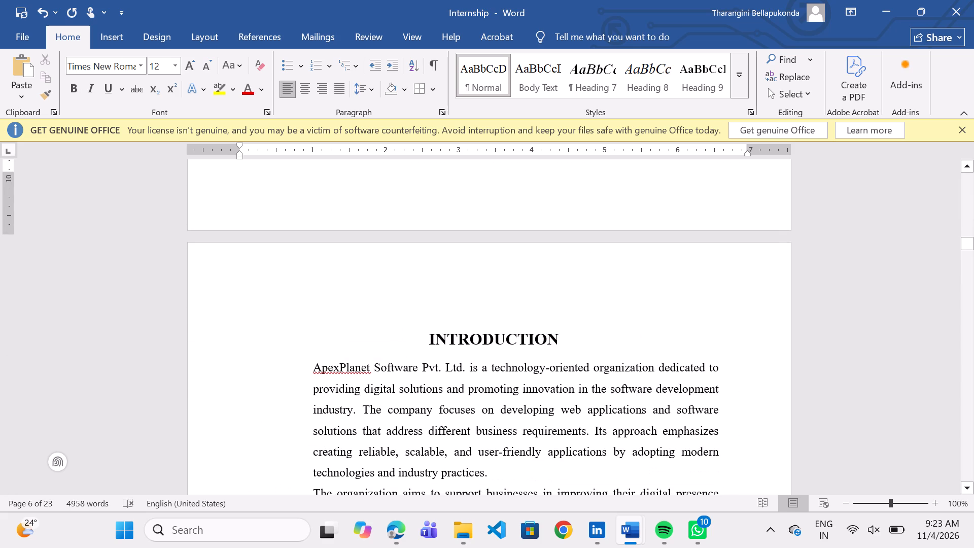
Insert a blank page after the table of contents table, ahead of the INTRODUCTION page.
{"action": "scroll", "coordinate": [358, 374], "scroll_direction": "up", "scroll_amount": 1}
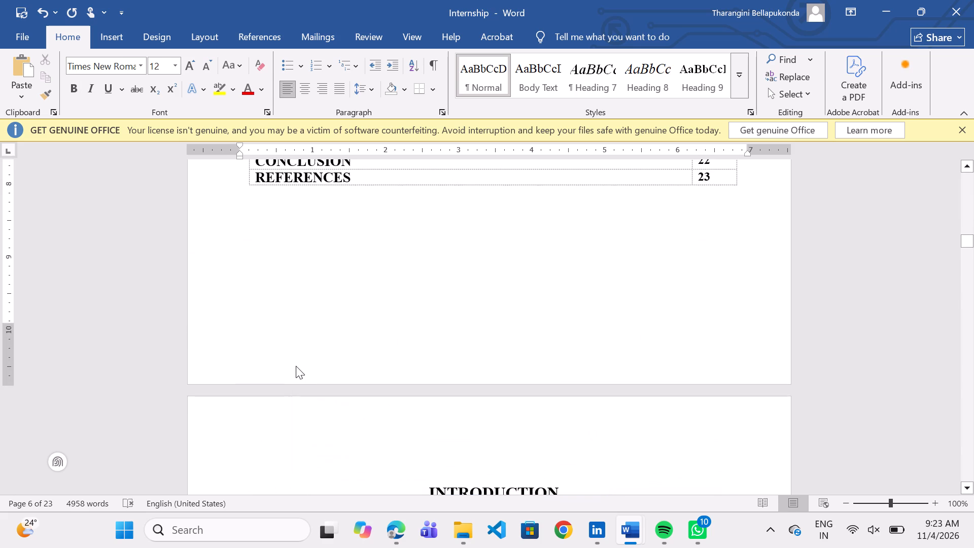
{"action": "left_click", "coordinate": [296, 366]}
{"action": "left_click", "coordinate": [109, 36]}
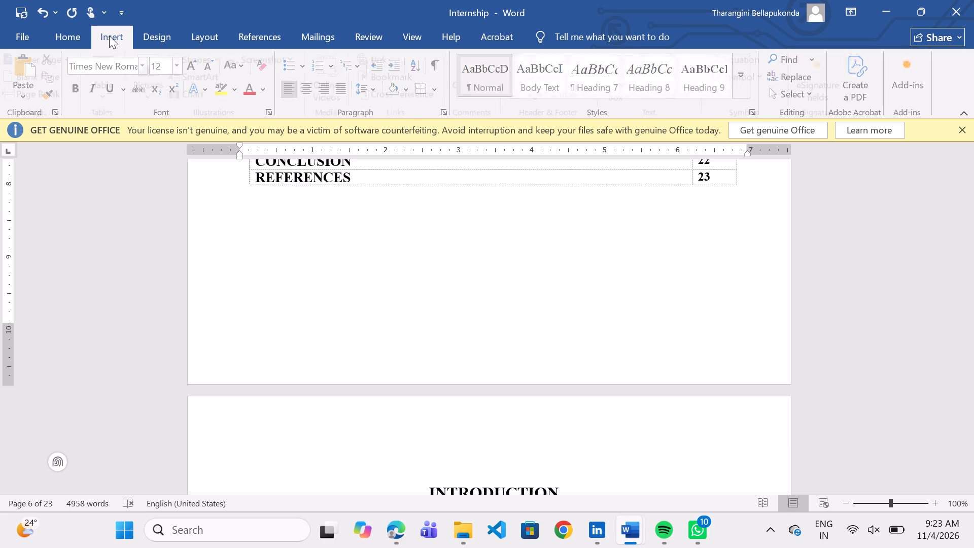
{"action": "left_click", "coordinate": [40, 78]}
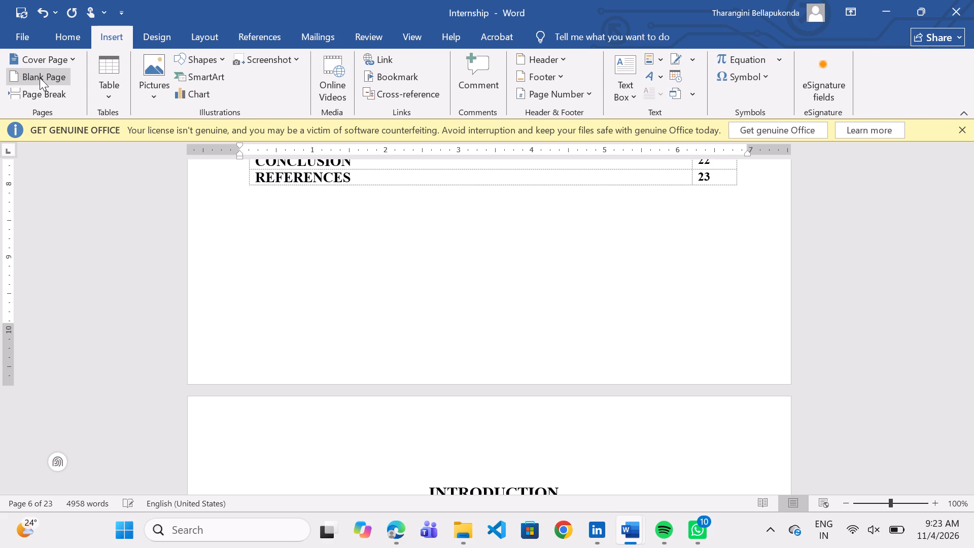
{"action": "left_click", "coordinate": [294, 292]}
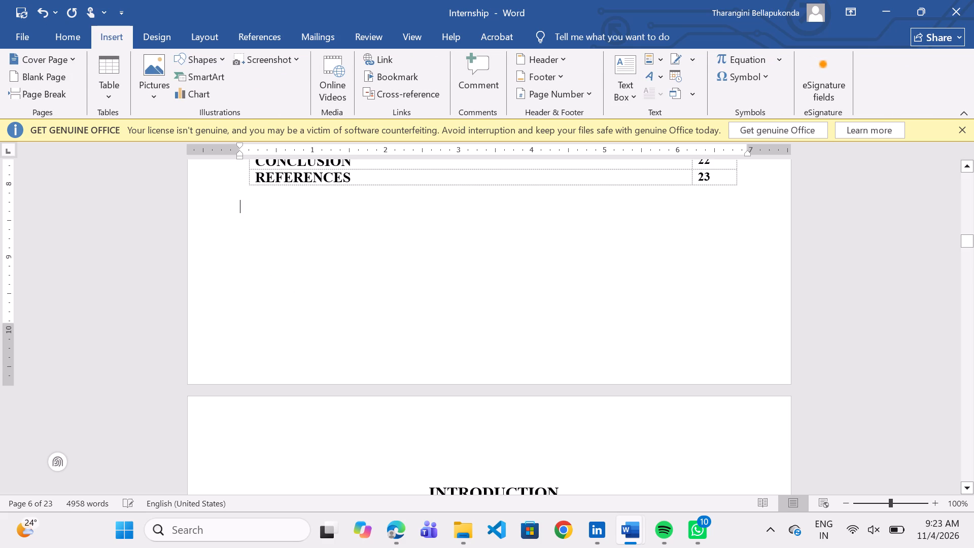
{"action": "left_click", "coordinate": [55, 75]}
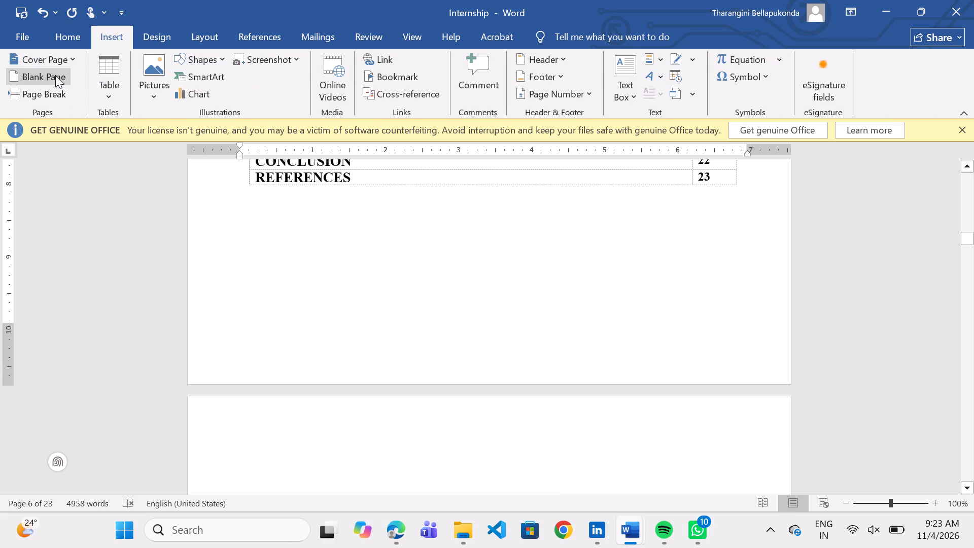
{"action": "scroll", "coordinate": [466, 305], "scroll_direction": "down", "scroll_amount": 7}
{"action": "scroll", "coordinate": [466, 305], "scroll_direction": "up", "scroll_amount": 3}
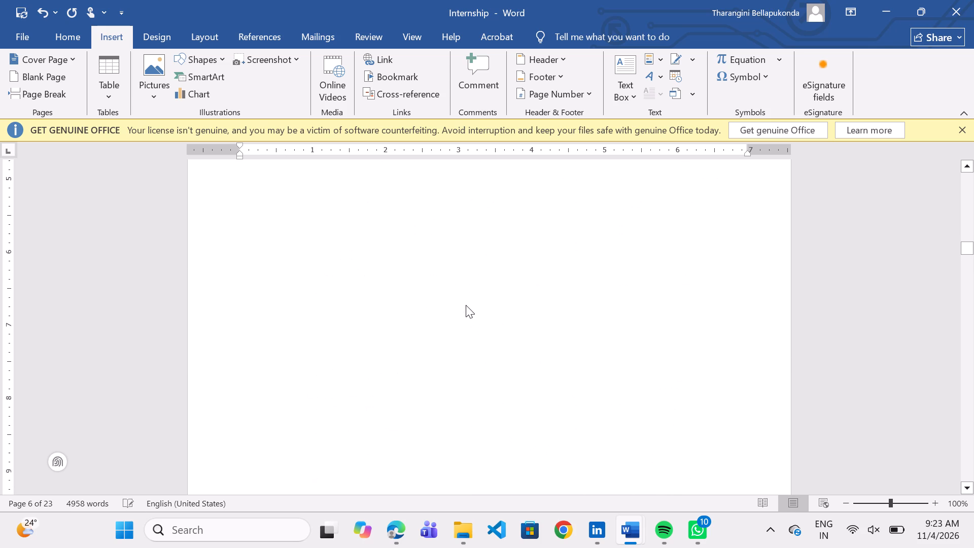
Look over the report's front pages, including the cover page, certificate, abstract and the start of the table of contents.
{"action": "scroll", "coordinate": [466, 305], "scroll_direction": "up", "scroll_amount": 1}
{"action": "scroll", "coordinate": [466, 305], "scroll_direction": "down", "scroll_amount": 6}
{"action": "scroll", "coordinate": [466, 305], "scroll_direction": "up", "scroll_amount": 4}
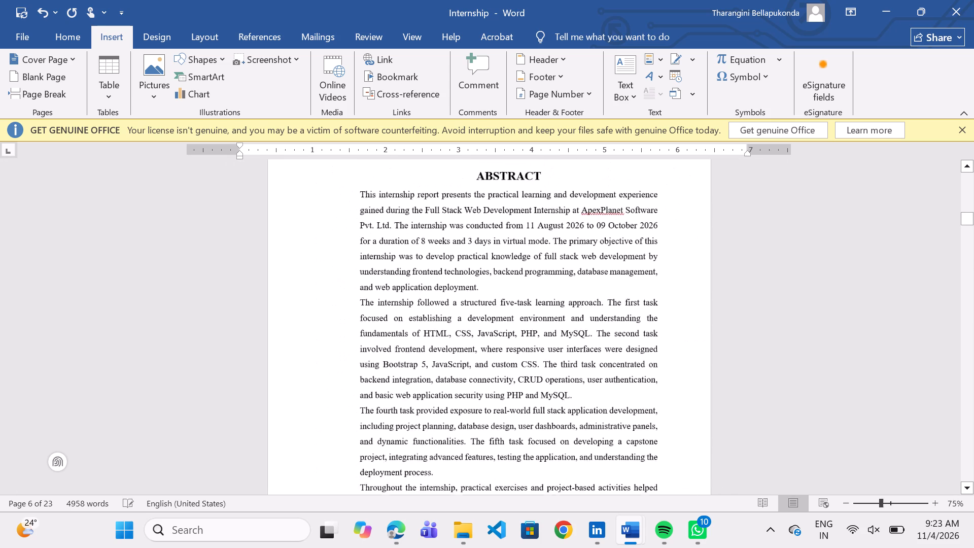
{"action": "scroll", "coordinate": [466, 305], "scroll_direction": "down", "scroll_amount": 1}
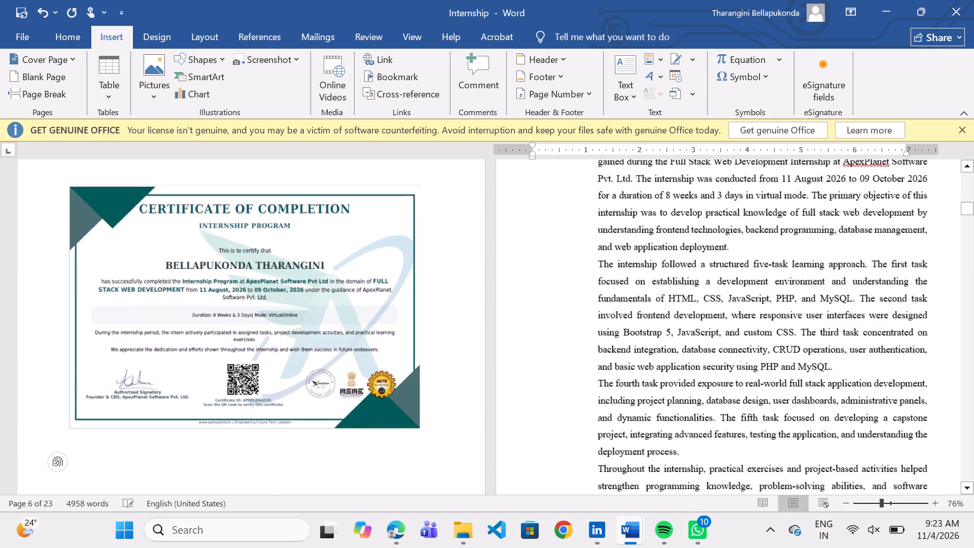
{"action": "scroll", "coordinate": [466, 308], "scroll_direction": "up", "scroll_amount": 3}
{"action": "scroll", "coordinate": [466, 308], "scroll_direction": "down", "scroll_amount": 1}
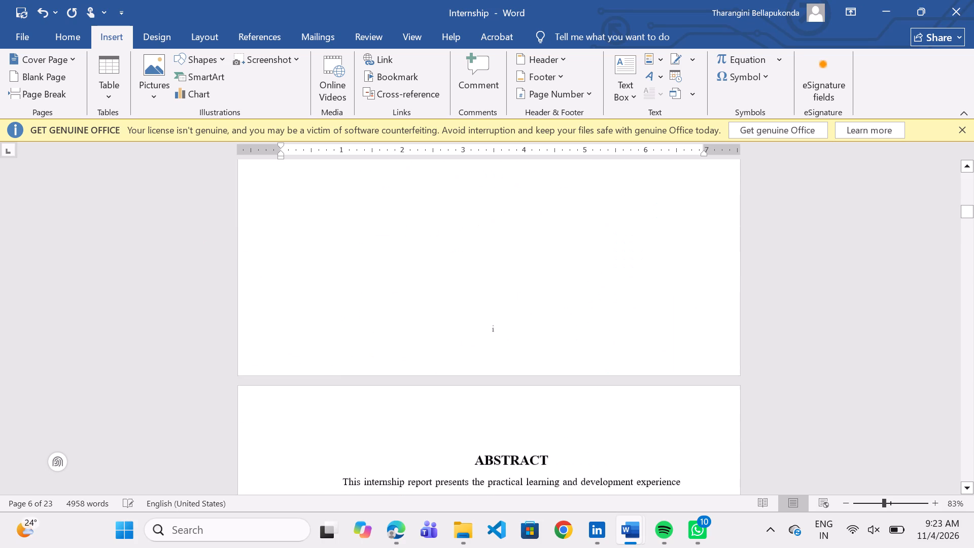
{"action": "scroll", "coordinate": [466, 308], "scroll_direction": "down", "scroll_amount": 2}
{"action": "scroll", "coordinate": [466, 308], "scroll_direction": "up", "scroll_amount": 3}
{"action": "scroll", "coordinate": [466, 308], "scroll_direction": "down", "scroll_amount": 2}
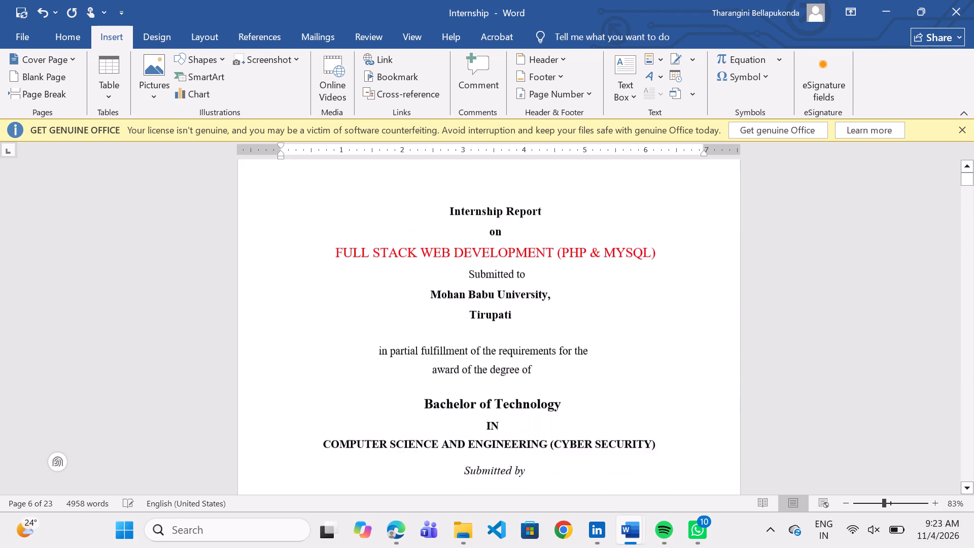
{"action": "scroll", "coordinate": [466, 308], "scroll_direction": "down", "scroll_amount": 5}
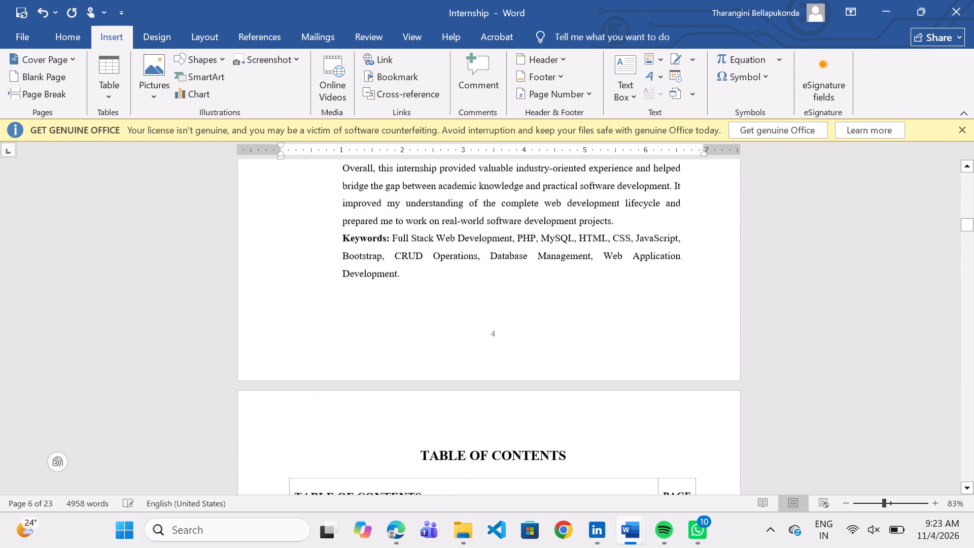
Copy the TABLE OF CONTENTS heading above the contents table.
{"action": "scroll", "coordinate": [466, 308], "scroll_direction": "down", "scroll_amount": 2}
{"action": "scroll", "coordinate": [466, 308], "scroll_direction": "up", "scroll_amount": 4}
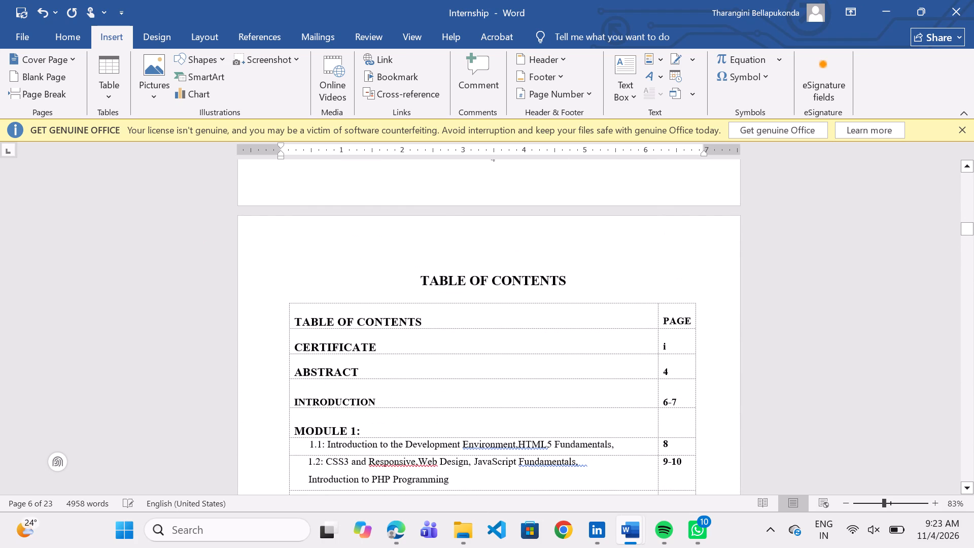
{"action": "left_click_drag", "start_coordinate": [582, 264], "coordinate": [402, 253]}
{"action": "key", "text": "ctrl+c"}
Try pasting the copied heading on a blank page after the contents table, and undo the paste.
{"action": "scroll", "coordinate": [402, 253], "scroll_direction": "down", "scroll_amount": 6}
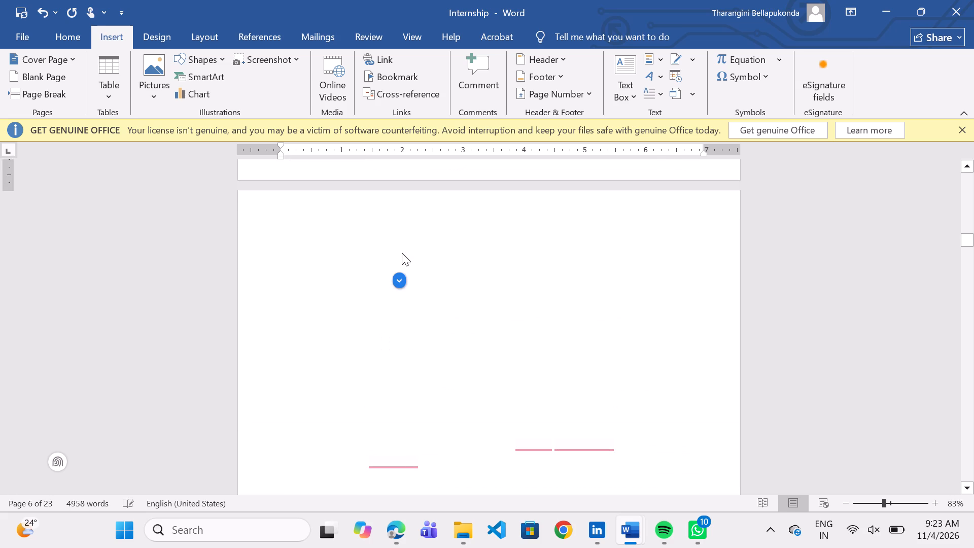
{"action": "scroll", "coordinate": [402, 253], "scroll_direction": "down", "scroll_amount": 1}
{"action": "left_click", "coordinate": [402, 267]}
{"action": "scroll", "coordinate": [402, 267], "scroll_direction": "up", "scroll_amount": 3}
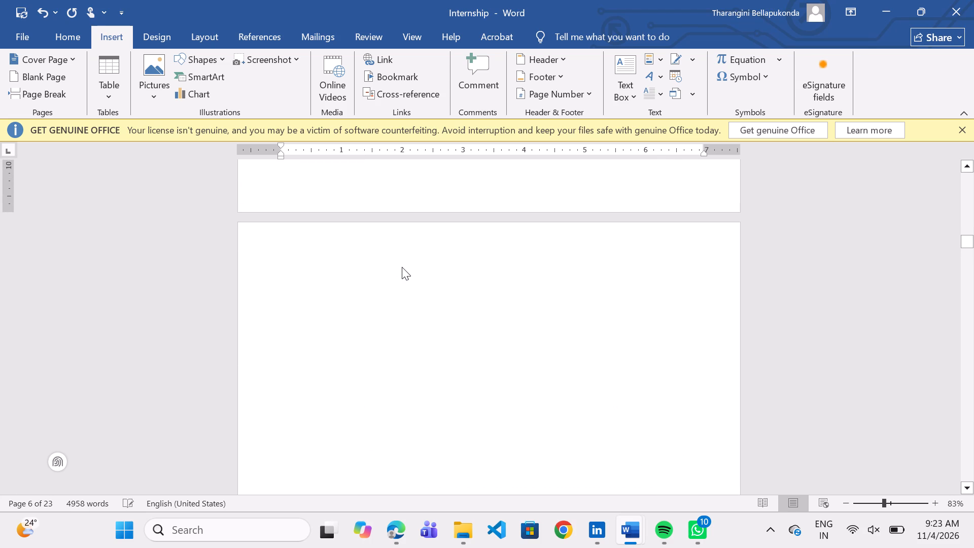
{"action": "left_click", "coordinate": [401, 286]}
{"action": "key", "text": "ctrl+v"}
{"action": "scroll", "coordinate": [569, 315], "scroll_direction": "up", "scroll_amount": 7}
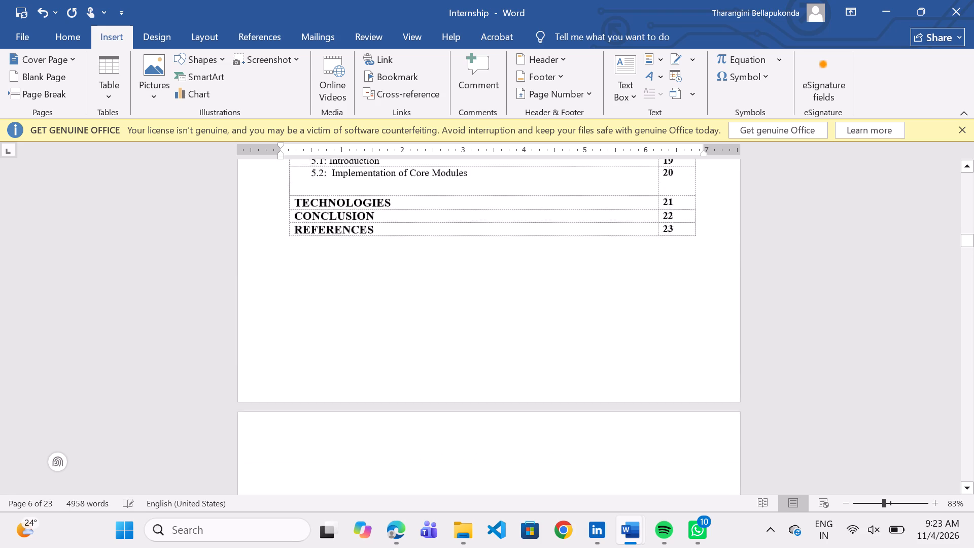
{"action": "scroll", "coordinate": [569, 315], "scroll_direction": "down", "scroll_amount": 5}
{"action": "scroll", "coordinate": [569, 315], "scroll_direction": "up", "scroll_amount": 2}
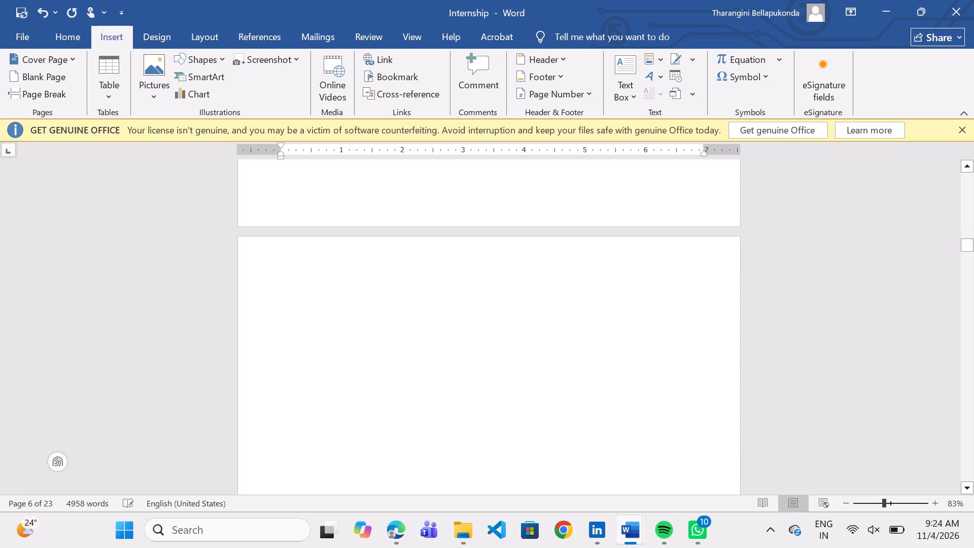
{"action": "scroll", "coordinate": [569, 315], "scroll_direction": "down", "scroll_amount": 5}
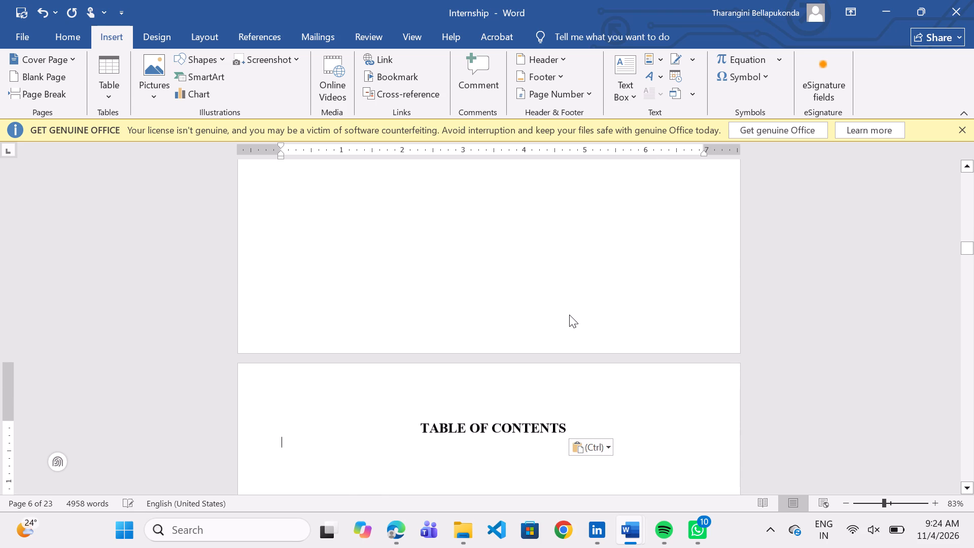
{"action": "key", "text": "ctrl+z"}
Paste the copied TABLE OF CONTENTS heading at the top of the blank page following the contents table.
{"action": "scroll", "coordinate": [569, 315], "scroll_direction": "down", "scroll_amount": 2}
{"action": "scroll", "coordinate": [569, 315], "scroll_direction": "up", "scroll_amount": 6}
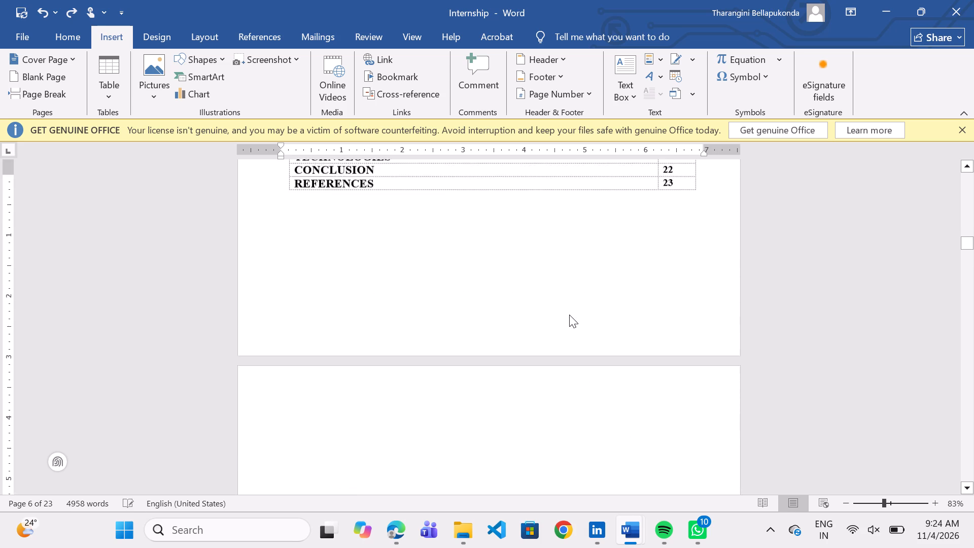
{"action": "scroll", "coordinate": [569, 315], "scroll_direction": "up", "scroll_amount": 1}
{"action": "scroll", "coordinate": [569, 315], "scroll_direction": "down", "scroll_amount": 2}
{"action": "left_click", "coordinate": [501, 391]}
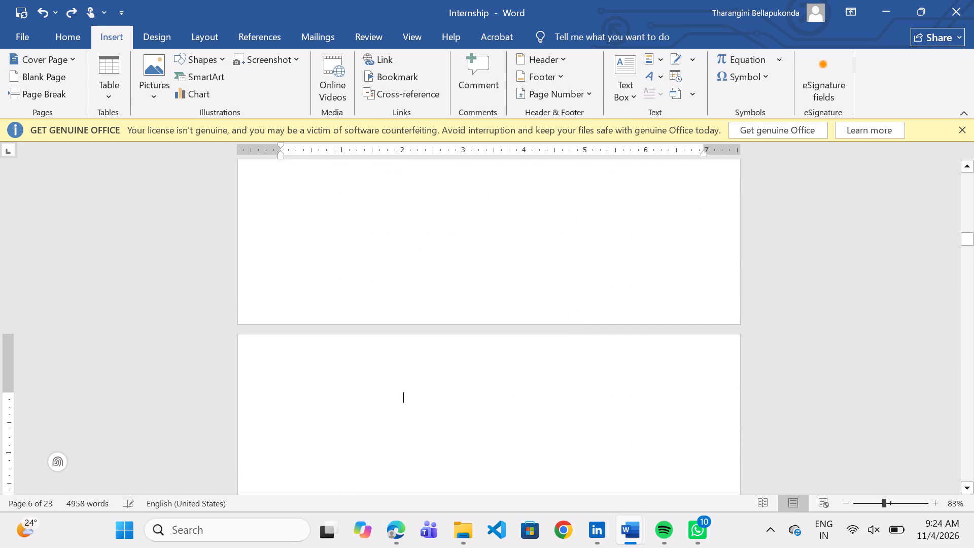
{"action": "key", "text": "ctrl+v"}
{"action": "scroll", "coordinate": [501, 391], "scroll_direction": "down", "scroll_amount": 2}
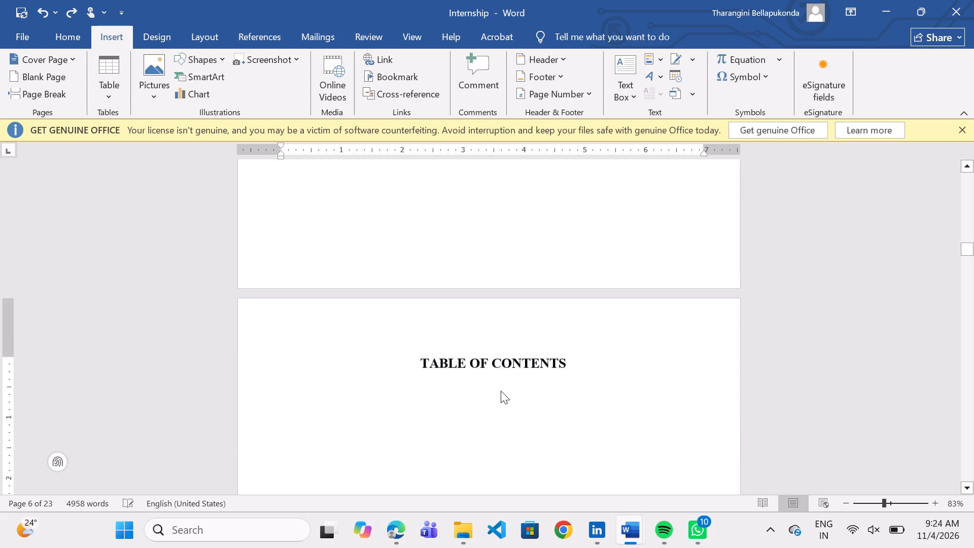
Delete the extra blank page between the contents table and the page with the pasted heading, and check the surrounding pages.
{"action": "scroll", "coordinate": [501, 391], "scroll_direction": "down", "scroll_amount": 3}
{"action": "scroll", "coordinate": [501, 391], "scroll_direction": "up", "scroll_amount": 2}
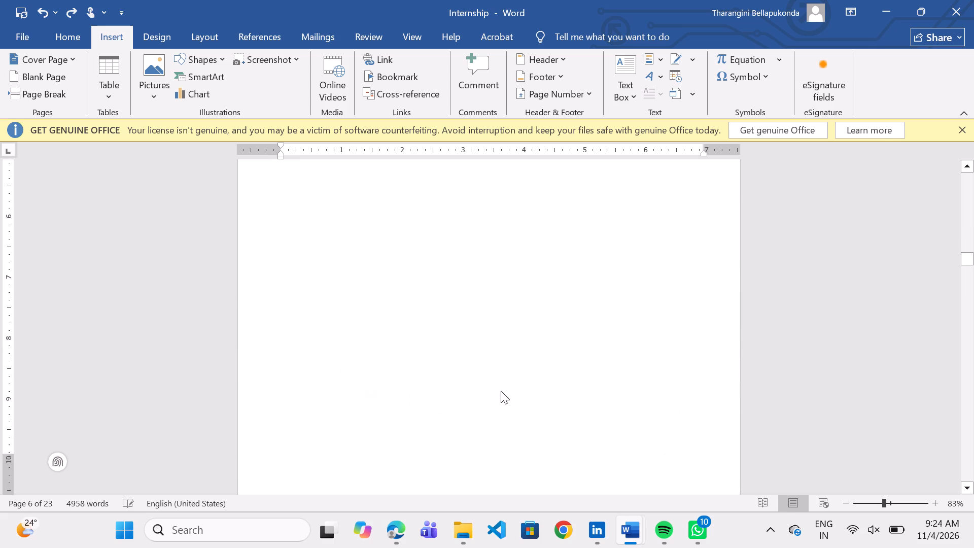
{"action": "scroll", "coordinate": [501, 391], "scroll_direction": "up", "scroll_amount": 2}
{"action": "left_click", "coordinate": [489, 384]}
{"action": "key", "text": "BackSpace"}
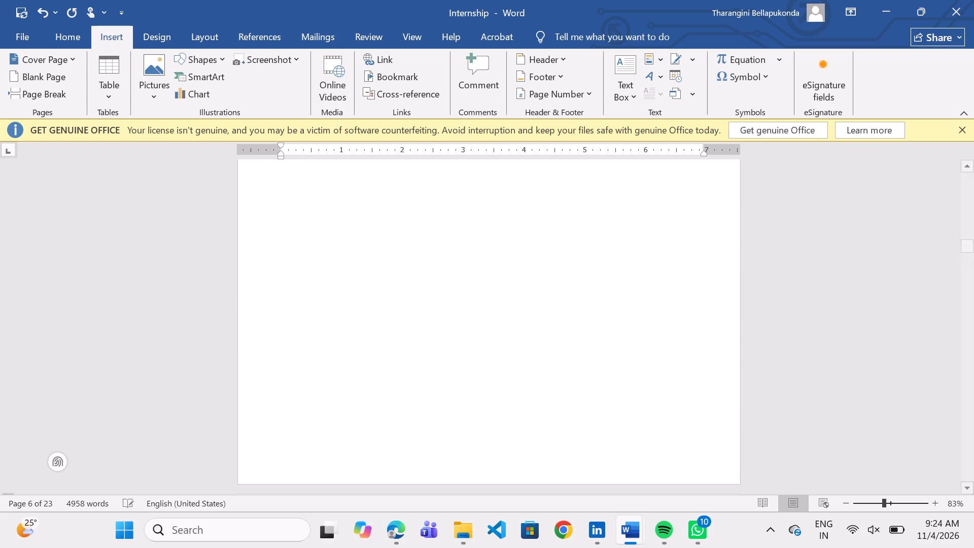
{"action": "key", "text": "BackSpace"}
{"action": "scroll", "coordinate": [489, 384], "scroll_direction": "down", "scroll_amount": 2}
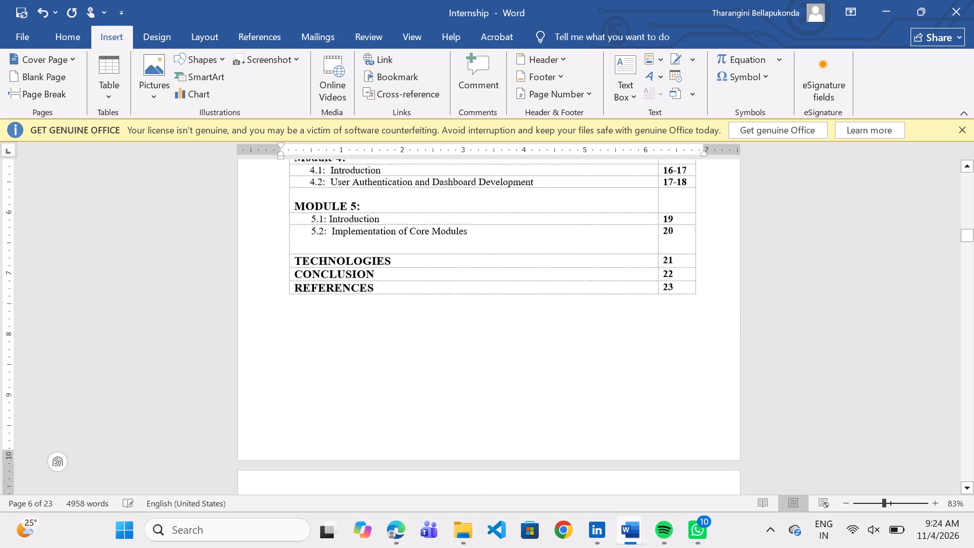
{"action": "scroll", "coordinate": [489, 384], "scroll_direction": "down", "scroll_amount": 2}
{"action": "scroll", "coordinate": [489, 384], "scroll_direction": "up", "scroll_amount": 1}
{"action": "scroll", "coordinate": [489, 384], "scroll_direction": "down", "scroll_amount": 1}
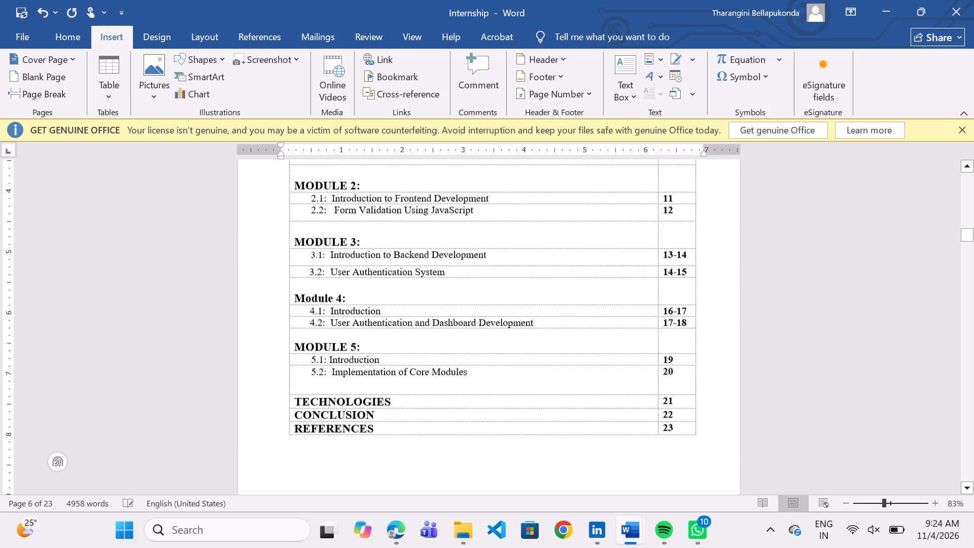
{"action": "scroll", "coordinate": [489, 384], "scroll_direction": "down", "scroll_amount": 2}
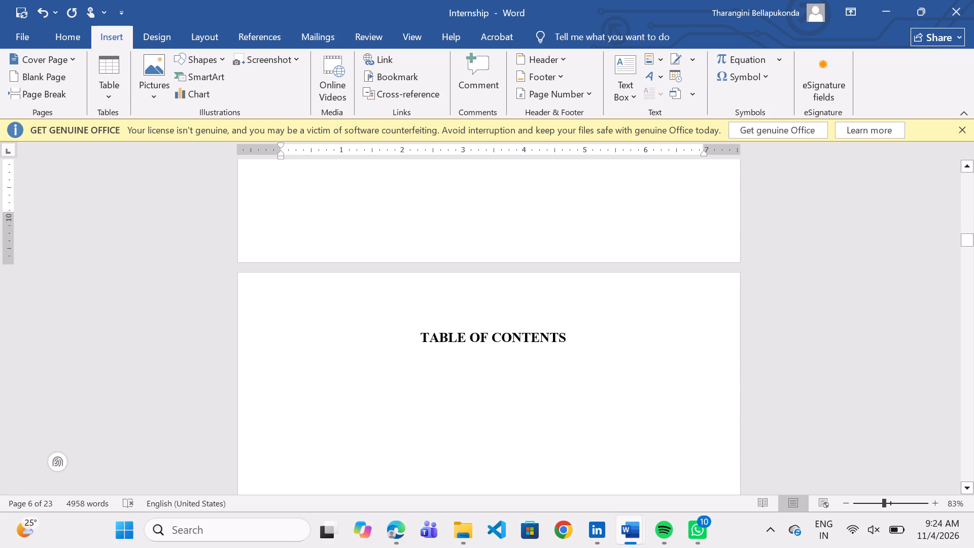
{"action": "scroll", "coordinate": [600, 349], "scroll_direction": "down", "scroll_amount": 2}
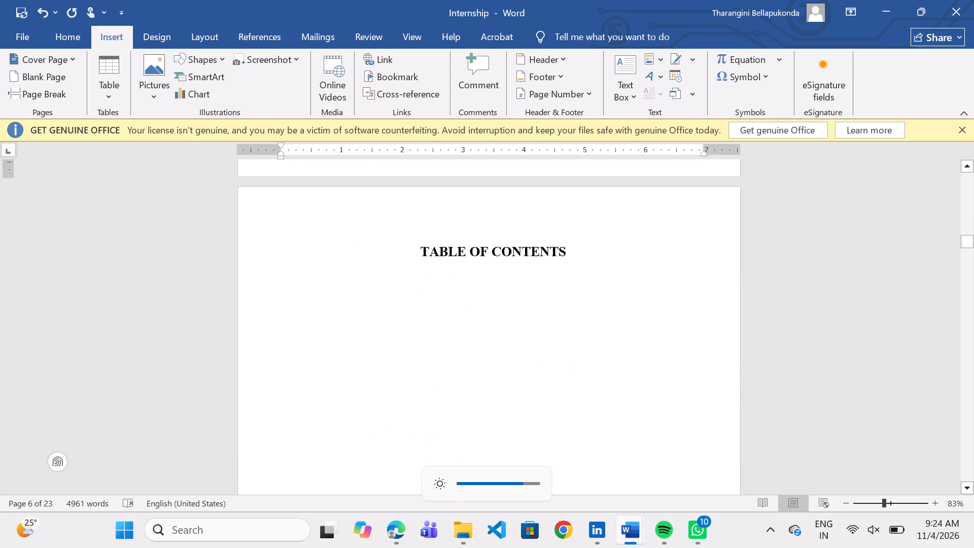
{"action": "scroll", "coordinate": [483, 305], "scroll_direction": "down", "scroll_amount": 1}
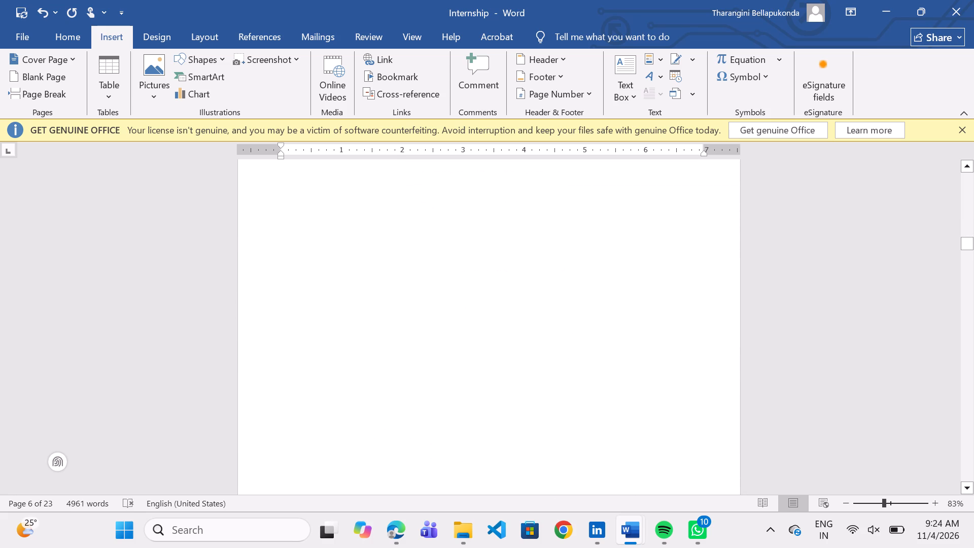
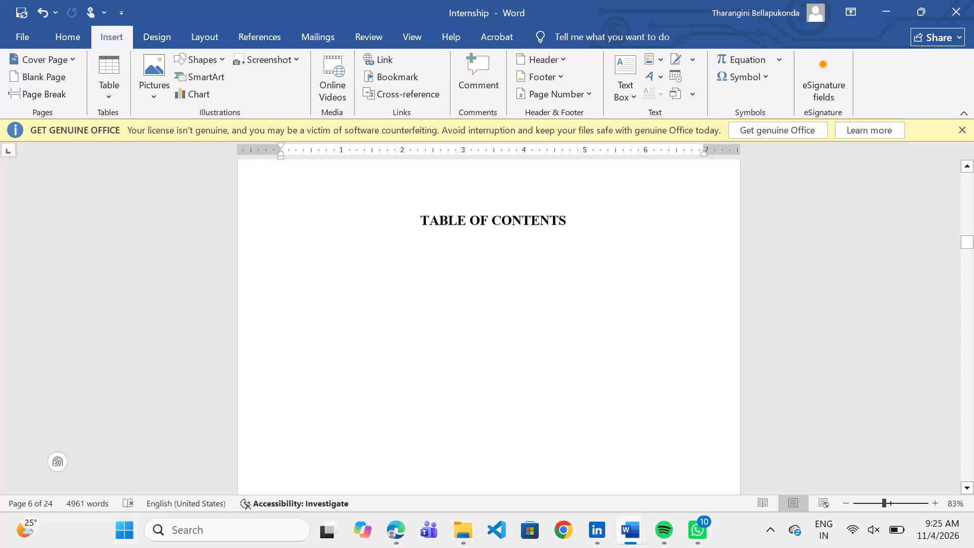
Place the text cursor at the end of the pasted TABLE OF CONTENTS heading on page 6.
{"action": "left_click", "coordinate": [520, 272]}
{"action": "left_click", "coordinate": [641, 266]}
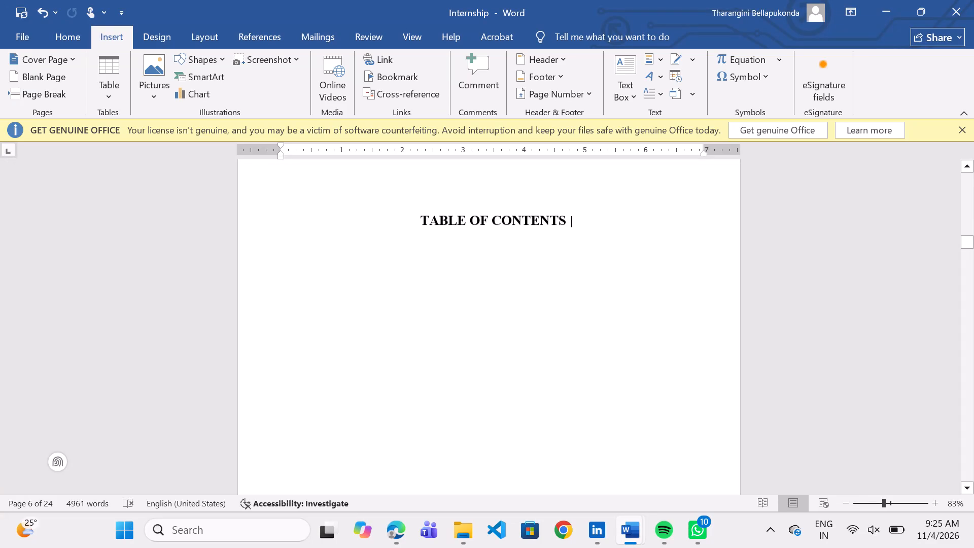
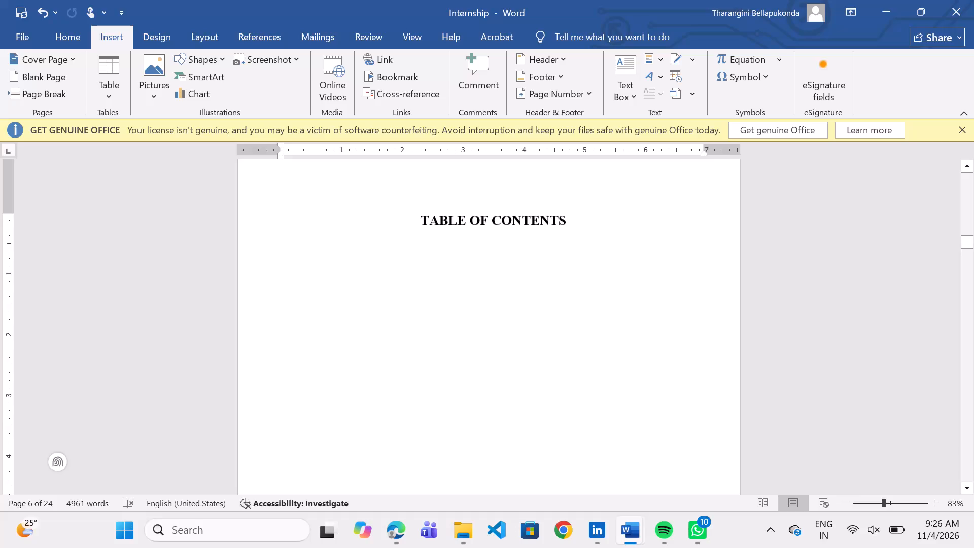
Leave a single empty left-aligned line below the TABLE OF CONTENTS heading on page 6.
{"action": "key", "text": "Right"}
{"action": "key", "text": "Right"}
{"action": "key", "text": "Right"}
{"action": "key", "text": "Right"}
{"action": "key", "text": "Return"}
{"action": "key", "text": "Return"}
{"action": "key", "text": "Return"}
{"action": "key", "text": "BackSpace"}
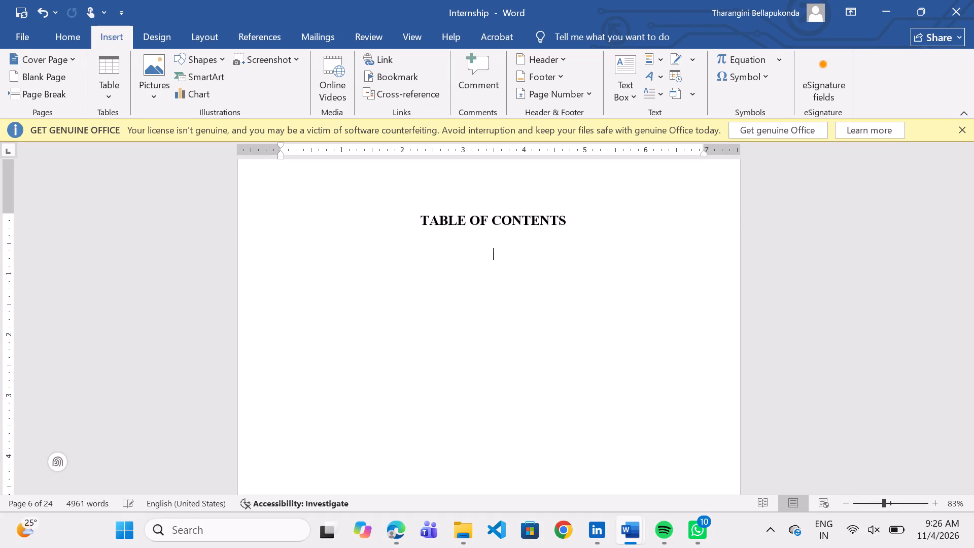
{"action": "key", "text": "BackSpace"}
{"action": "key", "text": "BackSpace"}
{"action": "left_click", "coordinate": [410, 531]}
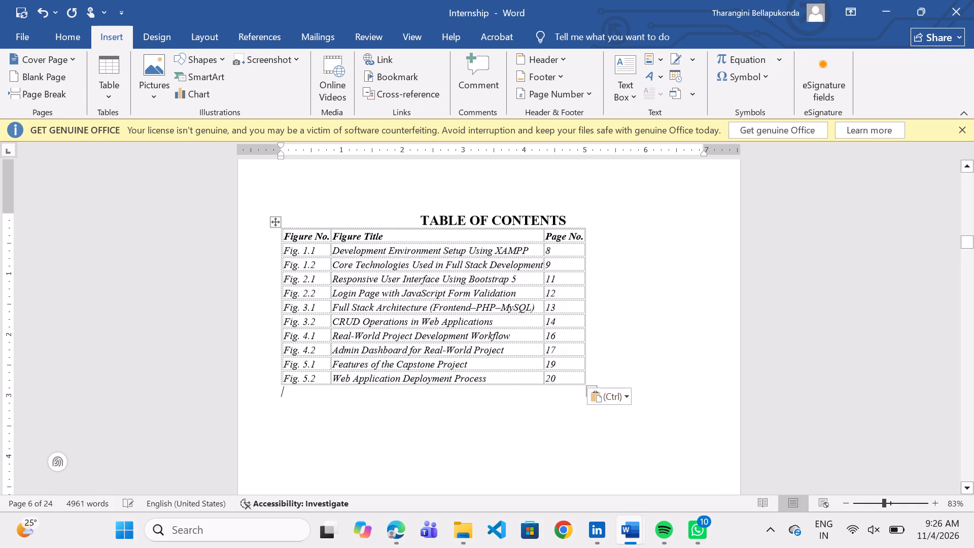
Enlarge the pasted figures table proportionally until it spans nearly the full text width, with taller rows.
{"action": "left_click", "coordinate": [563, 405]}
{"action": "left_click_drag", "start_coordinate": [588, 386], "coordinate": [681, 464]}
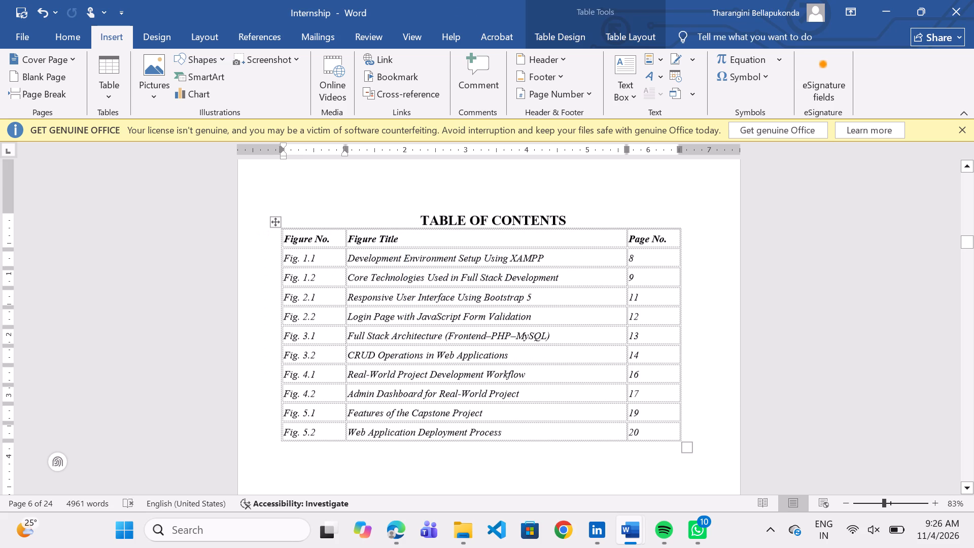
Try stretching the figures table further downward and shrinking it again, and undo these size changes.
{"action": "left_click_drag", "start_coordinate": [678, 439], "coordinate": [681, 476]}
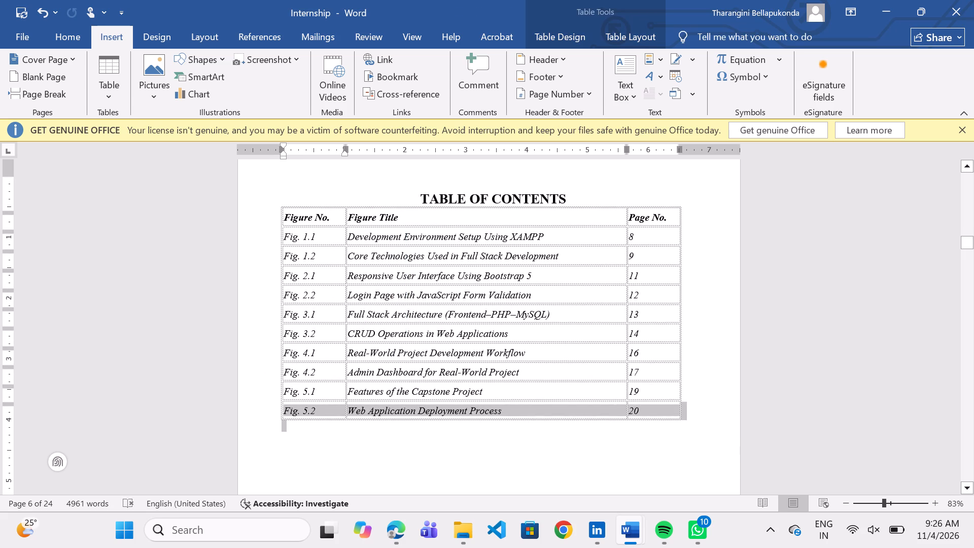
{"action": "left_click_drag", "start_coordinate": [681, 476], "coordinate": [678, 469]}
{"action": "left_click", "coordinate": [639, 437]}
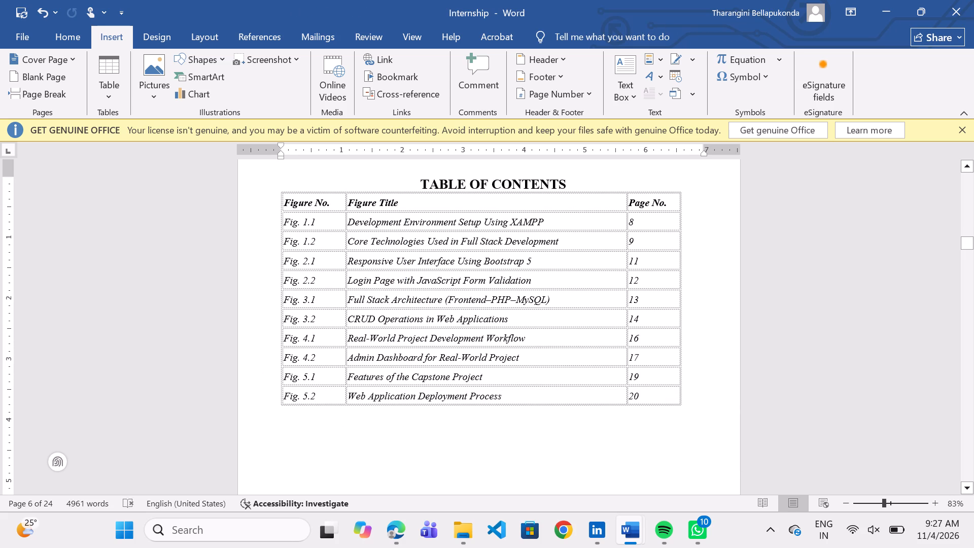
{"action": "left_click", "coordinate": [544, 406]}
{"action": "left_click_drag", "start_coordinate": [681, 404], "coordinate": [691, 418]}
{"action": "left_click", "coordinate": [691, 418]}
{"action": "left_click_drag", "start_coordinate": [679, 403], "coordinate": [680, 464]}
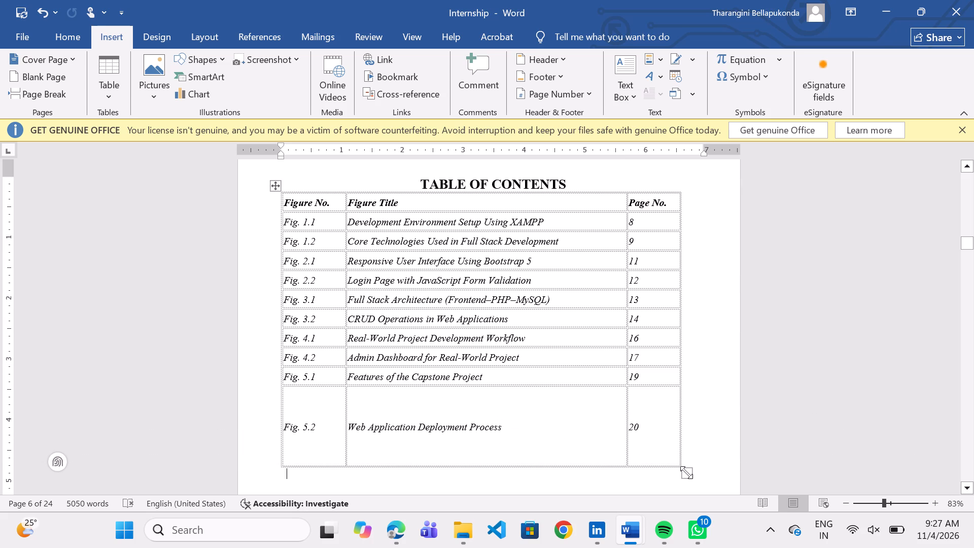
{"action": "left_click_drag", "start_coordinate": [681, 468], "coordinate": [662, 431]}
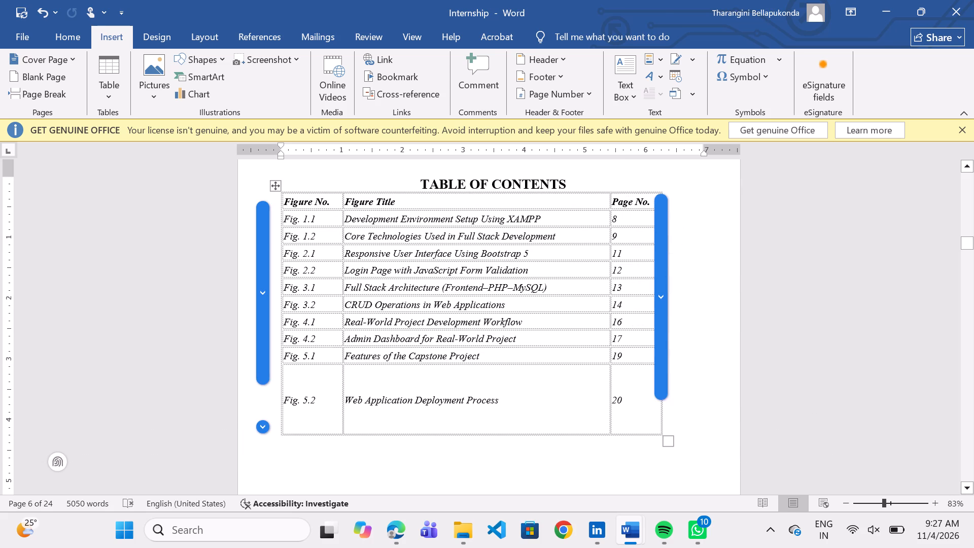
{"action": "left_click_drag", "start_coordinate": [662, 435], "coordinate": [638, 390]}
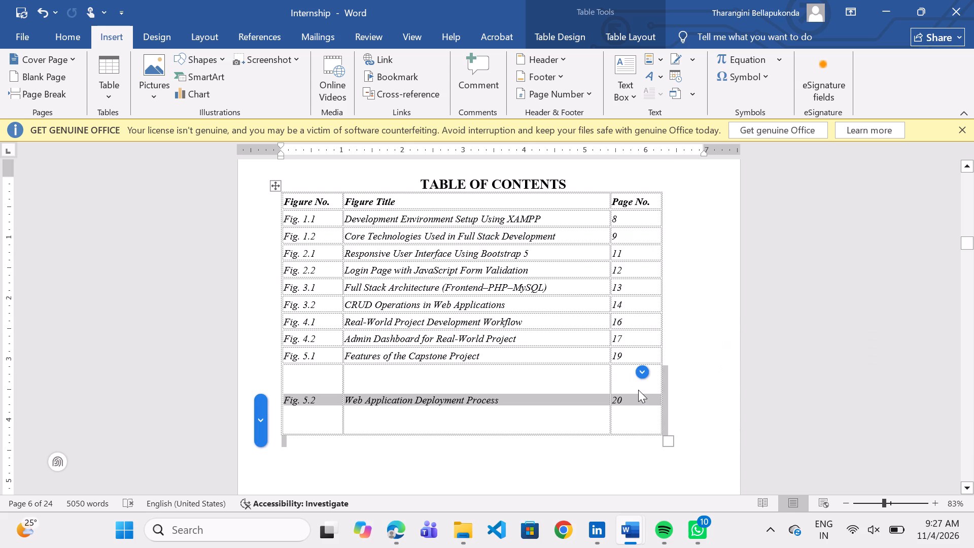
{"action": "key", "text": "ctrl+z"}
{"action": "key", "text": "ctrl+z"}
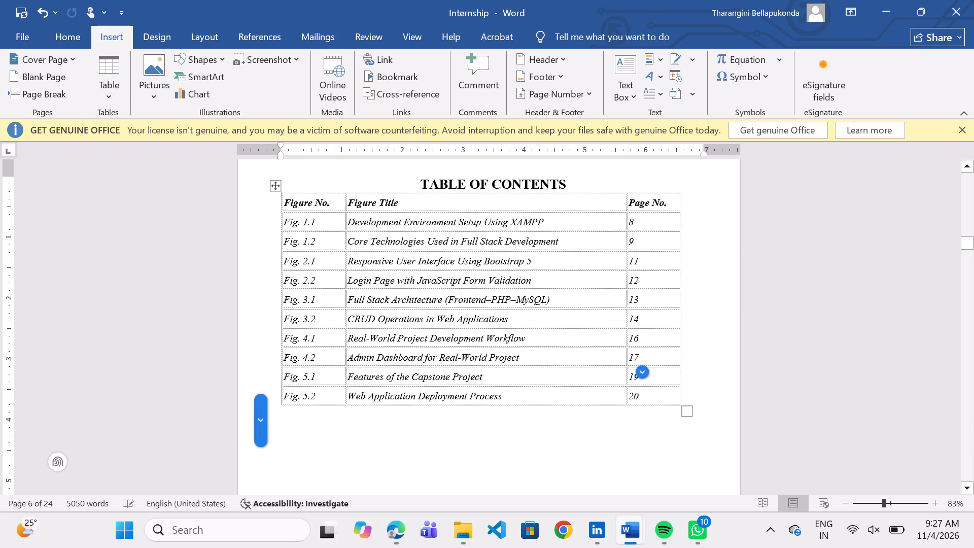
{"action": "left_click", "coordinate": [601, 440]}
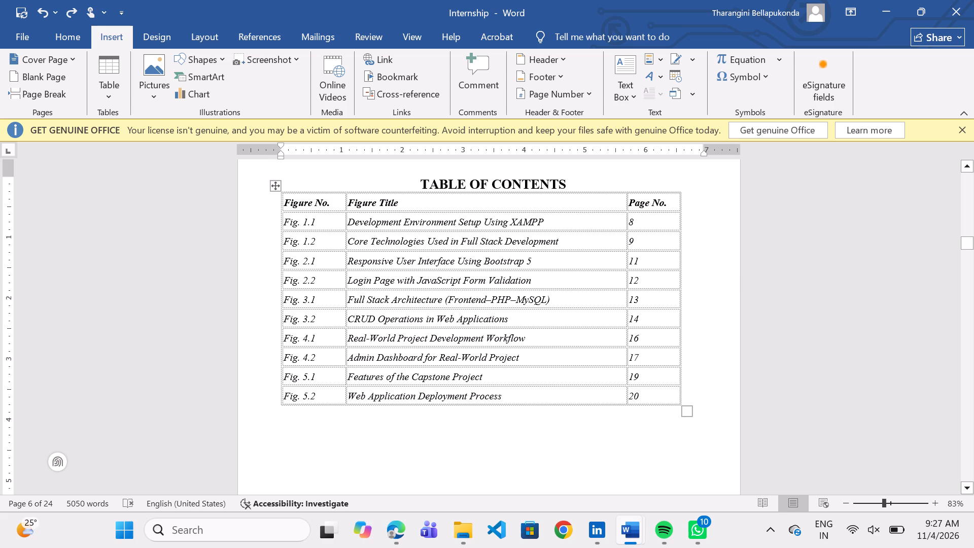
Remove the italic formatting from all text in the figures table.
{"action": "left_click_drag", "start_coordinate": [285, 202], "coordinate": [638, 389]}
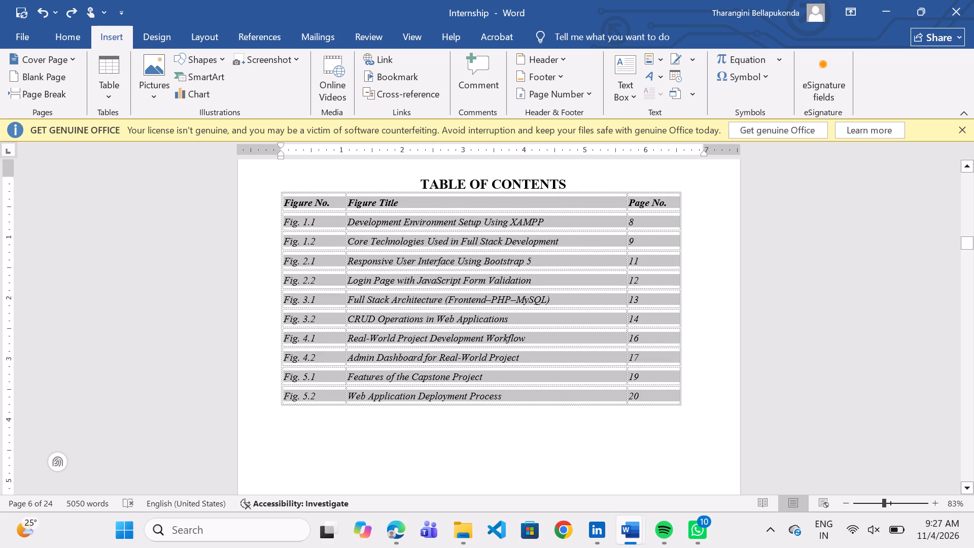
{"action": "left_click_drag", "start_coordinate": [638, 389], "coordinate": [647, 391]}
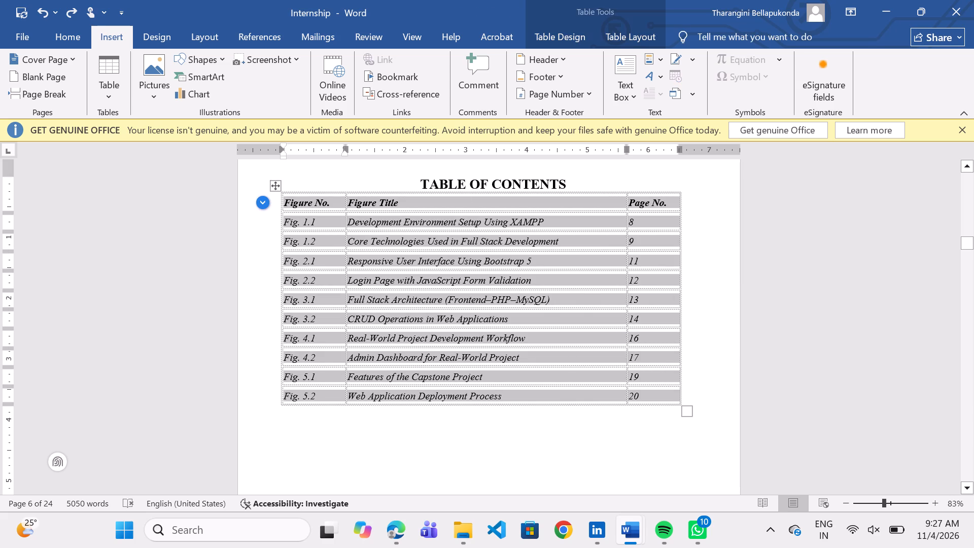
{"action": "scroll", "coordinate": [435, 186], "scroll_direction": "up", "scroll_amount": 7}
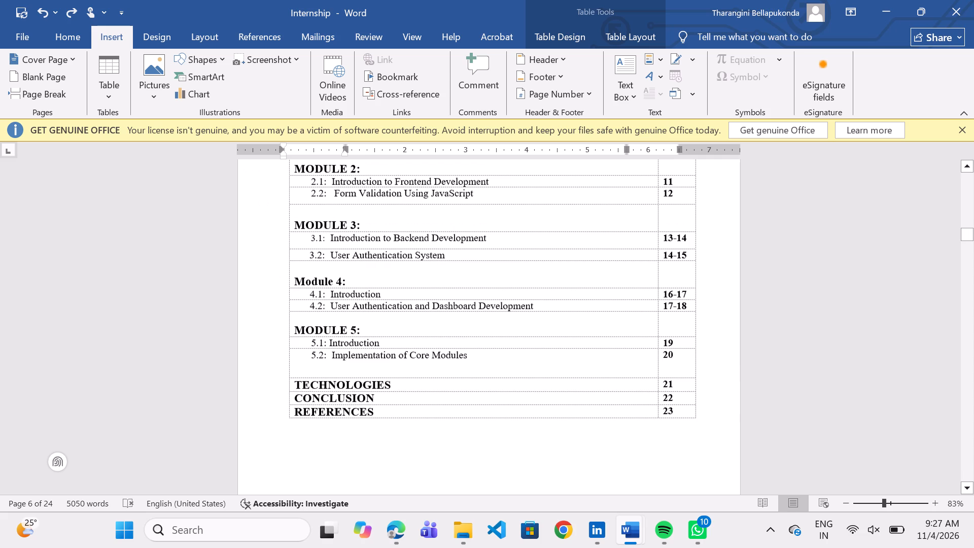
{"action": "scroll", "coordinate": [309, 293], "scroll_direction": "down", "scroll_amount": 4}
{"action": "left_click", "coordinate": [73, 33]}
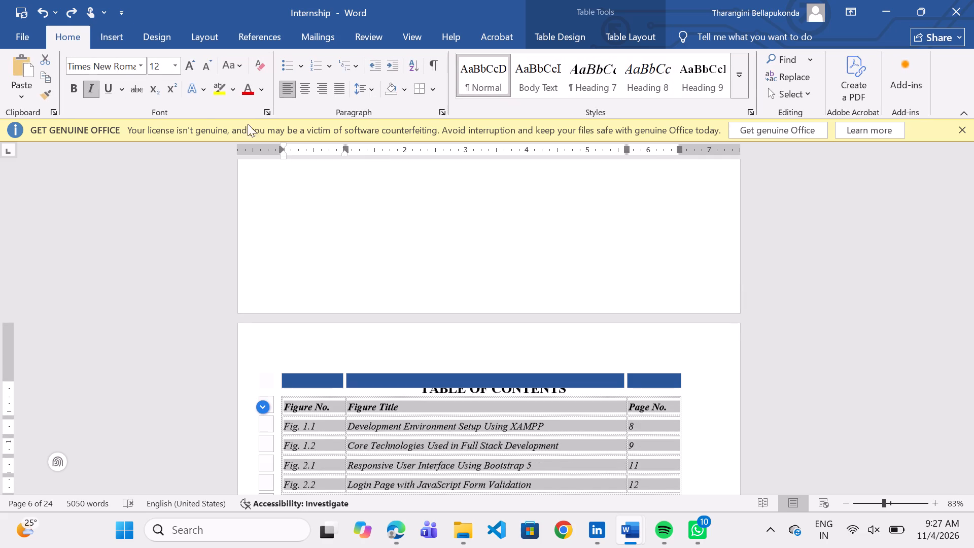
{"action": "left_click", "coordinate": [88, 86]}
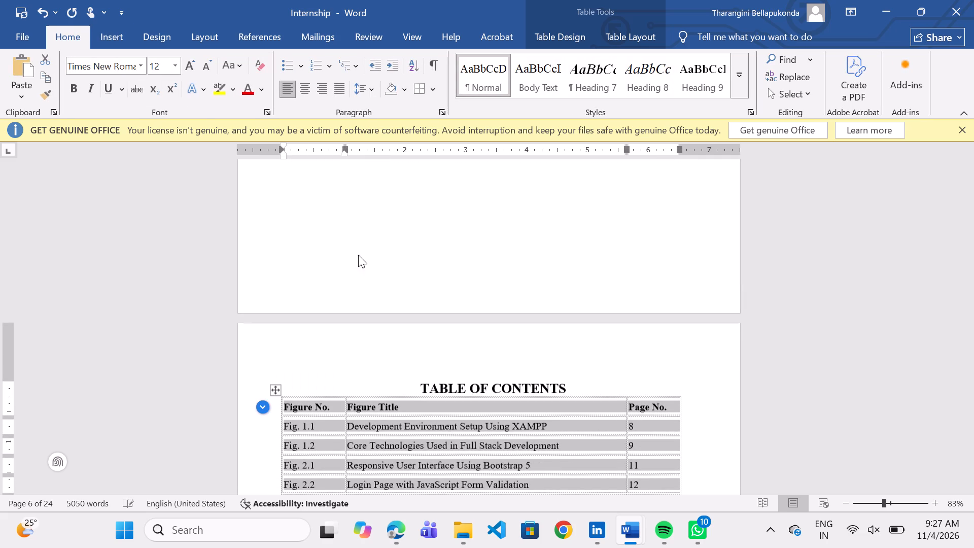
{"action": "left_click", "coordinate": [495, 376]}
Insert a blank line between the TABLE OF CONTENTS heading and the figures table on page 6.
{"action": "scroll", "coordinate": [495, 376], "scroll_direction": "down", "scroll_amount": 3}
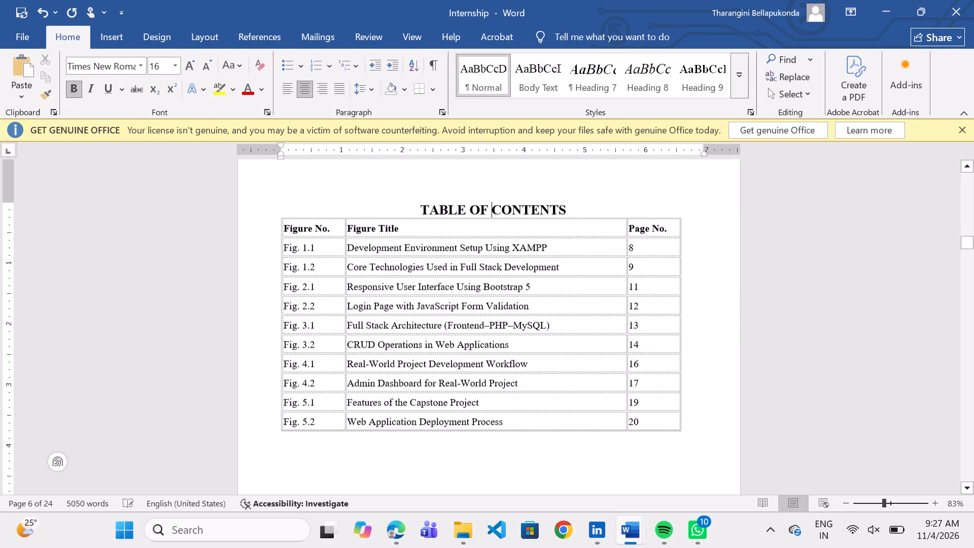
{"action": "left_click", "coordinate": [582, 214]}
{"action": "key", "text": "Return"}
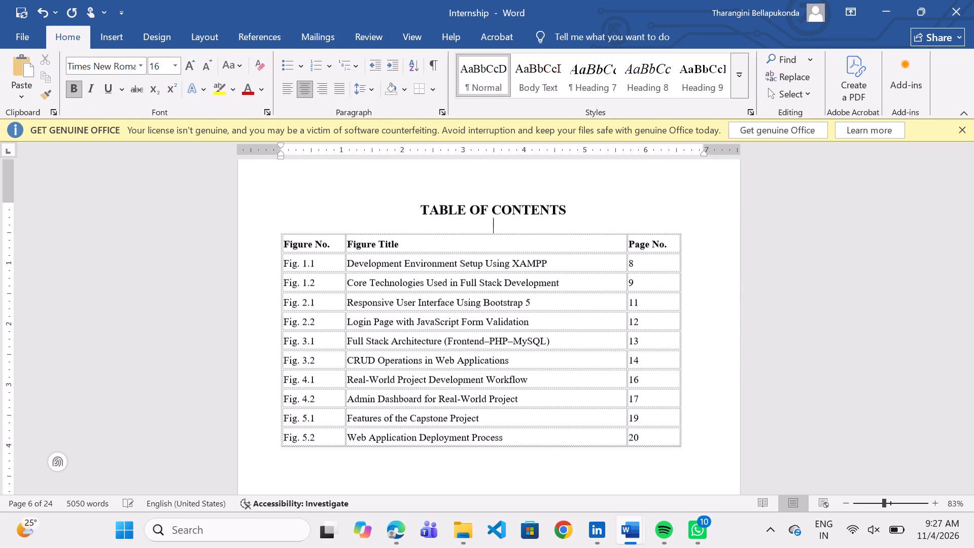
Add a blank line above the MODULE 4 heading at the bottom of page 15 to push it onto the next page.
{"action": "scroll", "coordinate": [582, 214], "scroll_direction": "down", "scroll_amount": 7}
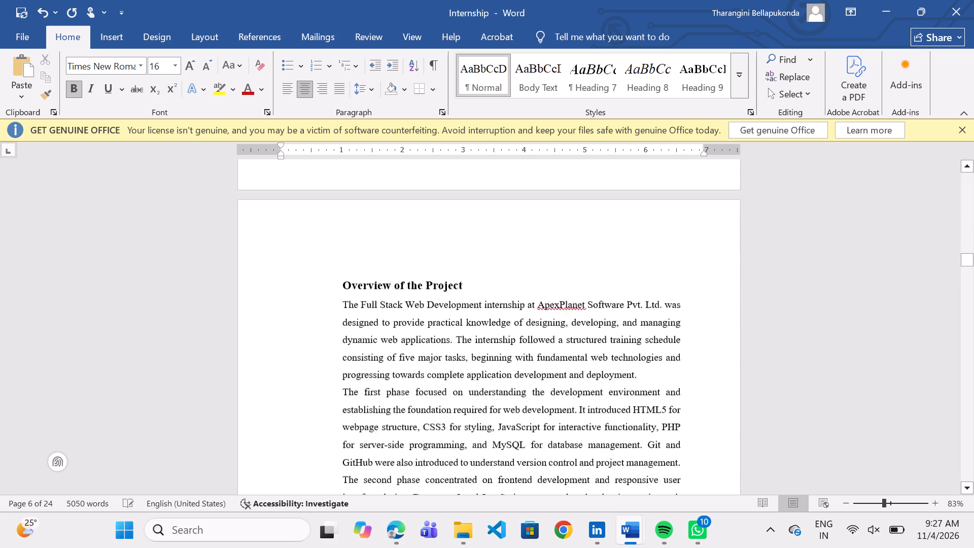
{"action": "scroll", "coordinate": [582, 214], "scroll_direction": "down", "scroll_amount": 6}
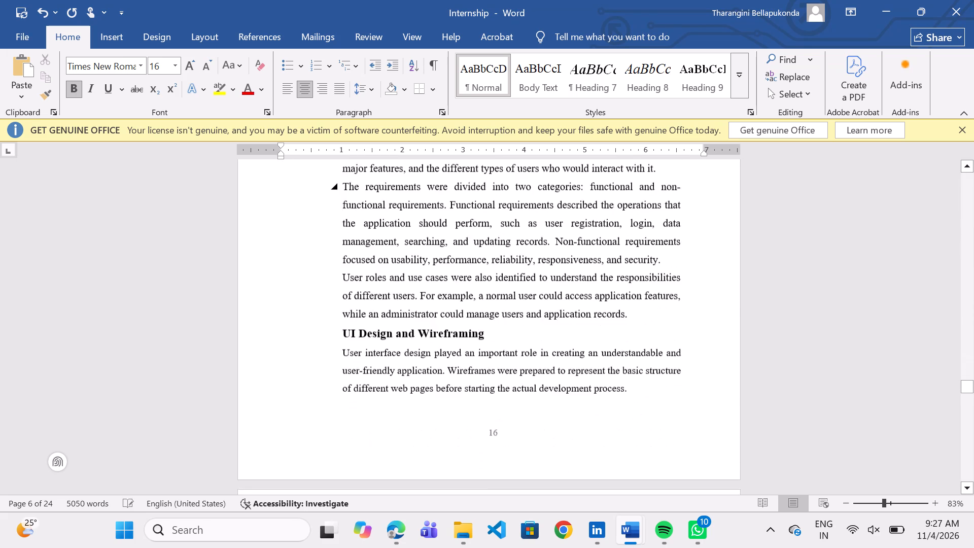
{"action": "scroll", "coordinate": [582, 214], "scroll_direction": "up", "scroll_amount": 11}
{"action": "scroll", "coordinate": [582, 214], "scroll_direction": "down", "scroll_amount": 6}
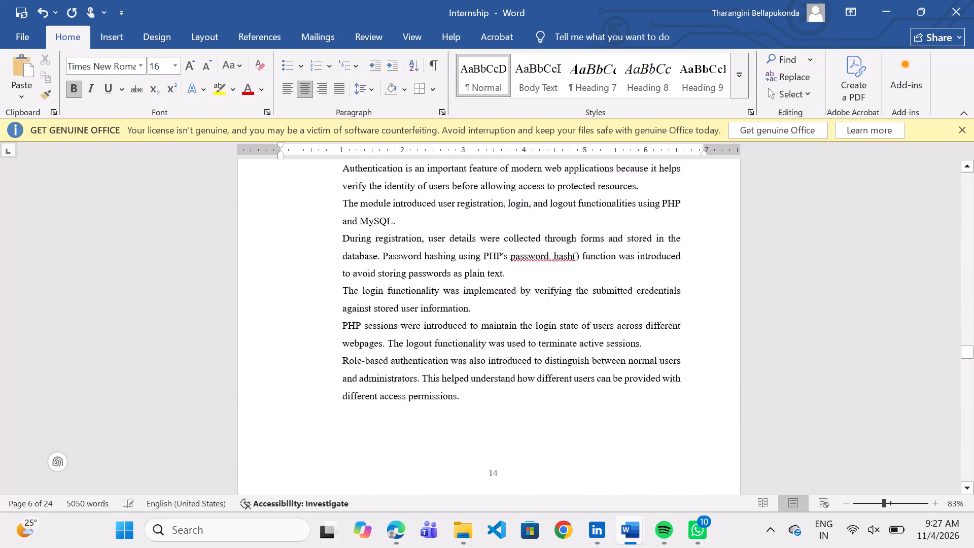
{"action": "scroll", "coordinate": [582, 214], "scroll_direction": "down", "scroll_amount": 2}
{"action": "left_click", "coordinate": [501, 353]}
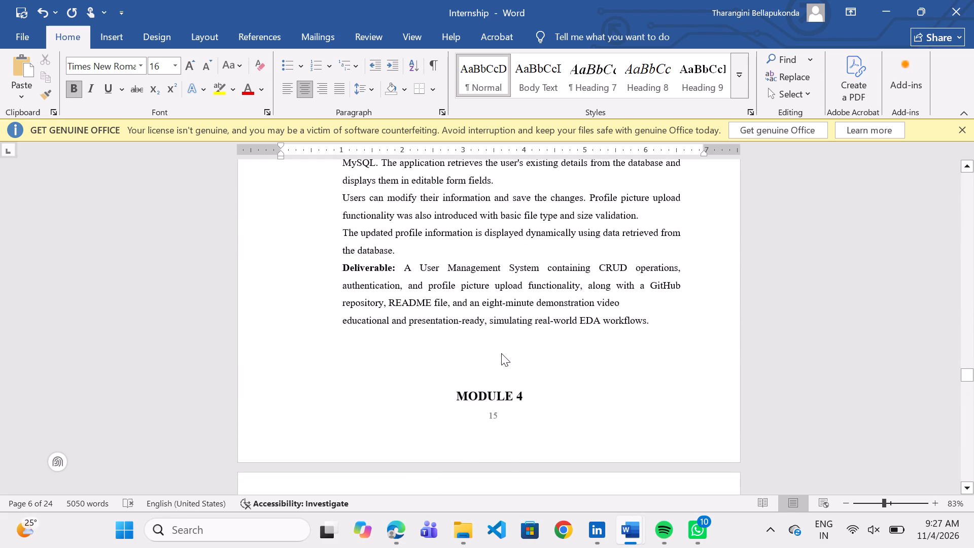
{"action": "key", "text": "Return"}
Save the report document.
{"action": "left_click", "coordinate": [22, 31]}
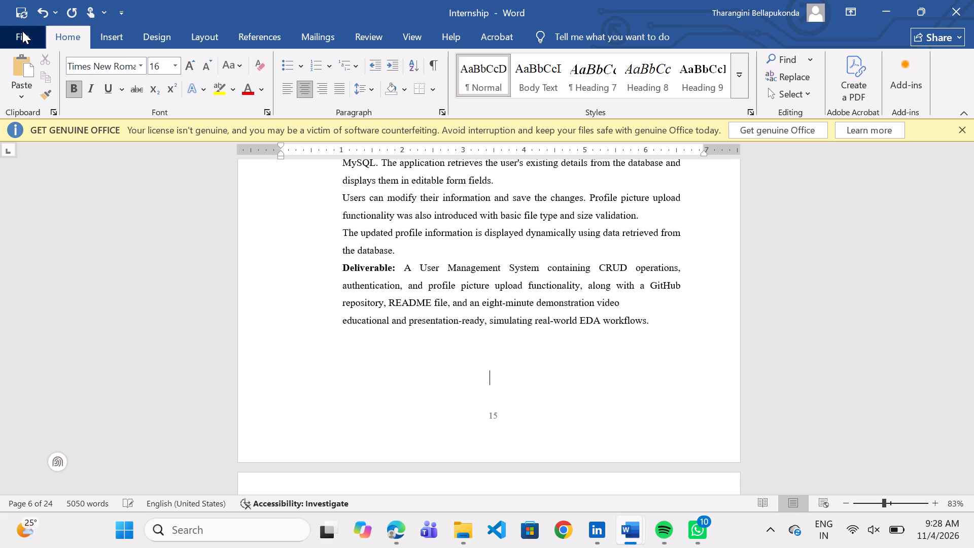
{"action": "left_click", "coordinate": [50, 204]}
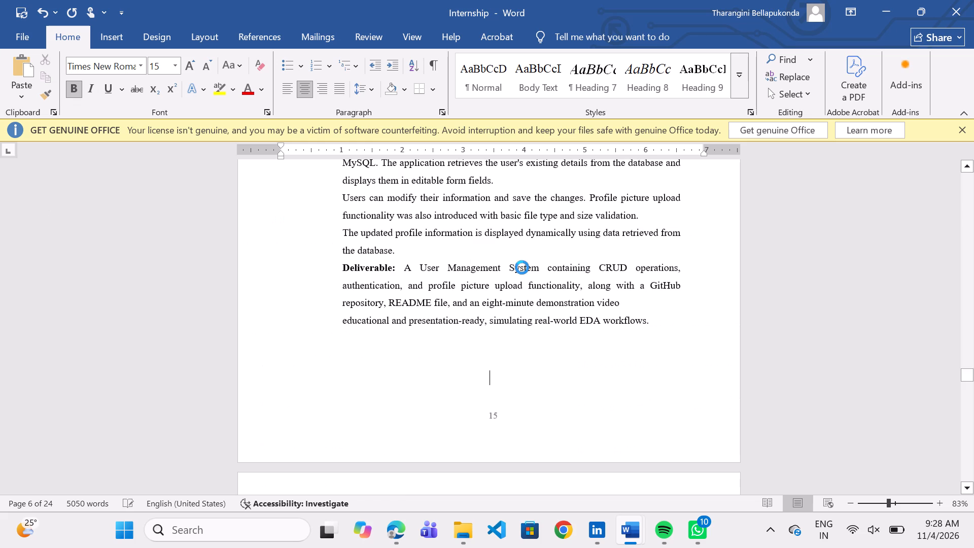
Look through pages 6 to 15 of the report to check the module layouts and where each module ends.
{"action": "scroll", "coordinate": [522, 267], "scroll_direction": "up", "scroll_amount": 10}
{"action": "scroll", "coordinate": [522, 267], "scroll_direction": "down", "scroll_amount": 8}
{"action": "scroll", "coordinate": [522, 267], "scroll_direction": "up", "scroll_amount": 2}
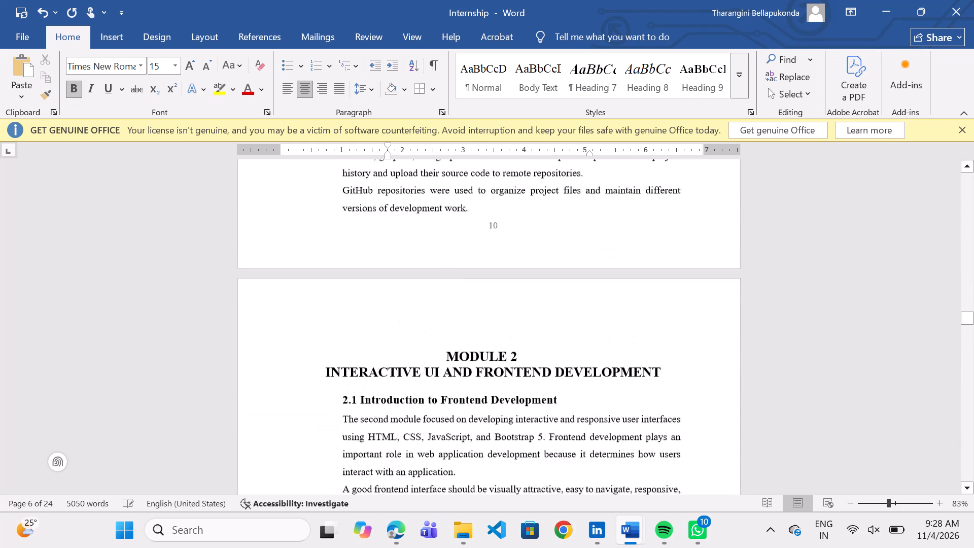
{"action": "scroll", "coordinate": [522, 267], "scroll_direction": "up", "scroll_amount": 1}
{"action": "scroll", "coordinate": [522, 267], "scroll_direction": "down", "scroll_amount": 1}
{"action": "scroll", "coordinate": [522, 267], "scroll_direction": "up", "scroll_amount": 1}
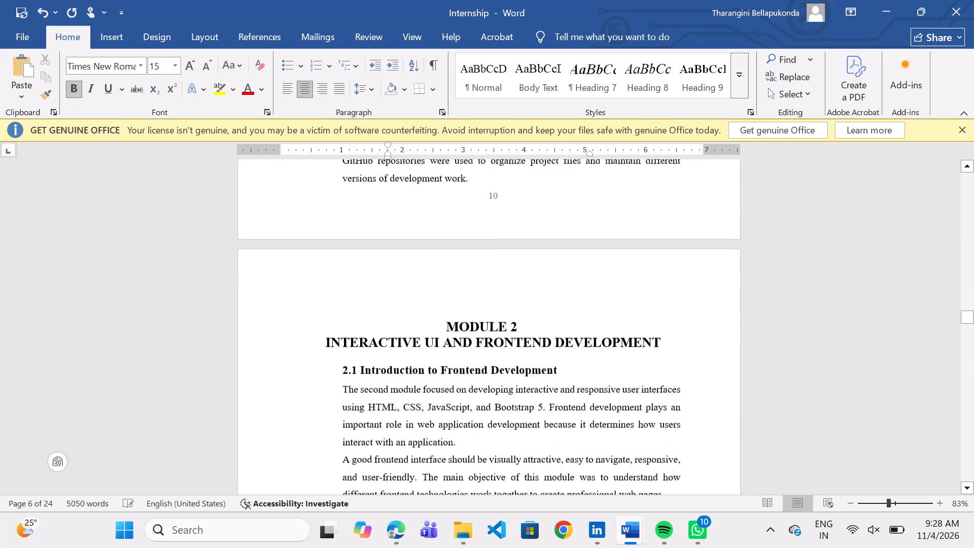
{"action": "scroll", "coordinate": [522, 267], "scroll_direction": "up", "scroll_amount": 4}
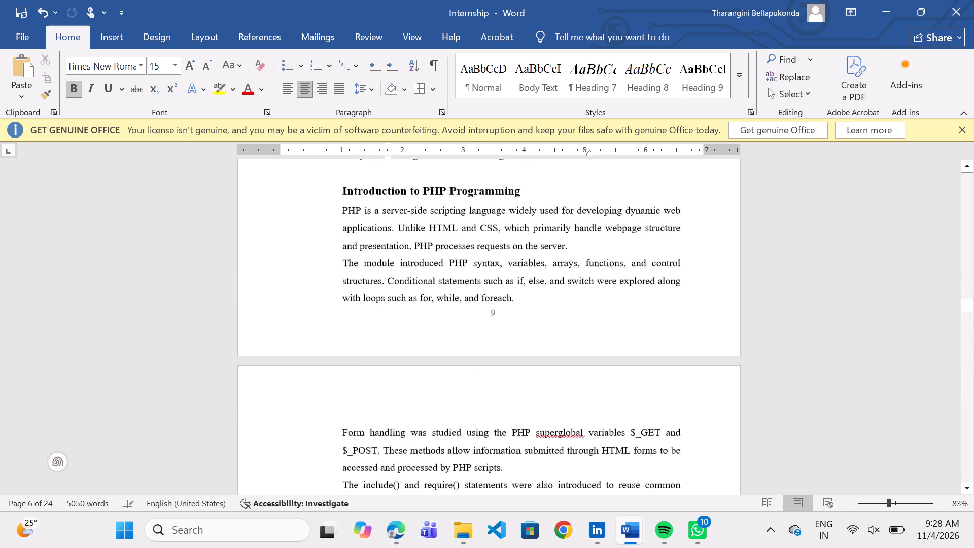
{"action": "scroll", "coordinate": [508, 285], "scroll_direction": "up", "scroll_amount": 5}
{"action": "scroll", "coordinate": [508, 285], "scroll_direction": "down", "scroll_amount": 1}
{"action": "scroll", "coordinate": [508, 285], "scroll_direction": "up", "scroll_amount": 1}
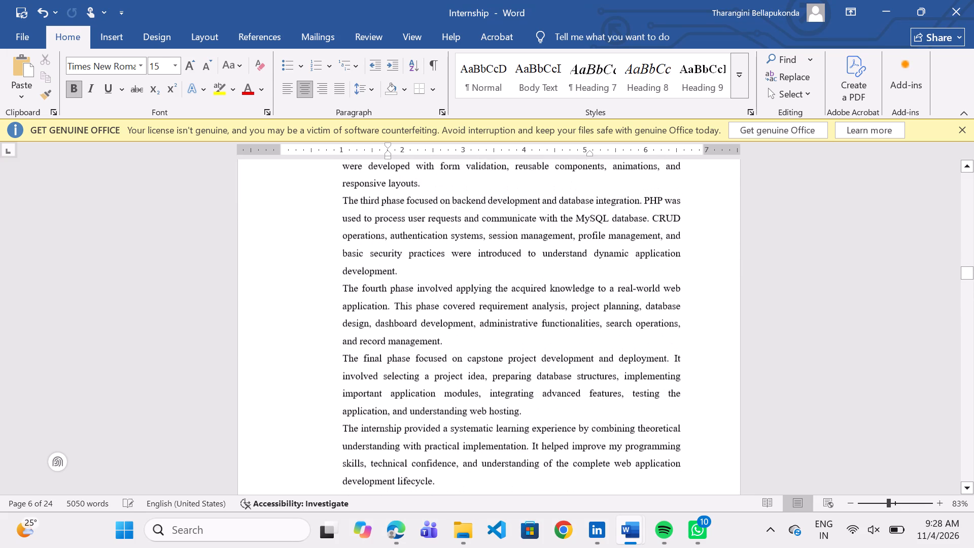
{"action": "scroll", "coordinate": [508, 285], "scroll_direction": "down", "scroll_amount": 3}
{"action": "scroll", "coordinate": [508, 285], "scroll_direction": "up", "scroll_amount": 2}
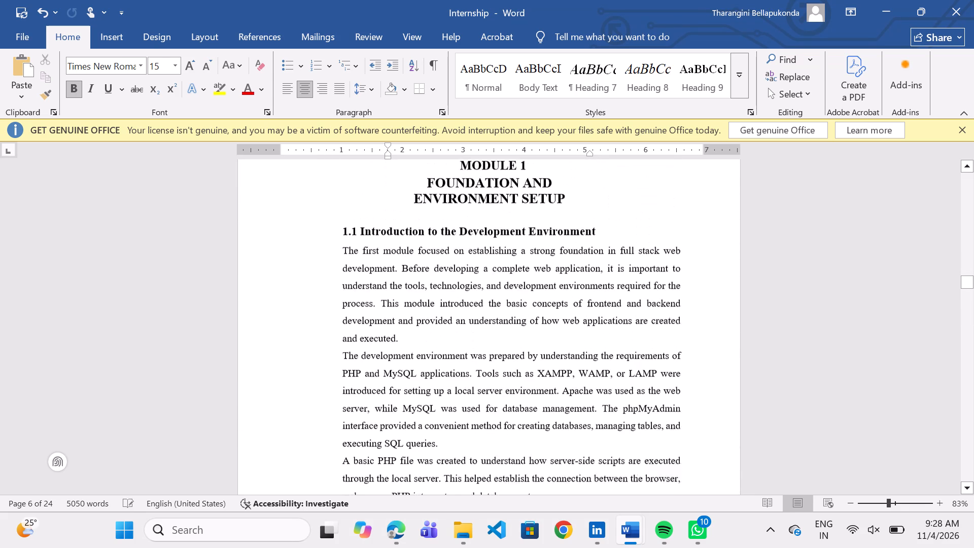
{"action": "scroll", "coordinate": [508, 285], "scroll_direction": "up", "scroll_amount": 3}
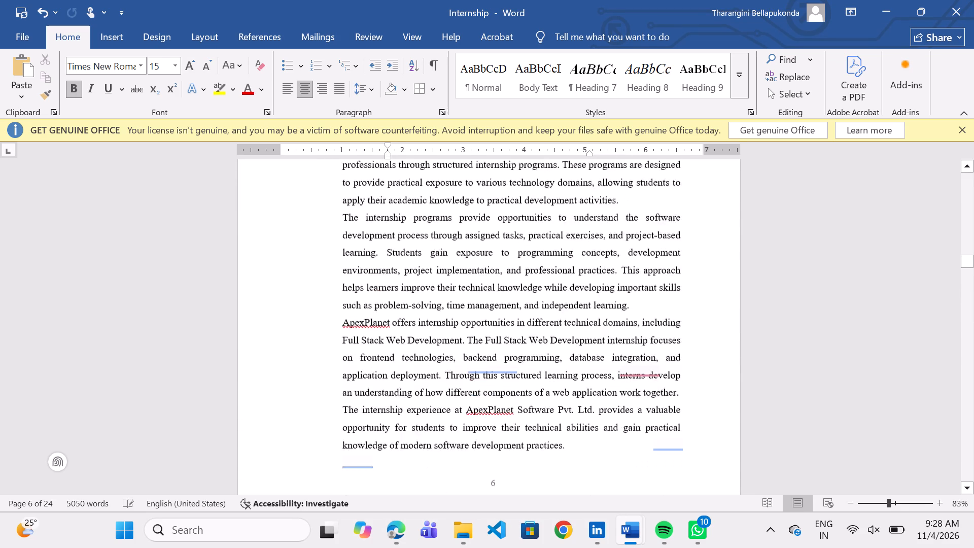
{"action": "scroll", "coordinate": [508, 285], "scroll_direction": "up", "scroll_amount": 1}
{"action": "scroll", "coordinate": [508, 285], "scroll_direction": "down", "scroll_amount": 4}
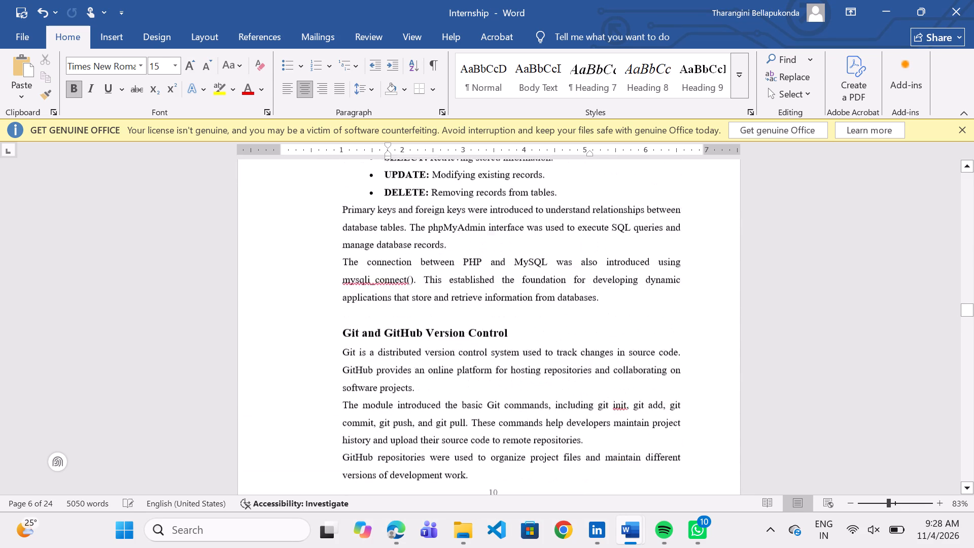
{"action": "scroll", "coordinate": [508, 285], "scroll_direction": "down", "scroll_amount": 2}
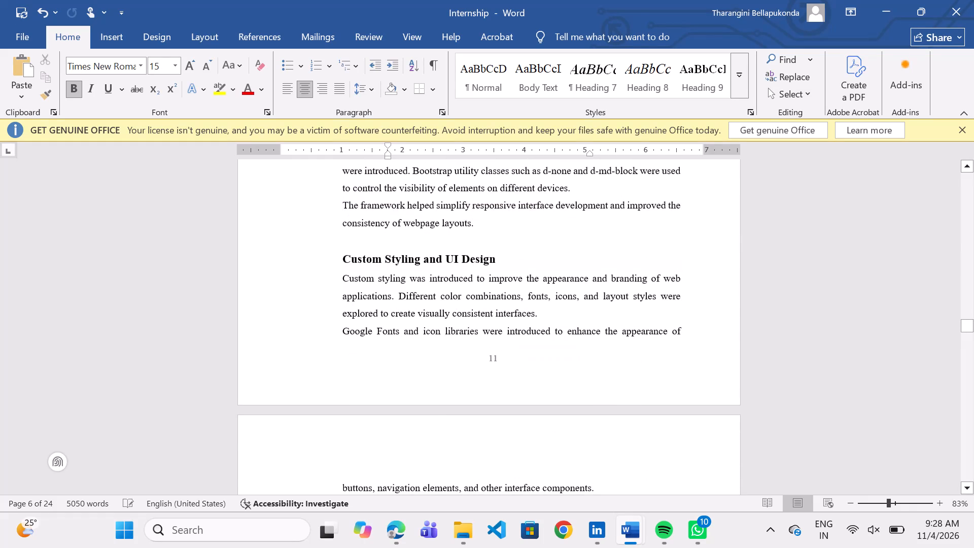
{"action": "scroll", "coordinate": [508, 285], "scroll_direction": "up", "scroll_amount": 2}
{"action": "scroll", "coordinate": [508, 285], "scroll_direction": "down", "scroll_amount": 1}
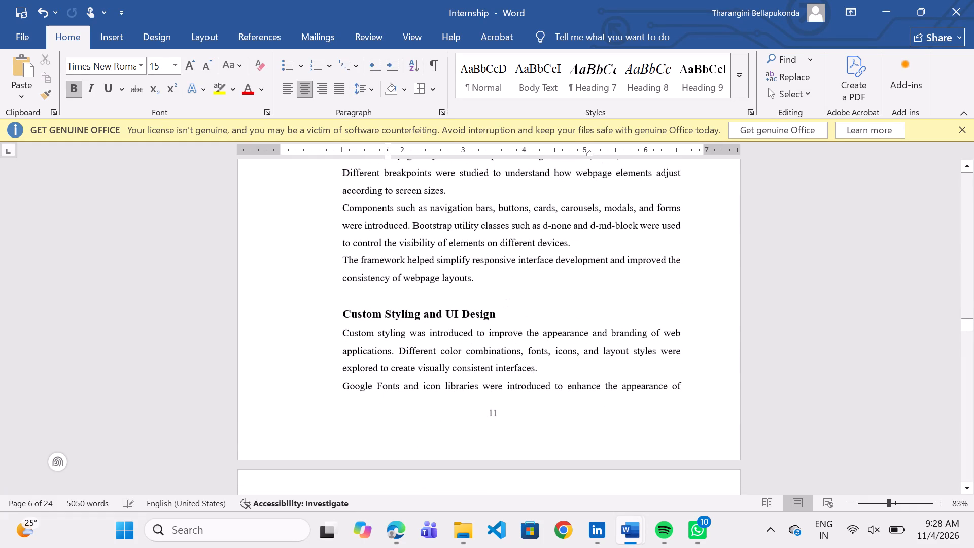
{"action": "scroll", "coordinate": [508, 285], "scroll_direction": "down", "scroll_amount": 2}
{"action": "scroll", "coordinate": [497, 335], "scroll_direction": "down", "scroll_amount": 2}
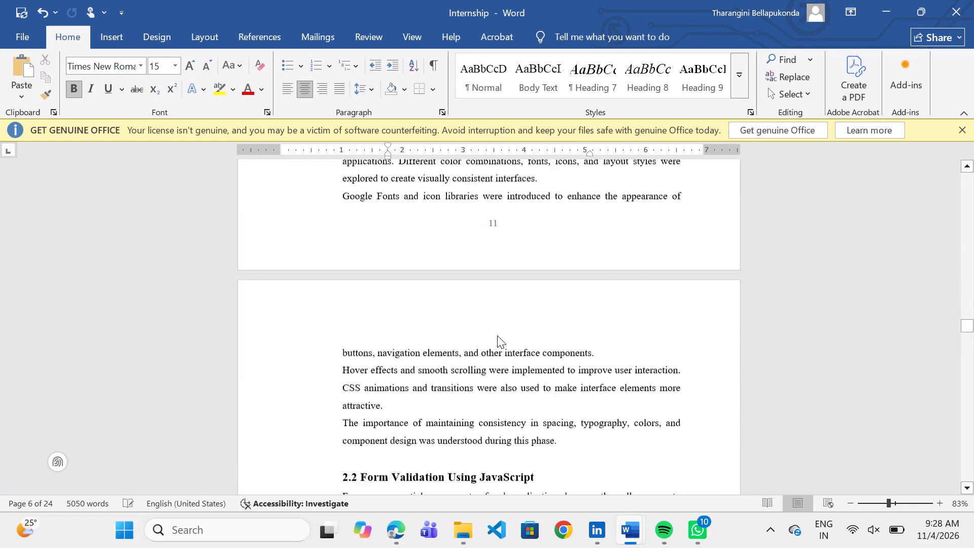
{"action": "scroll", "coordinate": [497, 335], "scroll_direction": "down", "scroll_amount": 4}
{"action": "scroll", "coordinate": [497, 335], "scroll_direction": "up", "scroll_amount": 3}
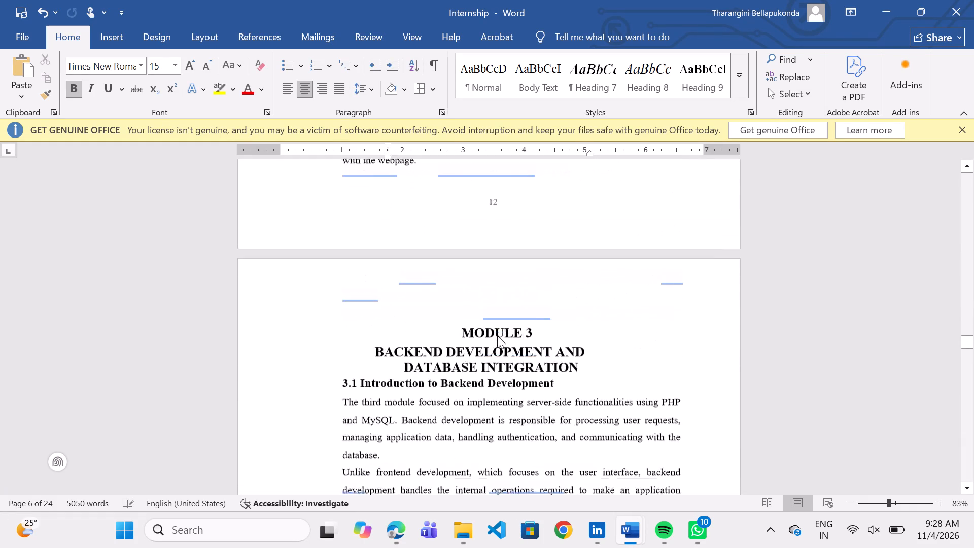
{"action": "scroll", "coordinate": [497, 335], "scroll_direction": "up", "scroll_amount": 5}
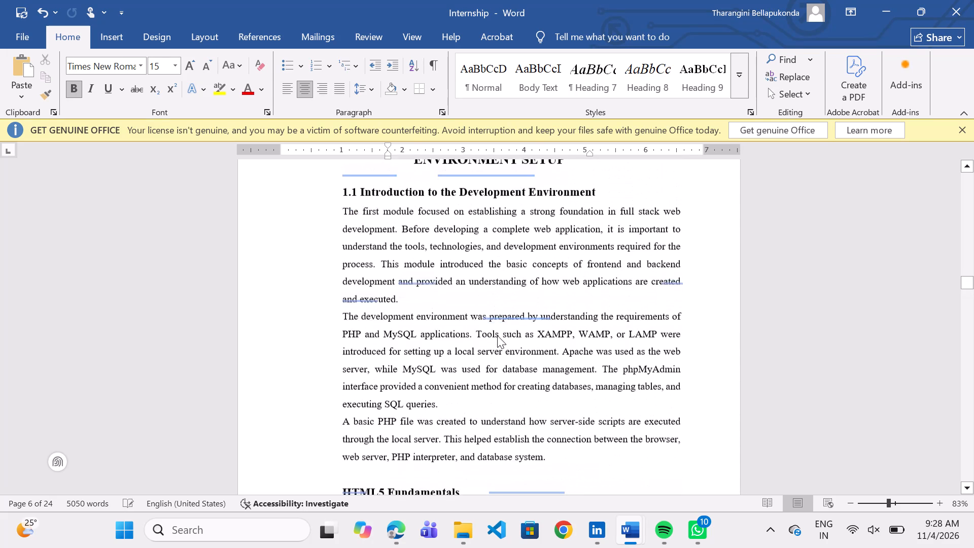
{"action": "scroll", "coordinate": [497, 335], "scroll_direction": "up", "scroll_amount": 3}
{"action": "scroll", "coordinate": [497, 335], "scroll_direction": "down", "scroll_amount": 1}
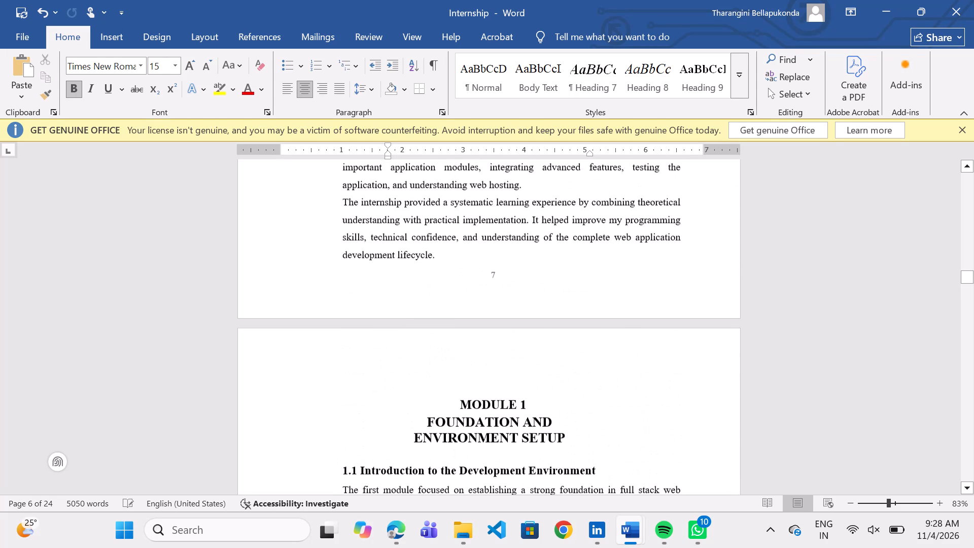
{"action": "scroll", "coordinate": [497, 335], "scroll_direction": "down", "scroll_amount": 5}
{"action": "scroll", "coordinate": [497, 335], "scroll_direction": "left", "scroll_amount": 1}
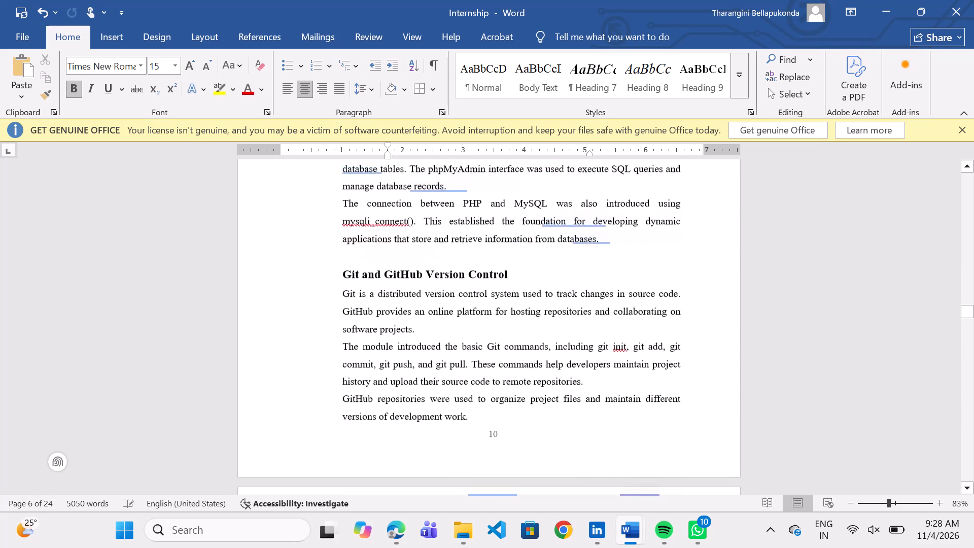
{"action": "scroll", "coordinate": [497, 335], "scroll_direction": "left", "scroll_amount": 1}
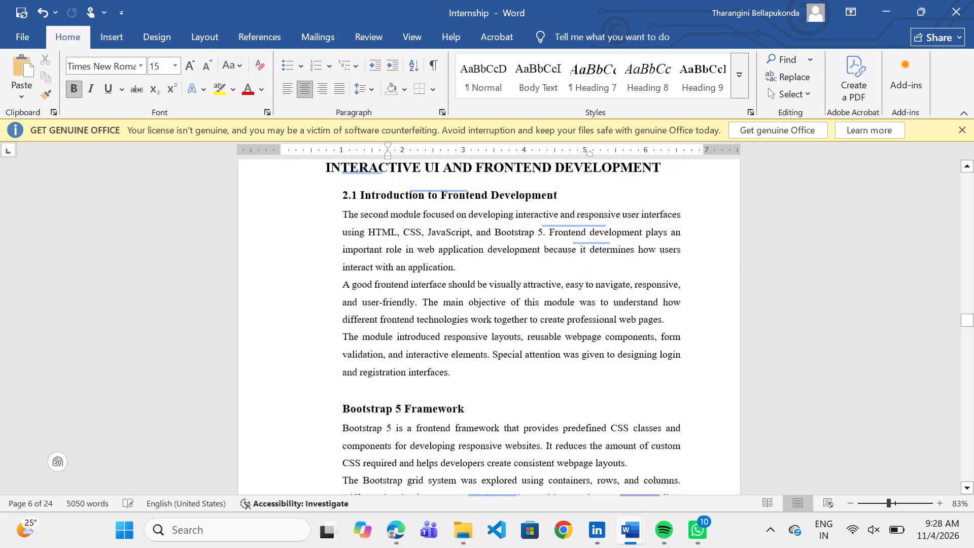
{"action": "scroll", "coordinate": [497, 335], "scroll_direction": "left", "scroll_amount": 1}
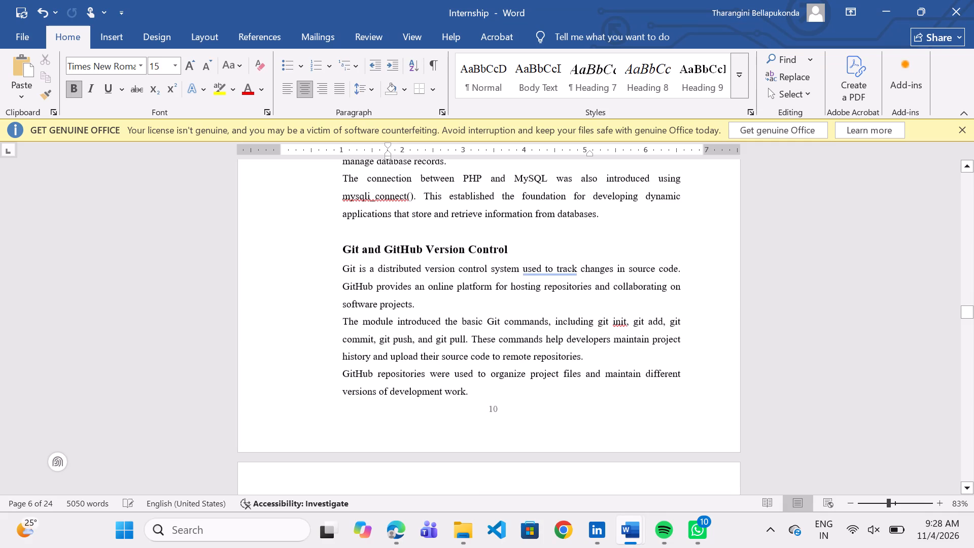
Add a line after the last paragraph of Module 1 on page 10 to create an empty page before MODULE 2.
{"action": "left_click", "coordinate": [491, 396]}
{"action": "key", "text": "Return"}
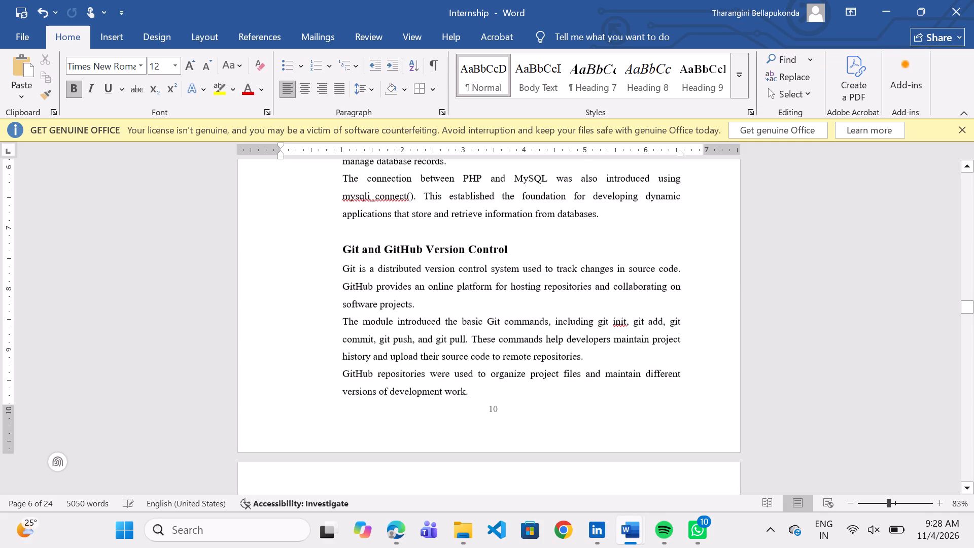
{"action": "scroll", "coordinate": [491, 396], "scroll_direction": "down", "scroll_amount": 9}
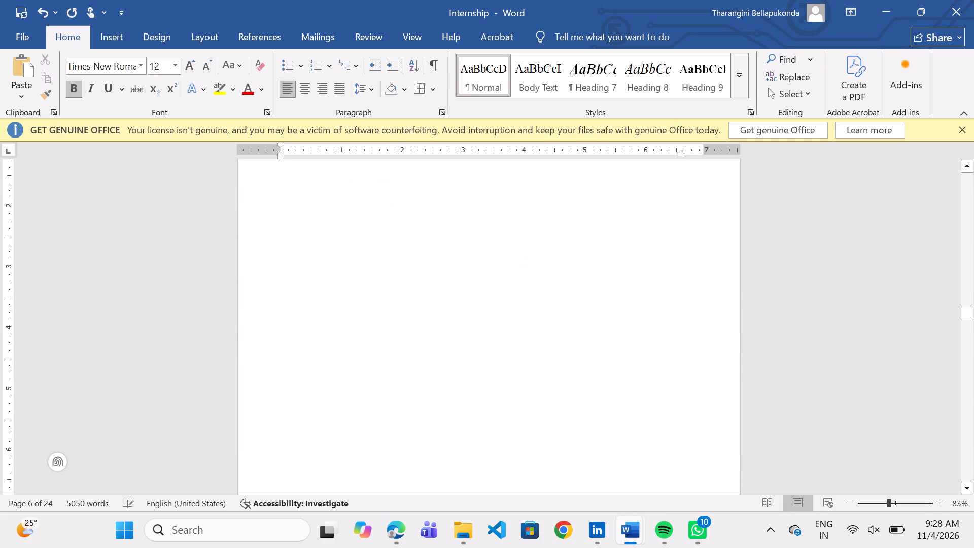
{"action": "scroll", "coordinate": [491, 396], "scroll_direction": "down", "scroll_amount": 2}
{"action": "scroll", "coordinate": [491, 396], "scroll_direction": "up", "scroll_amount": 10}
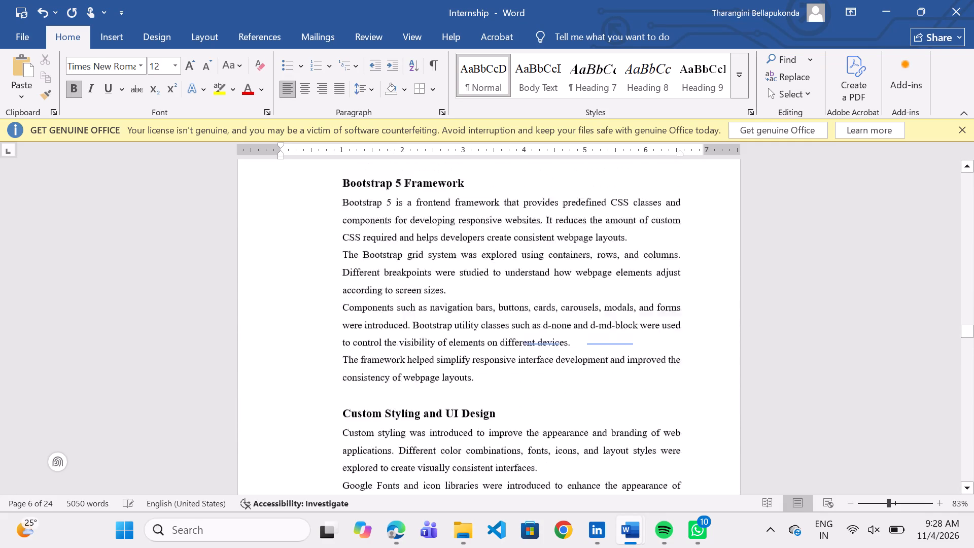
{"action": "scroll", "coordinate": [491, 396], "scroll_direction": "up", "scroll_amount": 1}
{"action": "scroll", "coordinate": [491, 396], "scroll_direction": "down", "scroll_amount": 1}
{"action": "scroll", "coordinate": [491, 396], "scroll_direction": "up", "scroll_amount": 3}
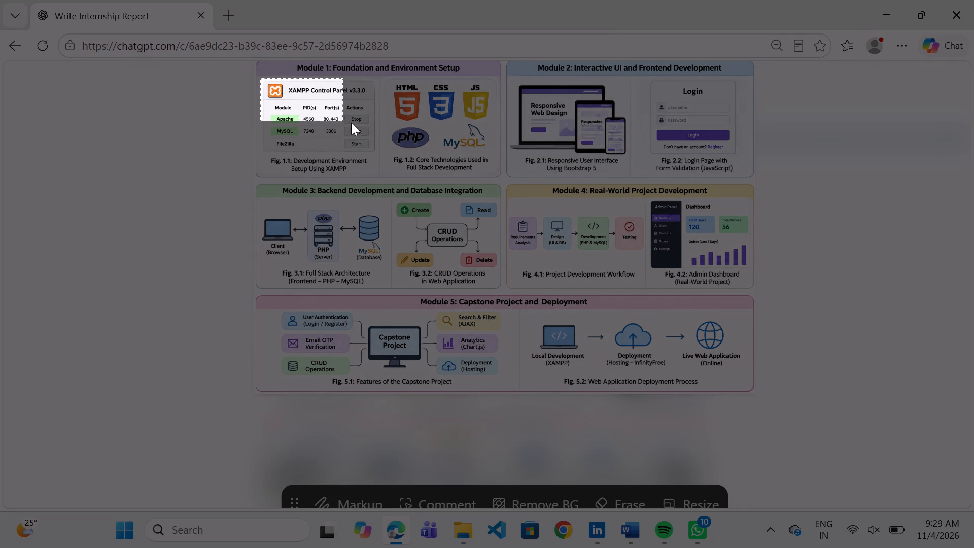
{"action": "left_click_drag", "start_coordinate": [351, 123], "coordinate": [375, 151]}
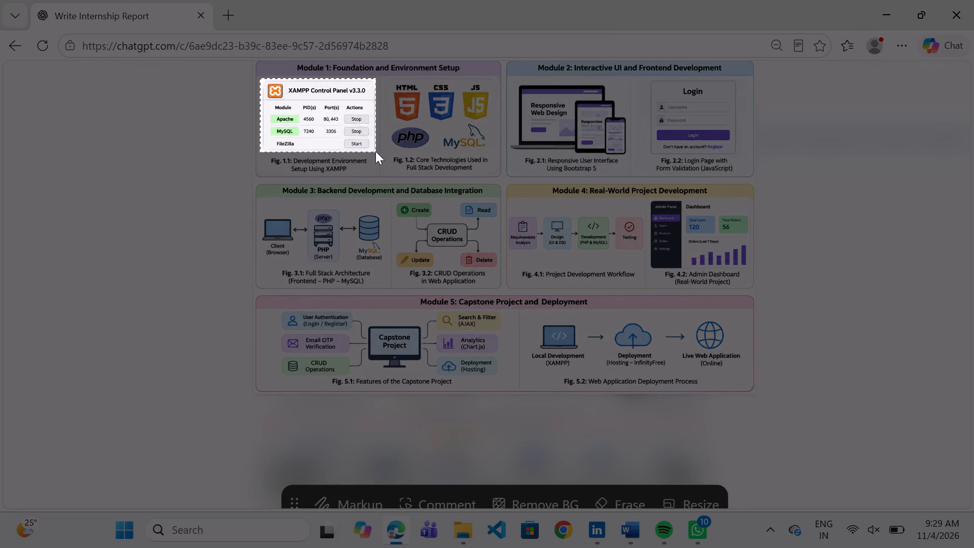
{"action": "left_click_drag", "start_coordinate": [375, 151], "coordinate": [375, 153]}
{"action": "left_click_drag", "start_coordinate": [375, 153], "coordinate": [374, 152]}
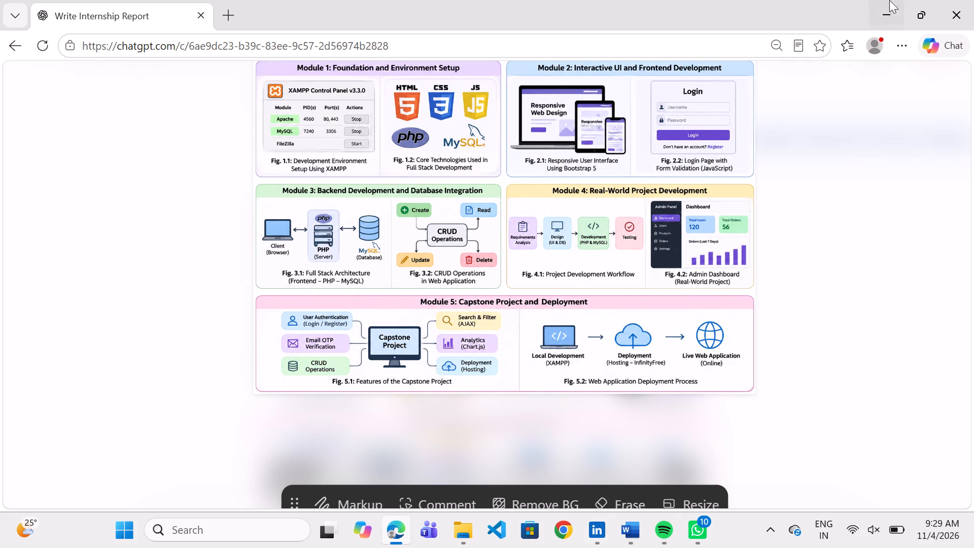
{"action": "left_click", "coordinate": [890, 7]}
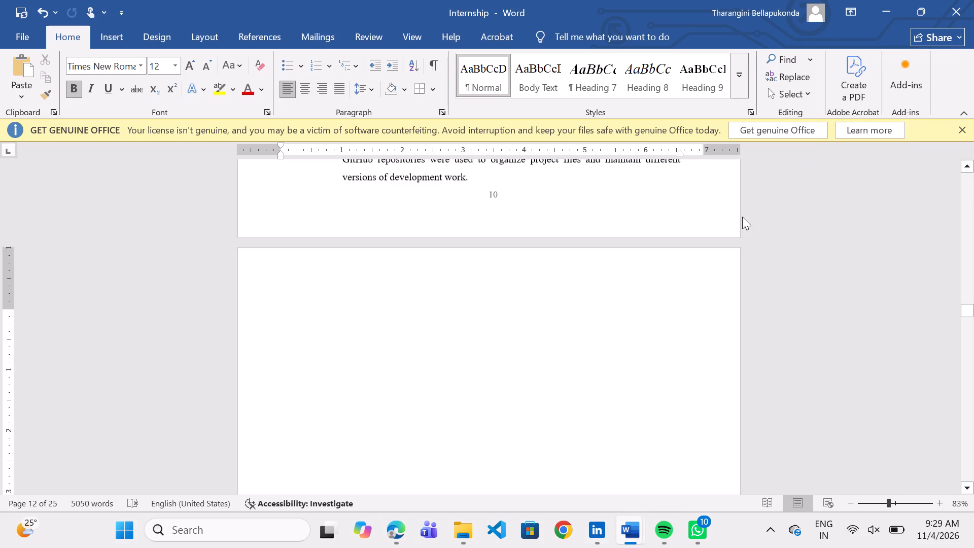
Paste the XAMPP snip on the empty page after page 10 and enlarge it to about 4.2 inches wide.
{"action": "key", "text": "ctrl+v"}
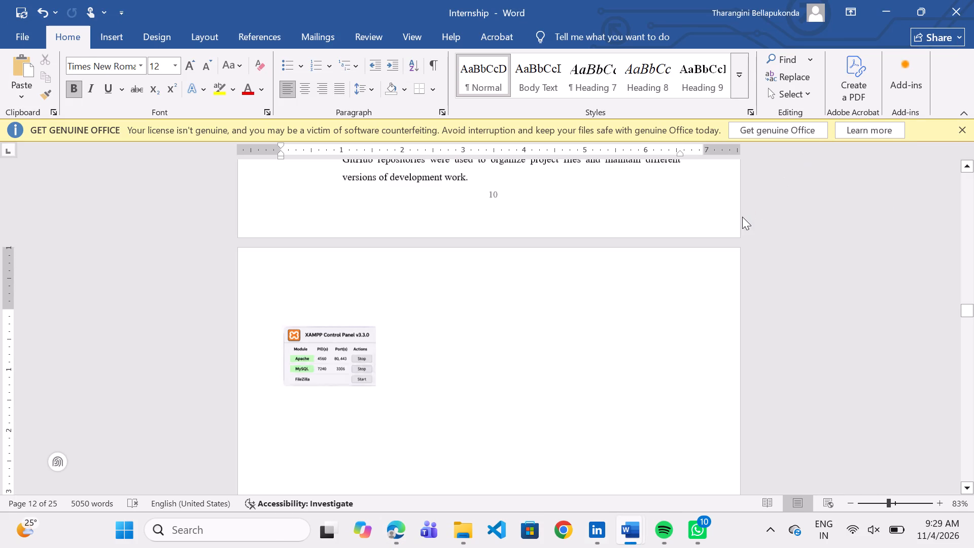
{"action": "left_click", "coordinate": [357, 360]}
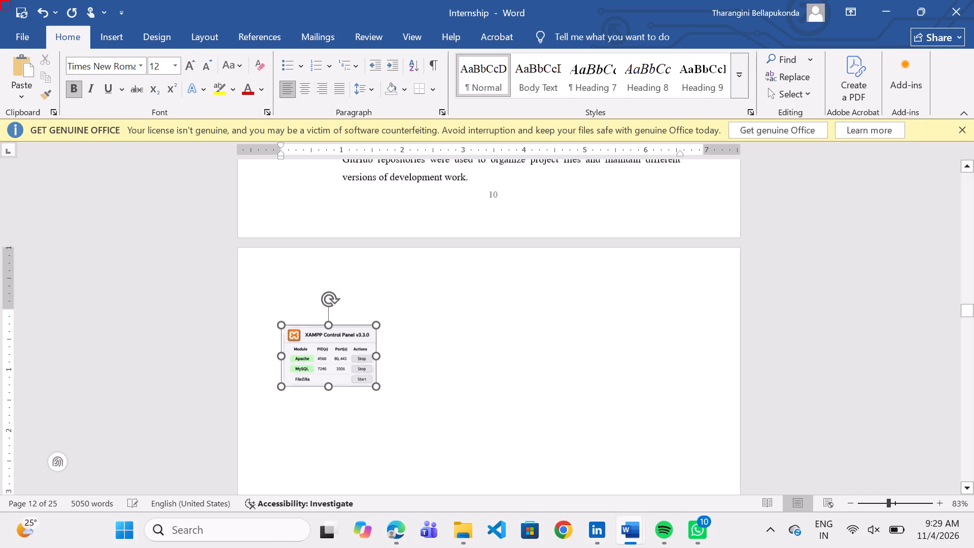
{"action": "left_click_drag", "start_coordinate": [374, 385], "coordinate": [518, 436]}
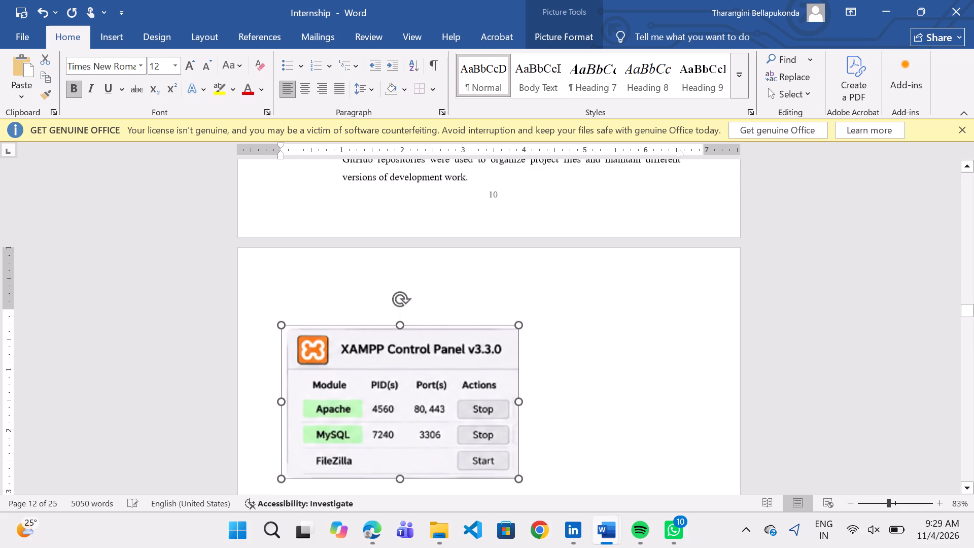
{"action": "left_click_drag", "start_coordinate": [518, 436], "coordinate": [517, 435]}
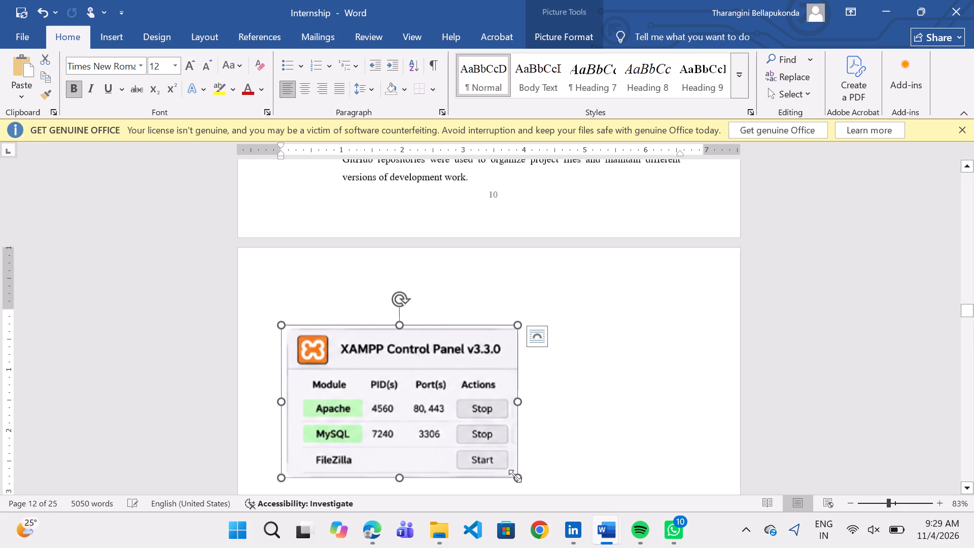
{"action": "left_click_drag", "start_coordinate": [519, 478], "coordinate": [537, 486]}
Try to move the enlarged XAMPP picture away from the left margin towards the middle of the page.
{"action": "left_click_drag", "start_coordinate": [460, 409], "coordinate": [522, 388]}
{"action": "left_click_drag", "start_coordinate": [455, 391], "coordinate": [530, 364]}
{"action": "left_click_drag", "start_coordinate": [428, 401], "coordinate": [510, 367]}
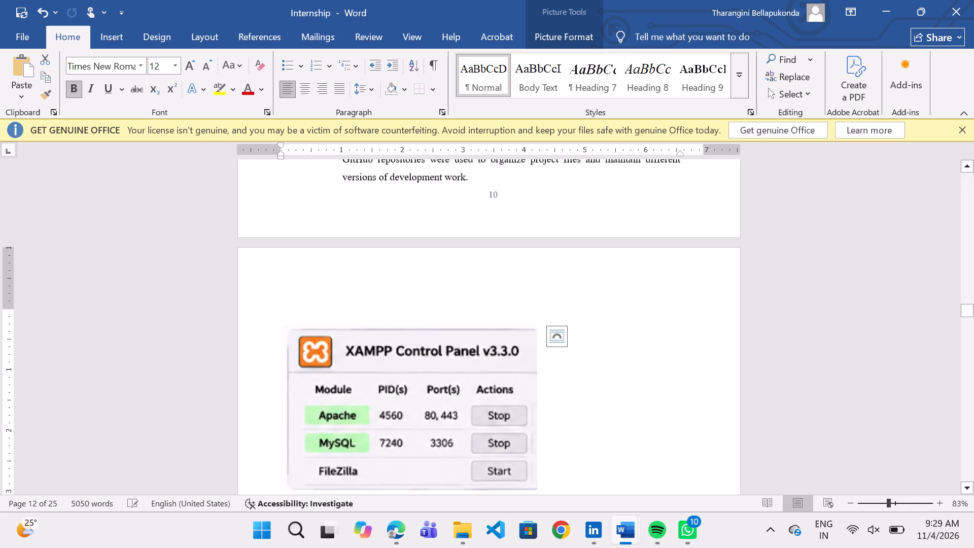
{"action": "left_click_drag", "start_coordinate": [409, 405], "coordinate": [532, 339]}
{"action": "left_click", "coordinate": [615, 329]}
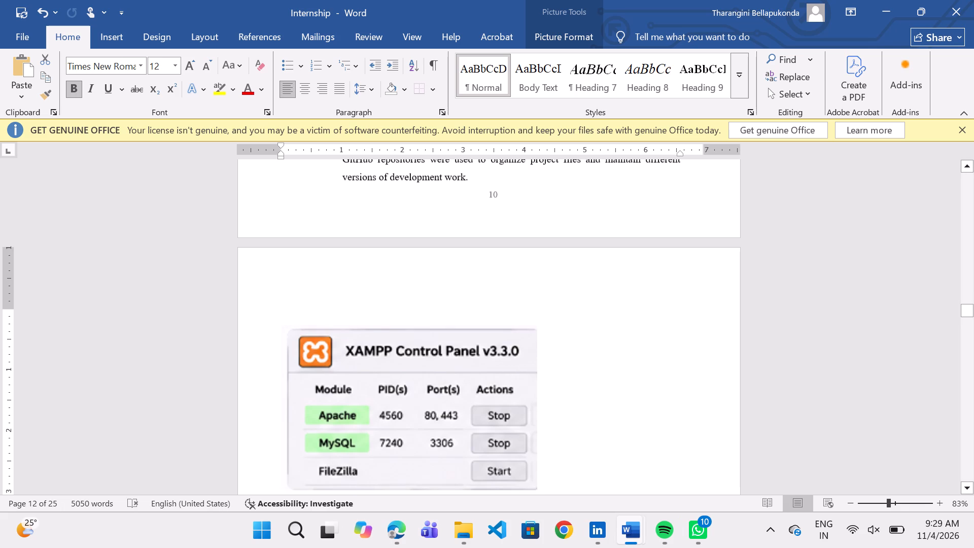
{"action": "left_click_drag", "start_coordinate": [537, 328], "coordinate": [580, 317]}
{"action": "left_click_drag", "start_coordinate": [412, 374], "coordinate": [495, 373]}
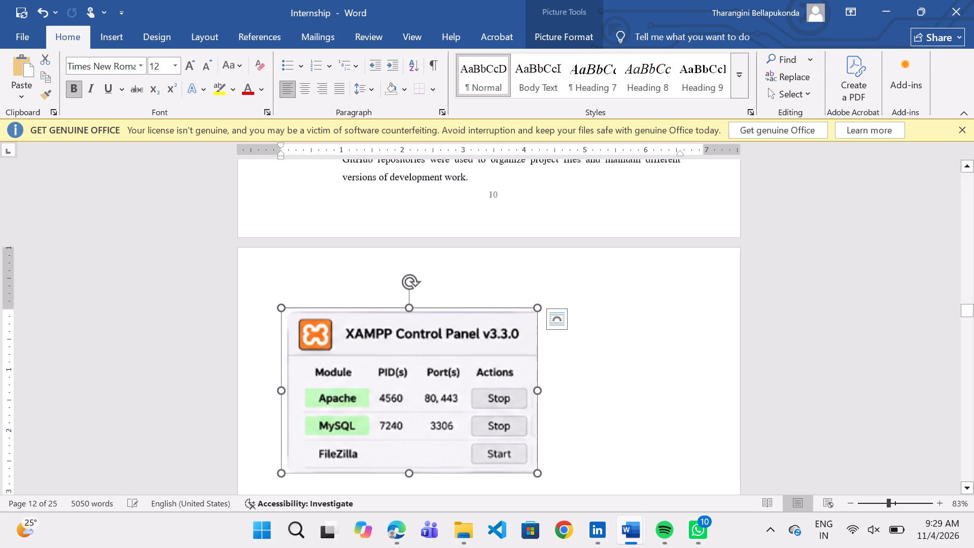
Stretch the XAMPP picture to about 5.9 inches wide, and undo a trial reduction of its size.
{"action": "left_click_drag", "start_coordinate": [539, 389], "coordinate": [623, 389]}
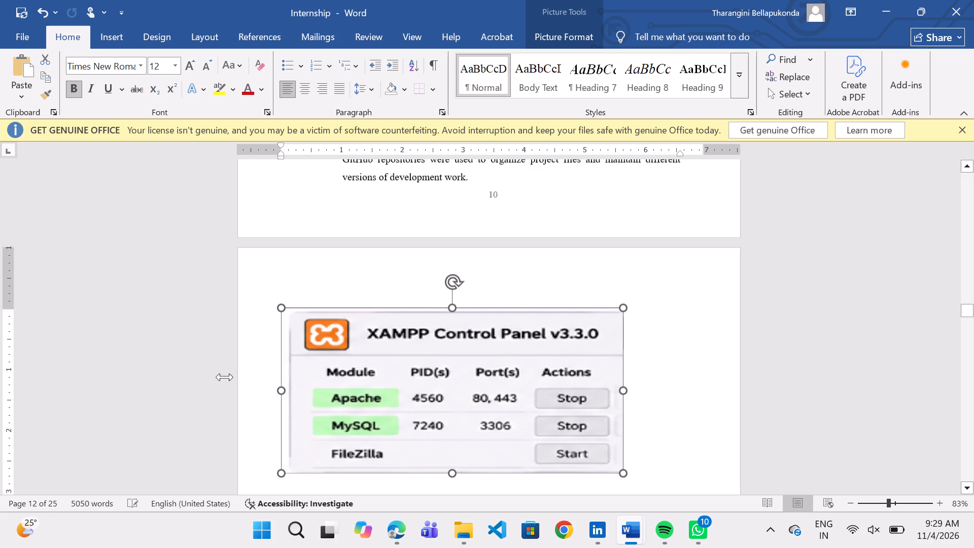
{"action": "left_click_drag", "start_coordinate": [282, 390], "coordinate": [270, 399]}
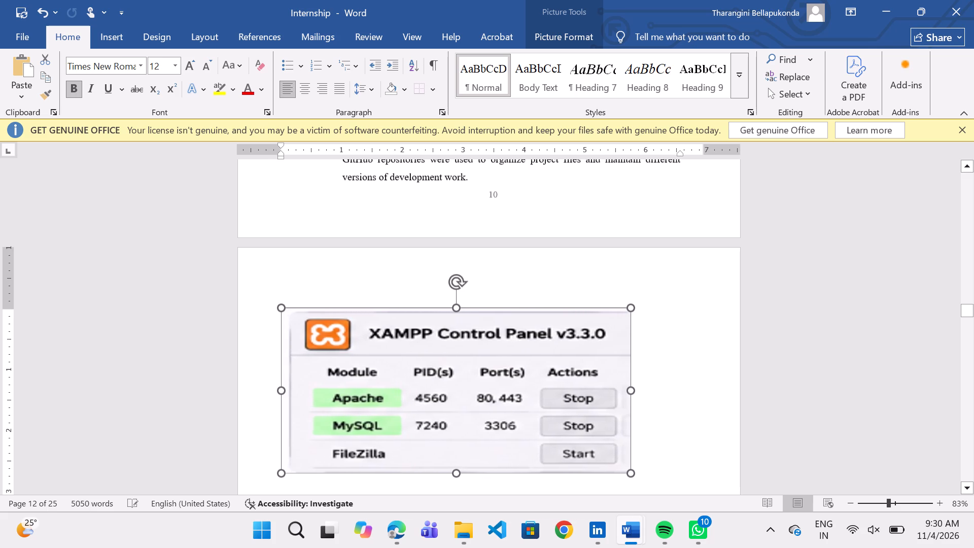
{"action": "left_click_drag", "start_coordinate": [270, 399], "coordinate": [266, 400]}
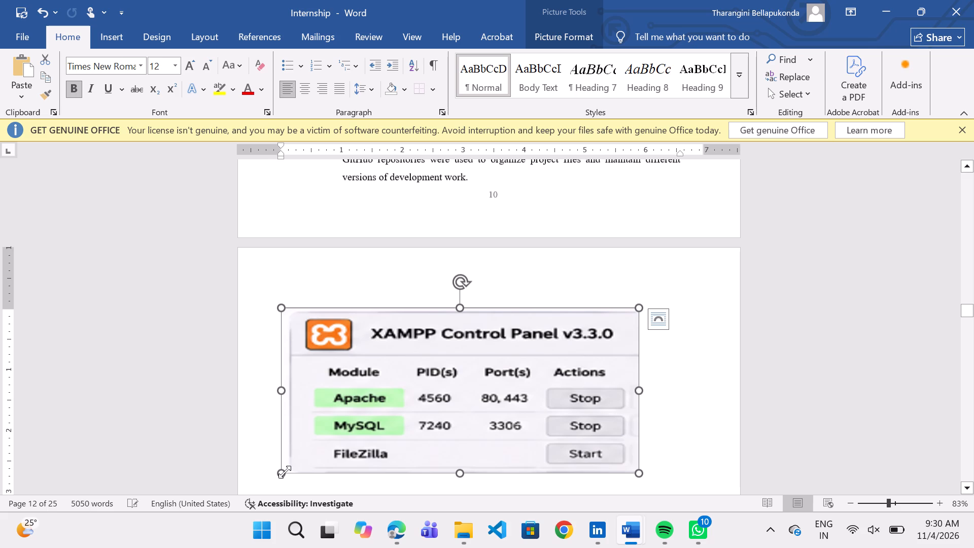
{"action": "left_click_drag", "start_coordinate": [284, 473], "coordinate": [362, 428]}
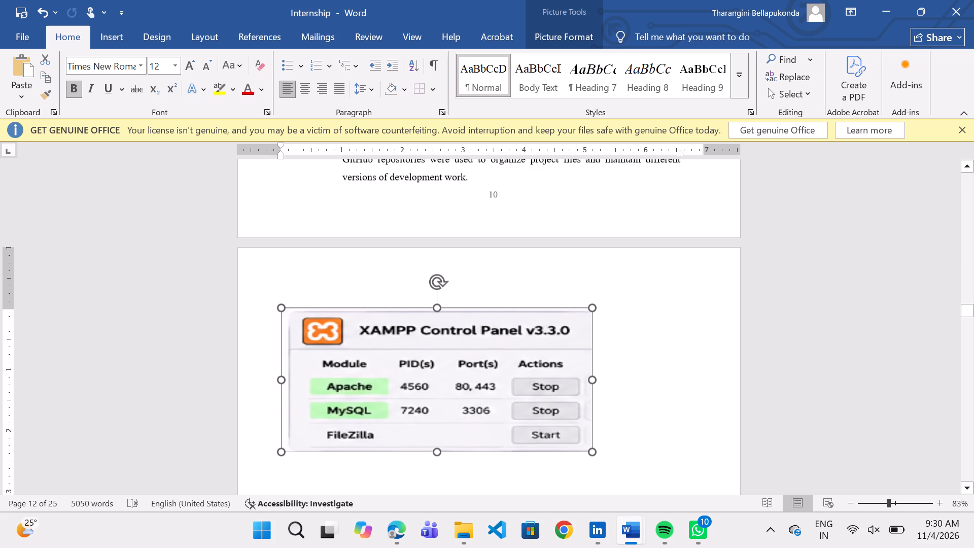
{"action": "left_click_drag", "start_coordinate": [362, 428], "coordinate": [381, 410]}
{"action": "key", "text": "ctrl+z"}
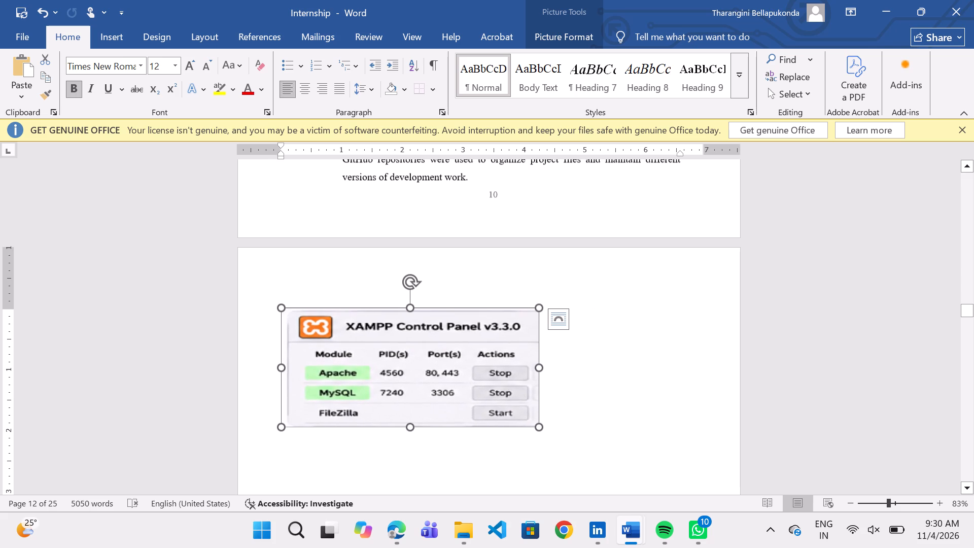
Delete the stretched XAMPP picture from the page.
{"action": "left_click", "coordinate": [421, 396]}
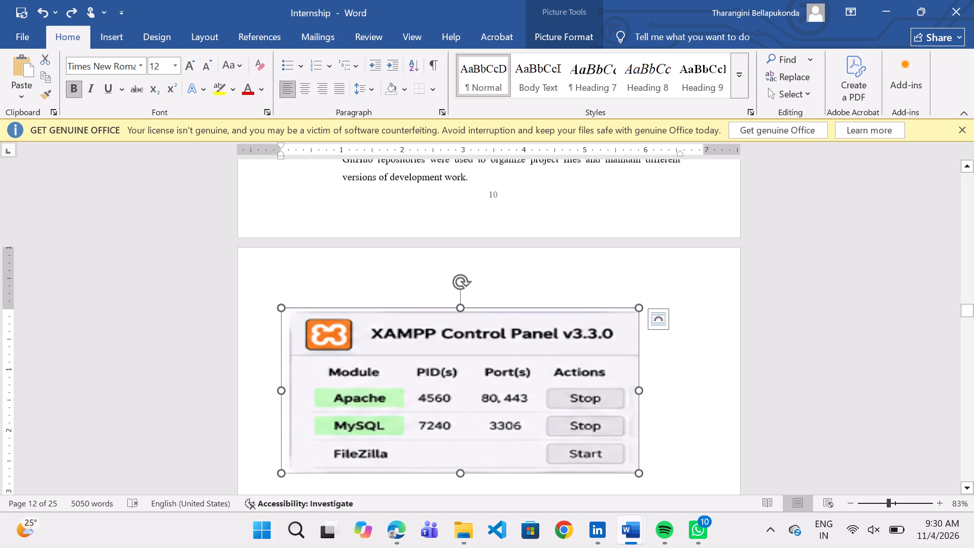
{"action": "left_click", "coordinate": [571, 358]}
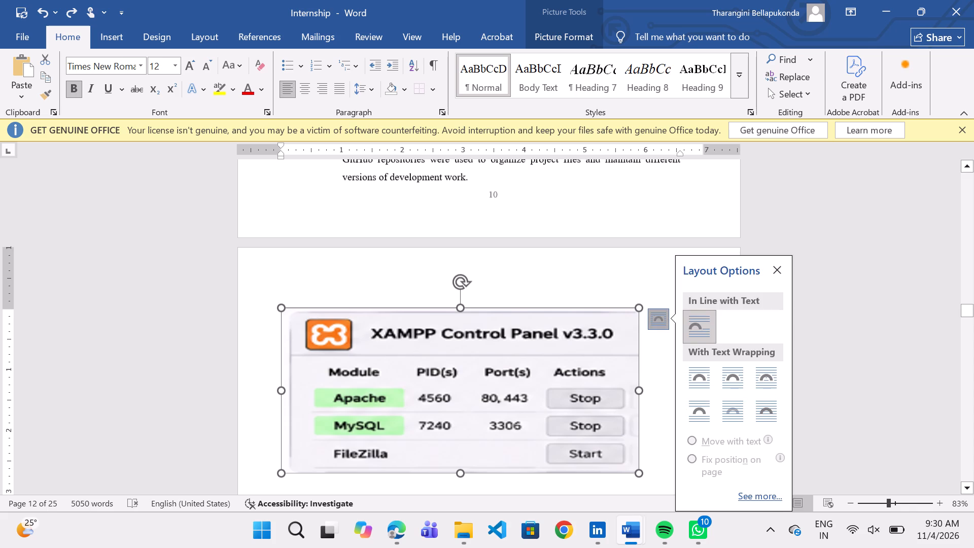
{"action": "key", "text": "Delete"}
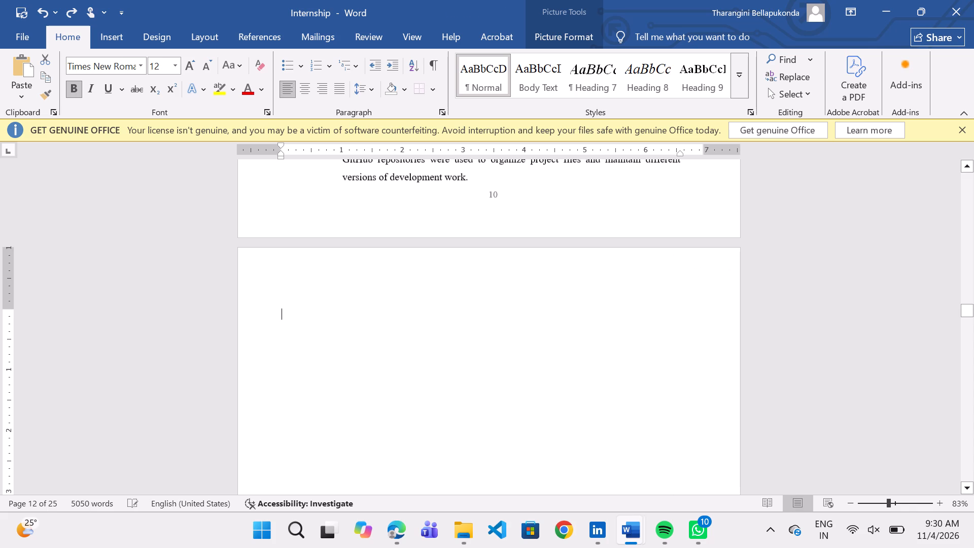
Insert a run of spaces as an indent on the empty page and add one new line below it.
{"action": "left_click", "coordinate": [595, 367]}
{"action": "key", "text": "space"}
{"action": "key", "text": "space"}
{"action": "key", "text": "space"}
{"action": "key", "text": "space"}
{"action": "key", "text": "space"}
{"action": "key", "text": "space"}
{"action": "key", "text": "space"}
{"action": "key", "text": "space"}
{"action": "key", "text": "space"}
{"action": "key", "text": "space"}
{"action": "key", "text": "space"}
{"action": "key", "text": "space"}
{"action": "key", "text": "space"}
{"action": "key", "text": "space"}
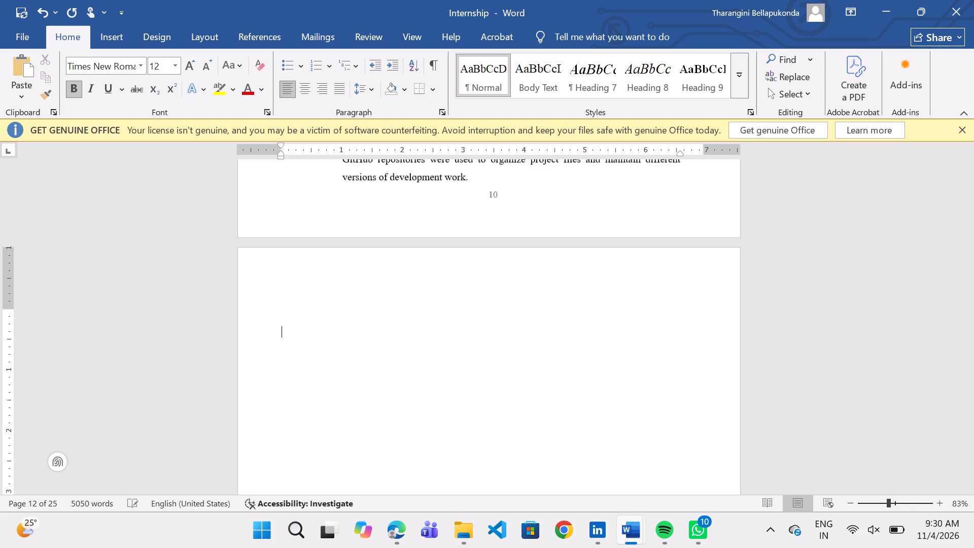
{"action": "key", "text": "space"}
{"action": "key", "text": "space"}
{"action": "key", "text": "space"}
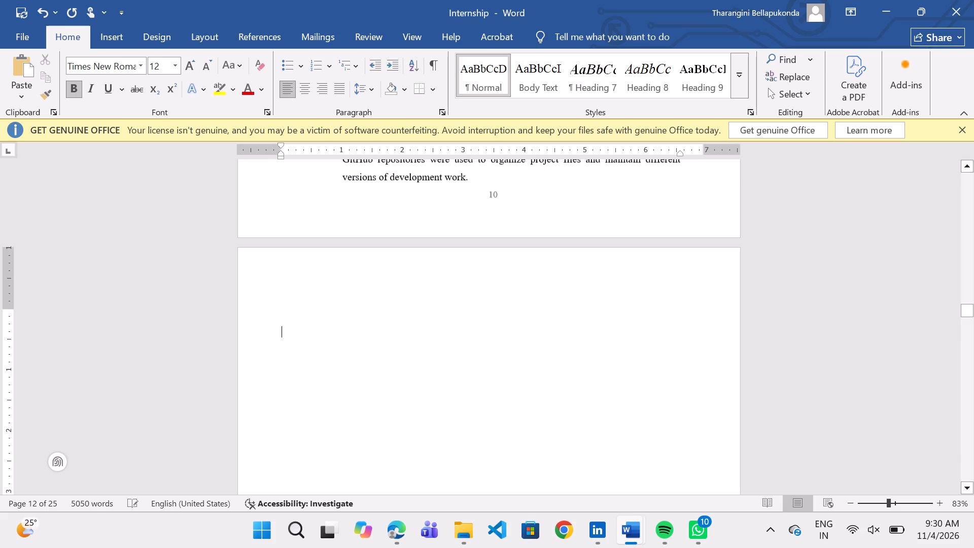
{"action": "key", "text": "space"}
{"action": "key", "text": "space"}
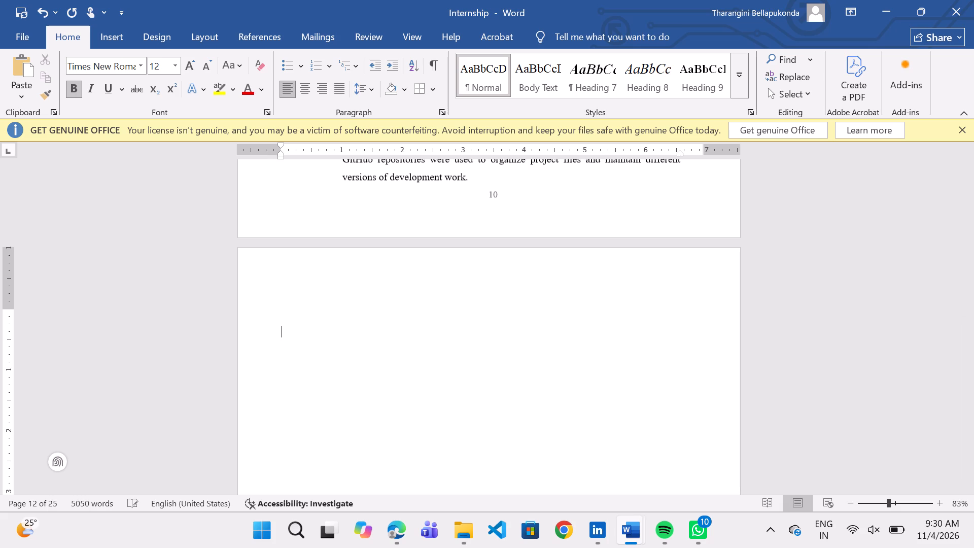
{"action": "key", "text": "Return"}
{"action": "key", "text": "Return"}
{"action": "key", "text": "Return"}
{"action": "key", "text": "Return"}
{"action": "key", "text": "BackSpace"}
{"action": "key", "text": "BackSpace"}
{"action": "key", "text": "BackSpace"}
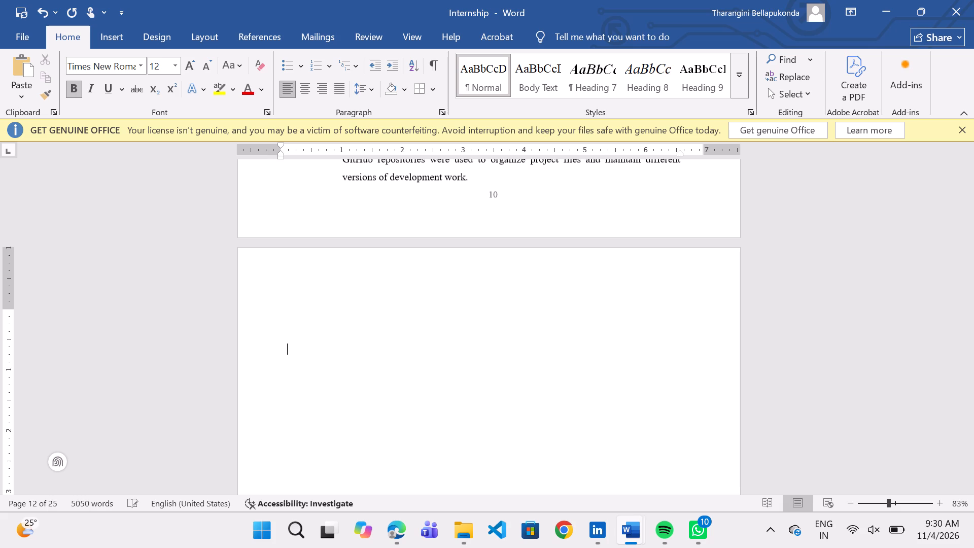
Paste the XAMPP snip again at its original size and move it up to the end of the space-indented line.
{"action": "key", "text": "ctrl+v"}
{"action": "left_click", "coordinate": [540, 132], "text": "ctrl"}
{"action": "left_click_drag", "start_coordinate": [328, 380], "coordinate": [338, 375]}
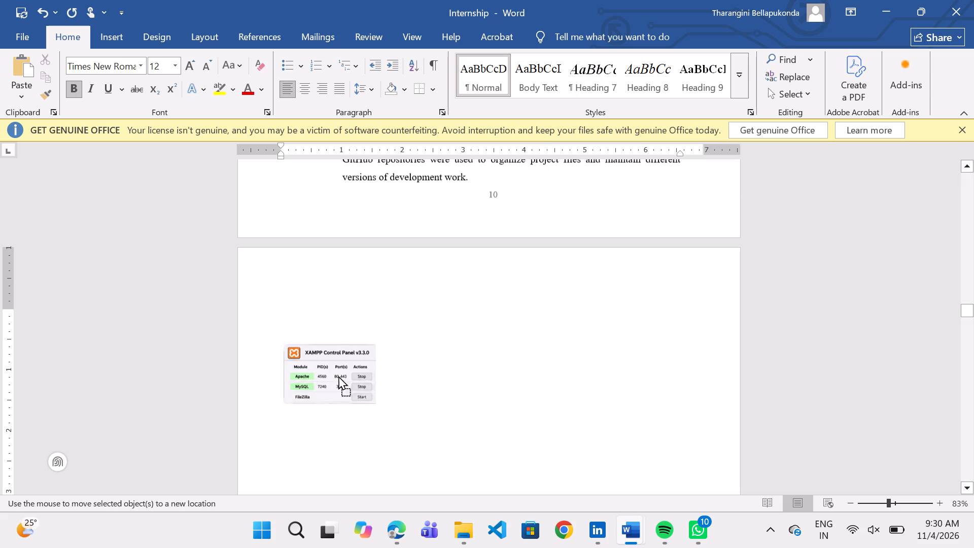
{"action": "left_click_drag", "start_coordinate": [338, 375], "coordinate": [452, 335]}
{"action": "left_click_drag", "start_coordinate": [385, 372], "coordinate": [431, 370]}
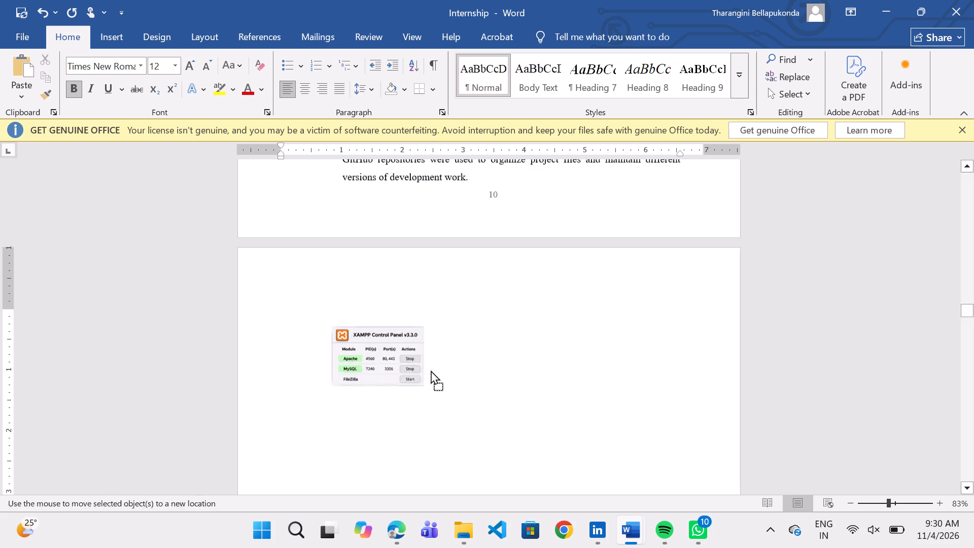
{"action": "left_click_drag", "start_coordinate": [431, 370], "coordinate": [495, 363]}
{"action": "left_click_drag", "start_coordinate": [355, 381], "coordinate": [498, 333]}
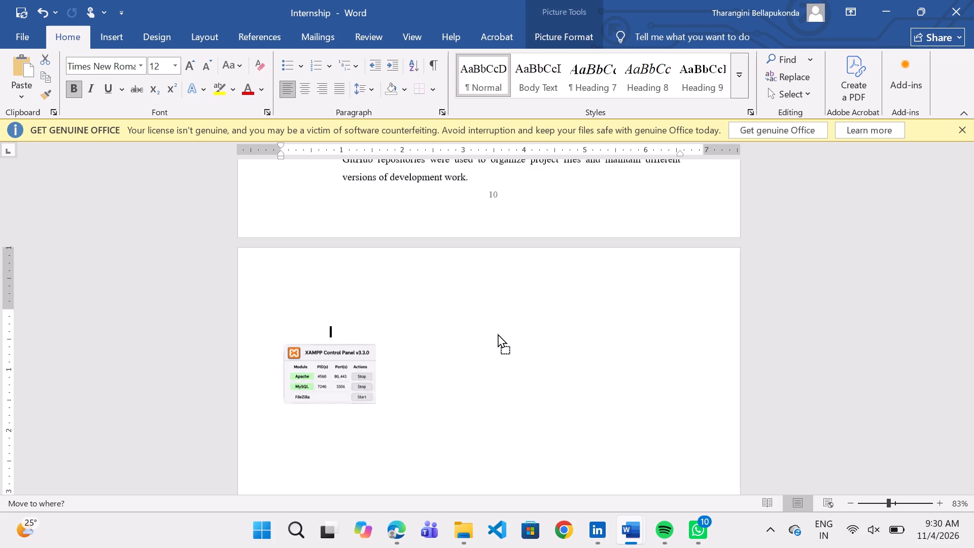
{"action": "left_click_drag", "start_coordinate": [498, 333], "coordinate": [498, 333]}
Enlarge the small XAMPP picture proportionally to about 3.8 inches wide, and try to move it slightly higher on the page.
{"action": "left_click_drag", "start_coordinate": [421, 384], "coordinate": [561, 409]}
{"action": "left_click_drag", "start_coordinate": [462, 382], "coordinate": [470, 354]}
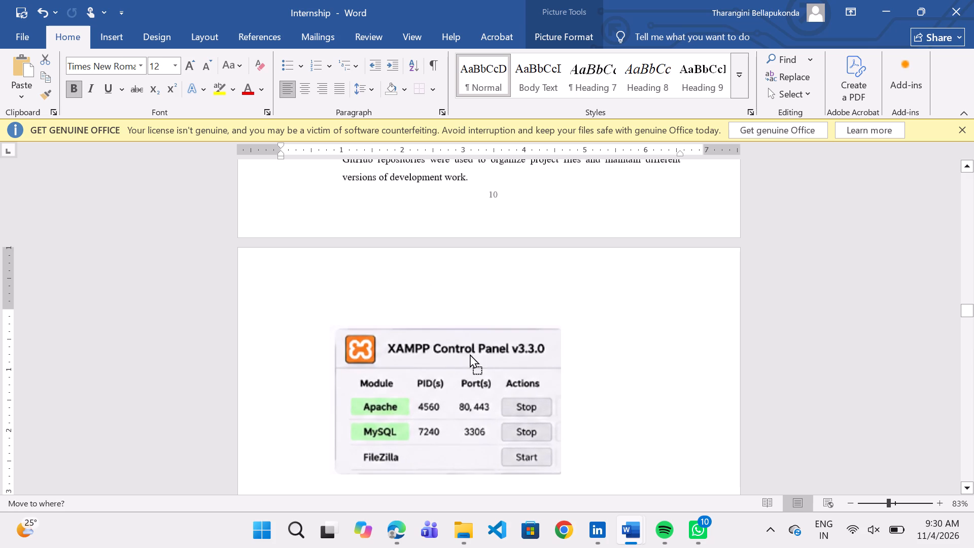
{"action": "left_click_drag", "start_coordinate": [470, 354], "coordinate": [472, 336]}
{"action": "left_click", "coordinate": [457, 327]}
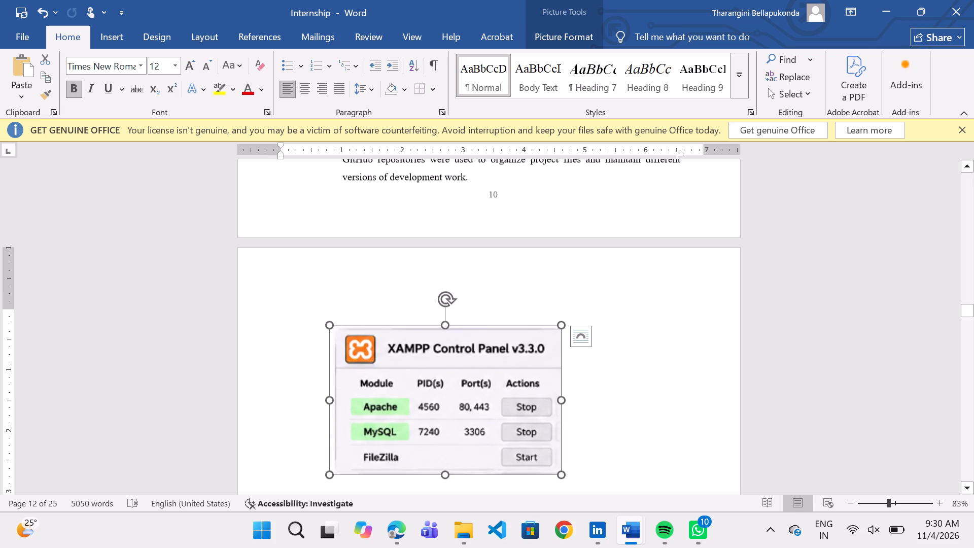
{"action": "left_click", "coordinate": [445, 338]}
Stretch the XAMPP picture to about 3 inches tall and 4.6 inches wide, and check how it sits on the page.
{"action": "left_click_drag", "start_coordinate": [445, 324], "coordinate": [451, 299]}
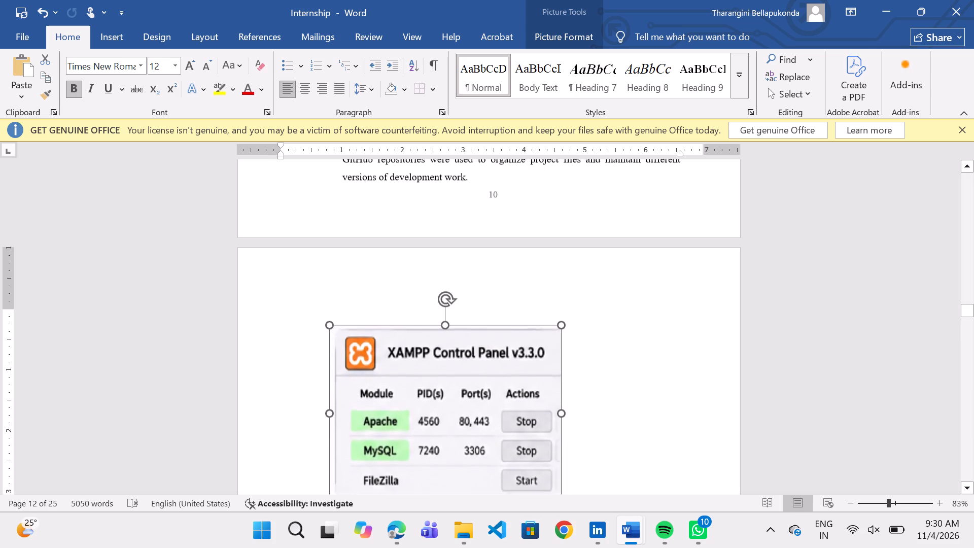
{"action": "left_click_drag", "start_coordinate": [451, 299], "coordinate": [448, 328]}
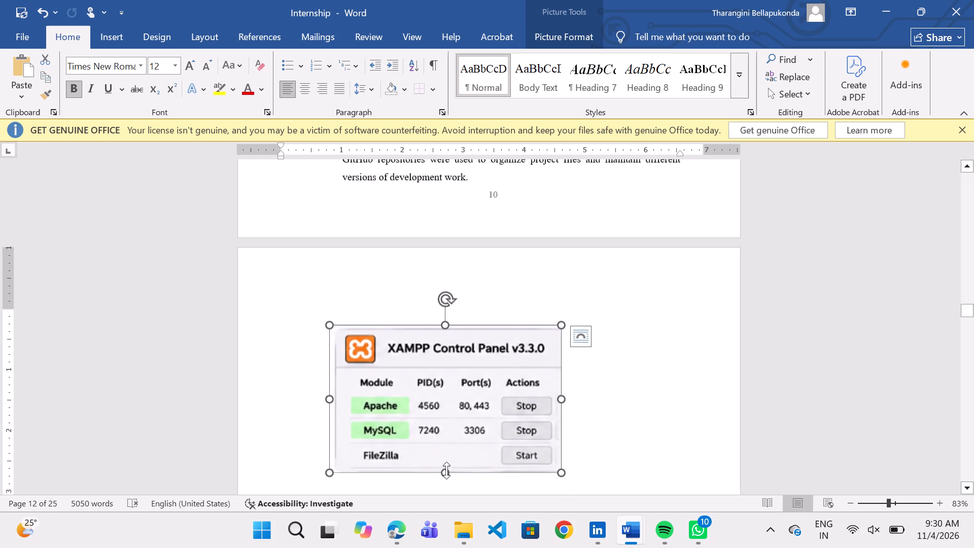
{"action": "left_click_drag", "start_coordinate": [447, 470], "coordinate": [456, 487]}
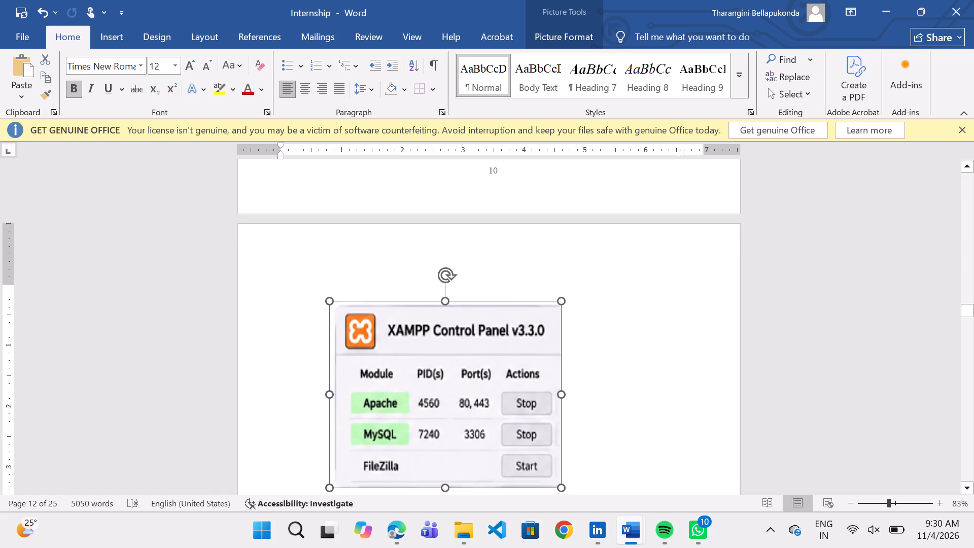
{"action": "left_click_drag", "start_coordinate": [456, 487], "coordinate": [457, 485]}
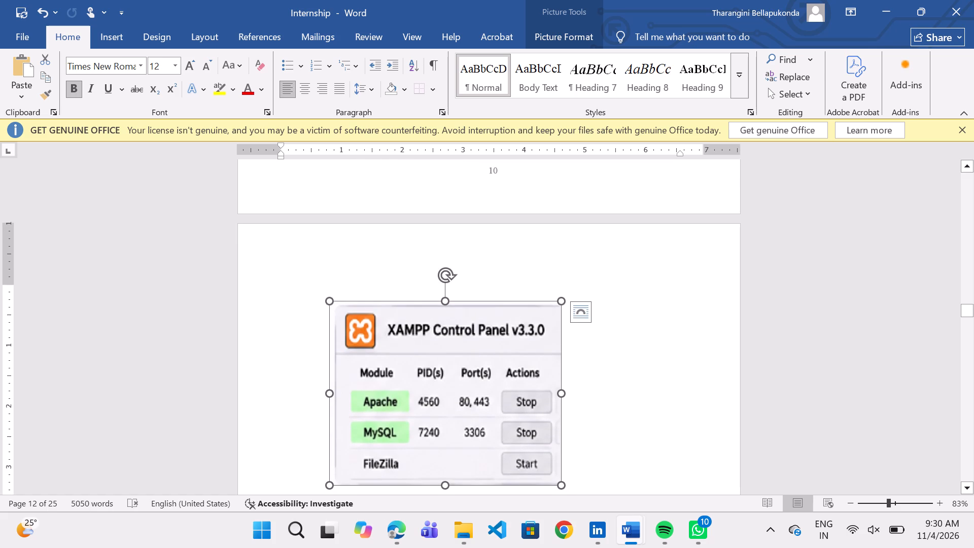
{"action": "left_click_drag", "start_coordinate": [563, 393], "coordinate": [607, 385]}
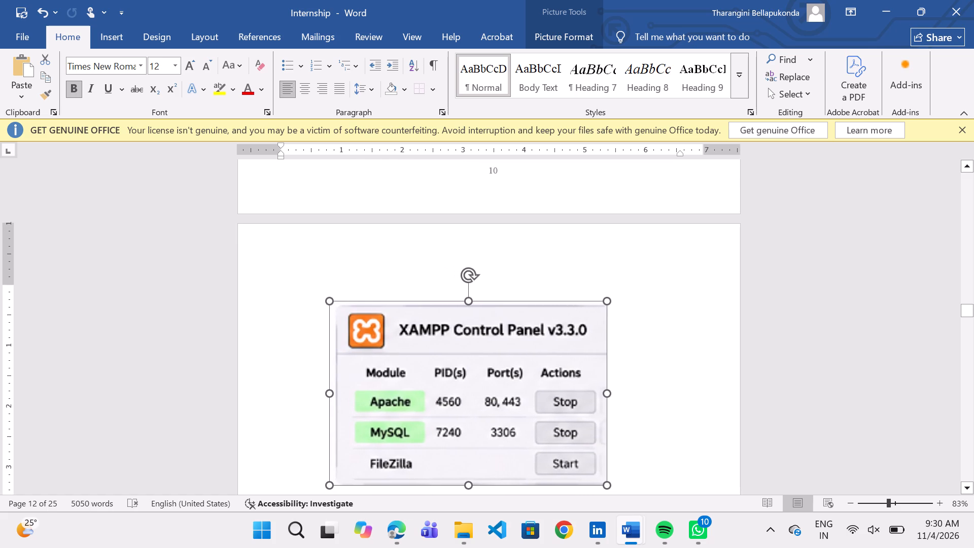
{"action": "scroll", "coordinate": [647, 379], "scroll_direction": "down", "scroll_amount": 5}
{"action": "scroll", "coordinate": [647, 379], "scroll_direction": "up", "scroll_amount": 1}
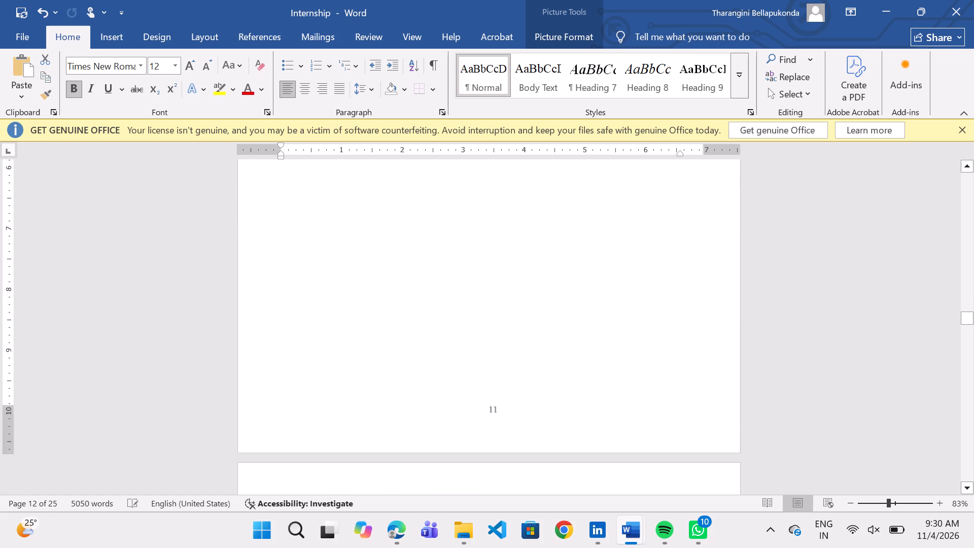
{"action": "scroll", "coordinate": [647, 379], "scroll_direction": "up", "scroll_amount": 1}
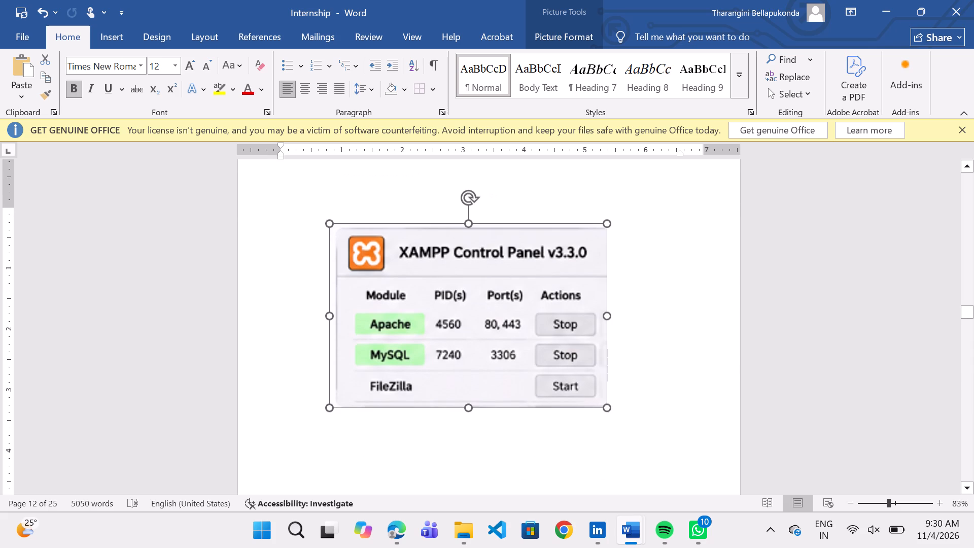
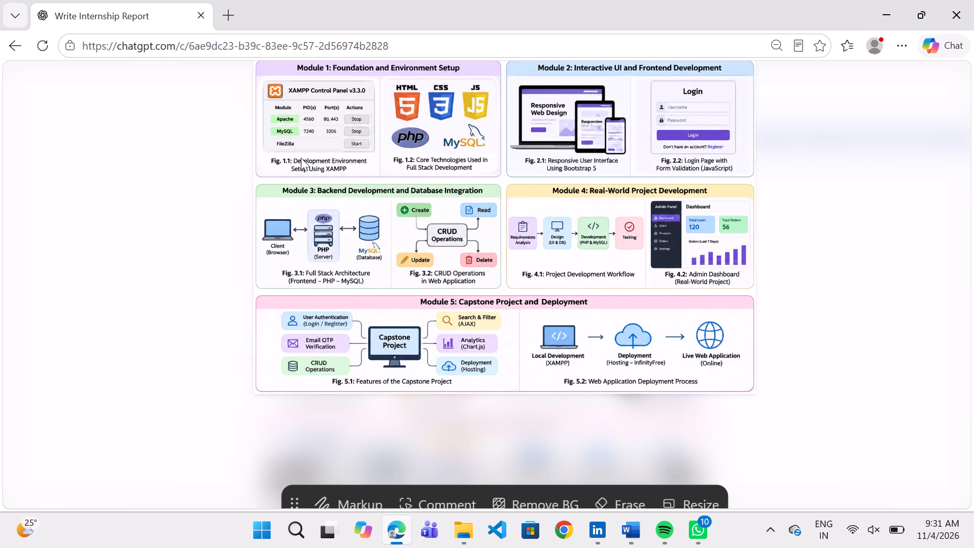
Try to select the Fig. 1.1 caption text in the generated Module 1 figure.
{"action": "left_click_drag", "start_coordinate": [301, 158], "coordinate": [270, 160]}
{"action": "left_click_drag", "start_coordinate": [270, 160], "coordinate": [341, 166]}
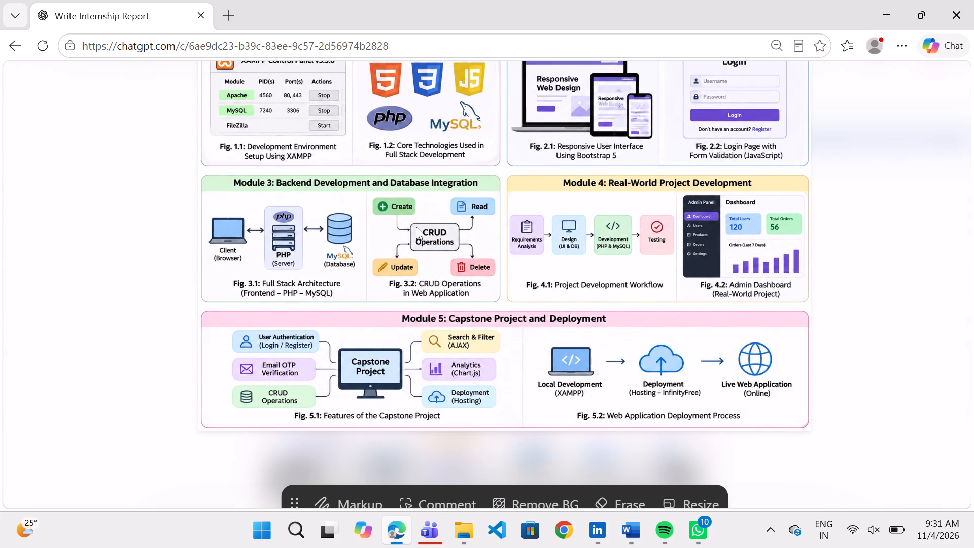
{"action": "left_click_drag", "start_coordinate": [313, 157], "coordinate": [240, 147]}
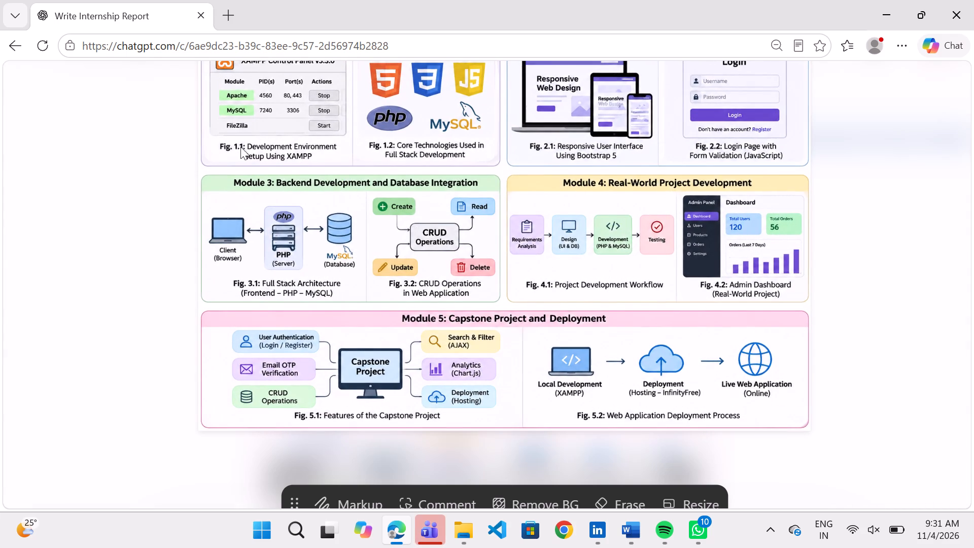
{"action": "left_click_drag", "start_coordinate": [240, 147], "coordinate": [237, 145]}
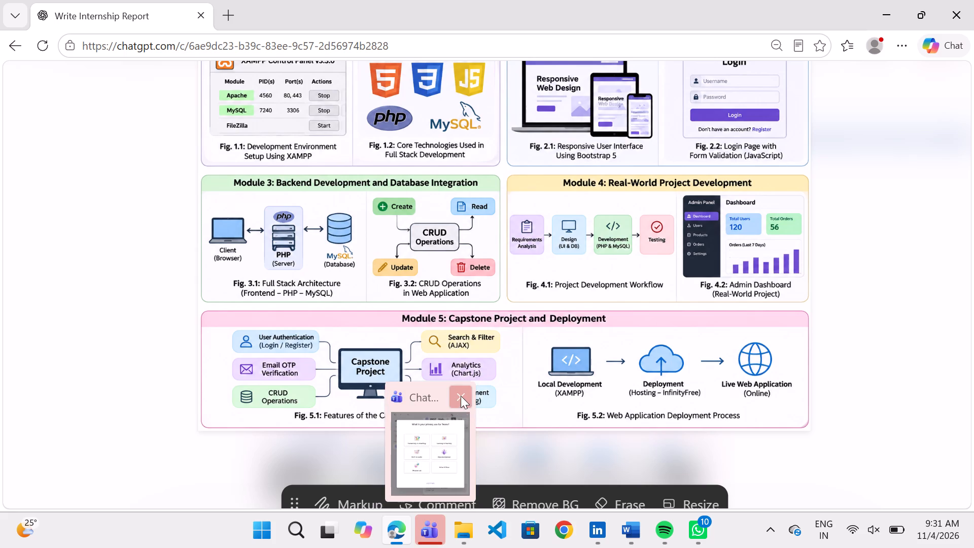
Close the Teams chat window.
{"action": "left_click", "coordinate": [461, 396]}
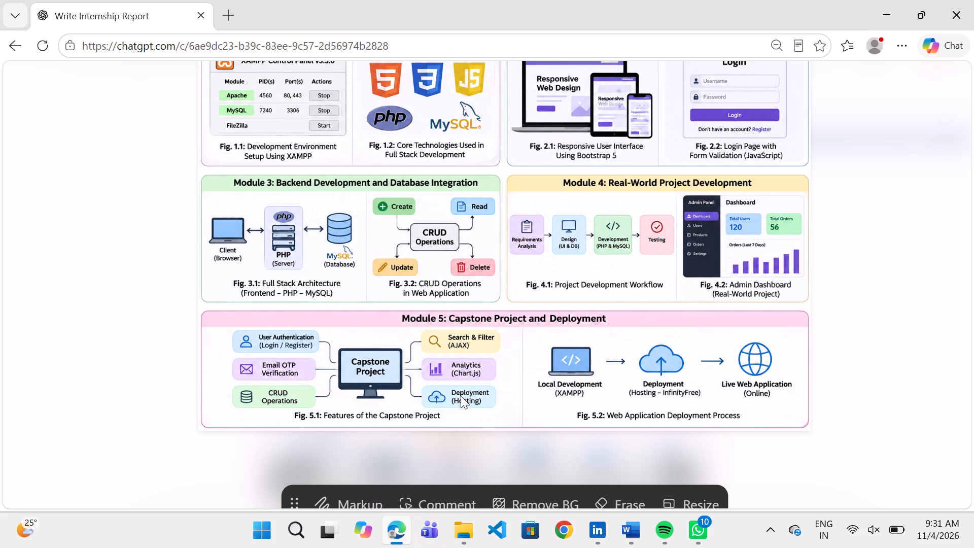
Search for Notepad, open it, bring its window forward and maximize it.
{"action": "left_click", "coordinate": [637, 529]}
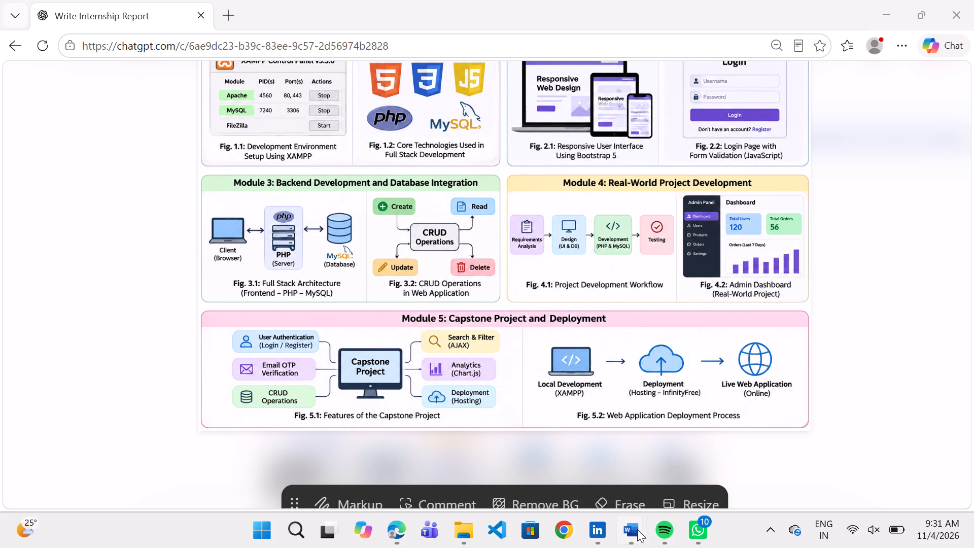
{"action": "left_click", "coordinate": [637, 529]}
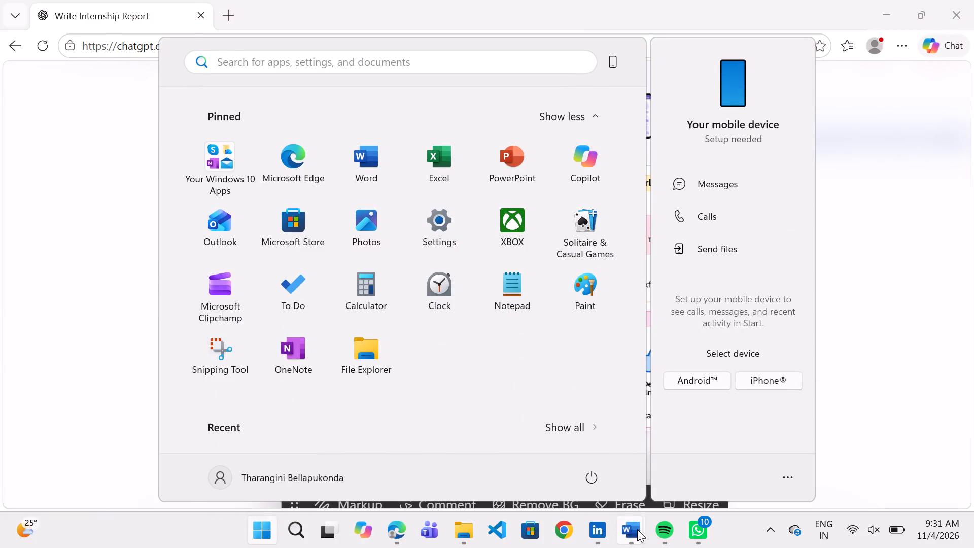
{"action": "type", "text": "note pad"}
{"action": "key", "text": "Left"}
{"action": "key", "text": "Left"}
{"action": "key", "text": "Left"}
{"action": "key", "text": "Left"}
{"action": "key", "text": "Left"}
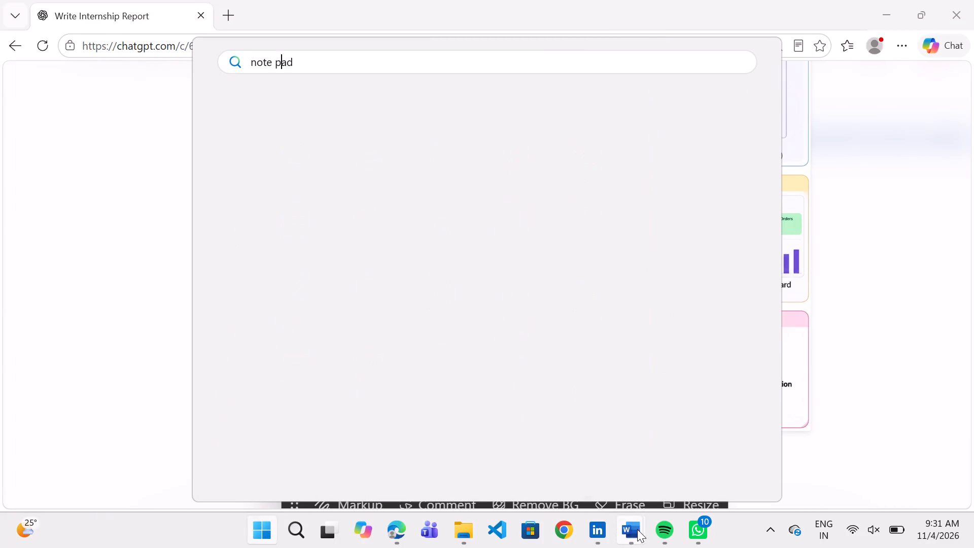
{"action": "key", "text": "Right"}
{"action": "key", "text": "Right"}
{"action": "key", "text": "BackSpace"}
{"action": "key", "text": "Return"}
{"action": "key", "text": "Return"}
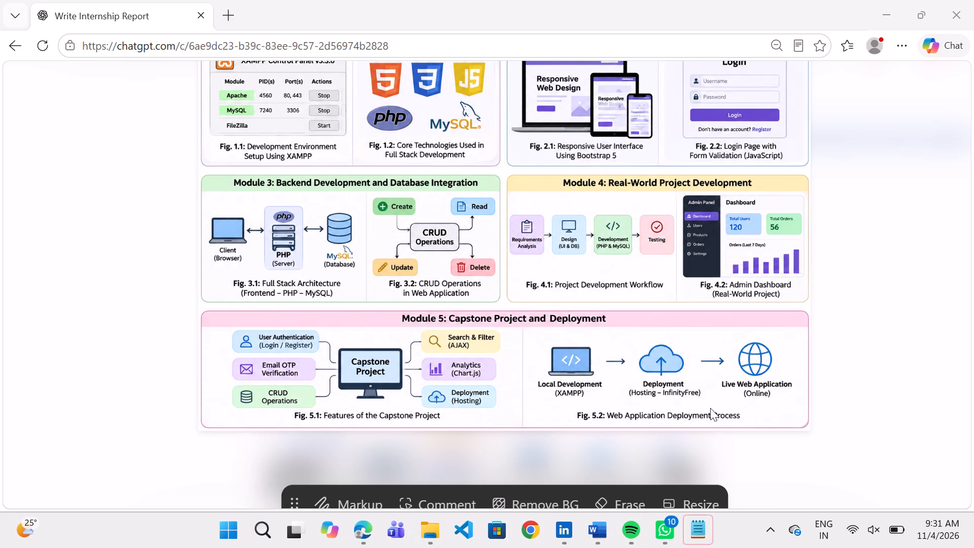
{"action": "left_click", "coordinate": [688, 542]}
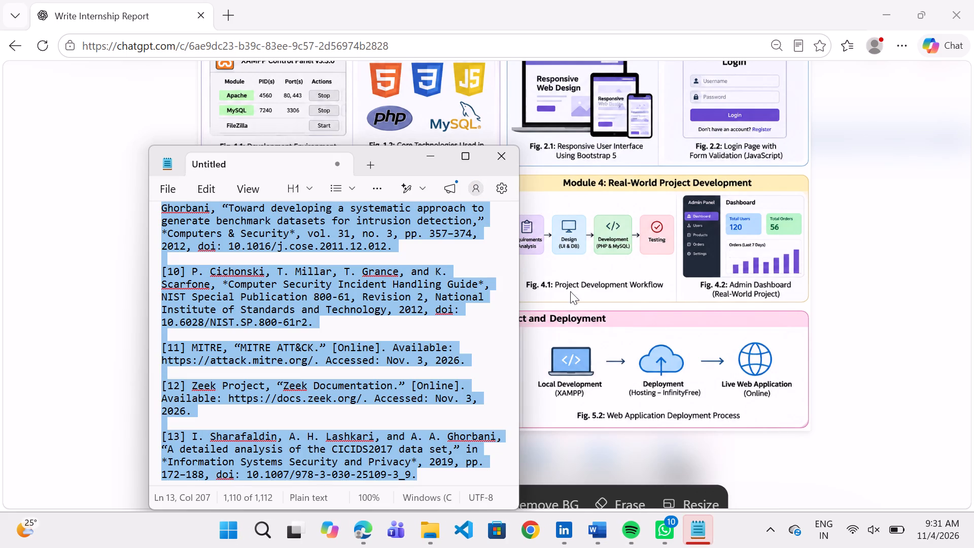
{"action": "left_click", "coordinate": [473, 160]}
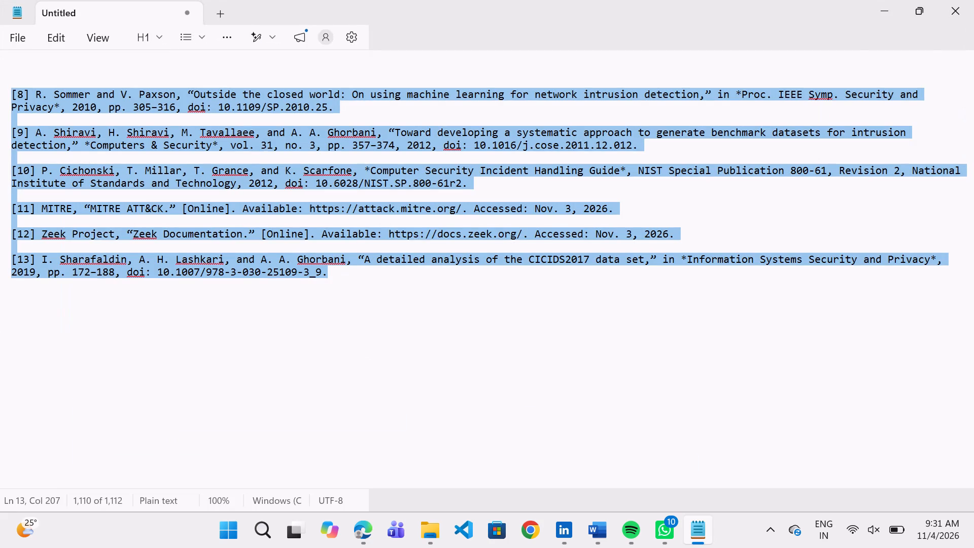
Delete the selected reference list from the untitled note, and minimize Notepad.
{"action": "key", "text": "BackSpace"}
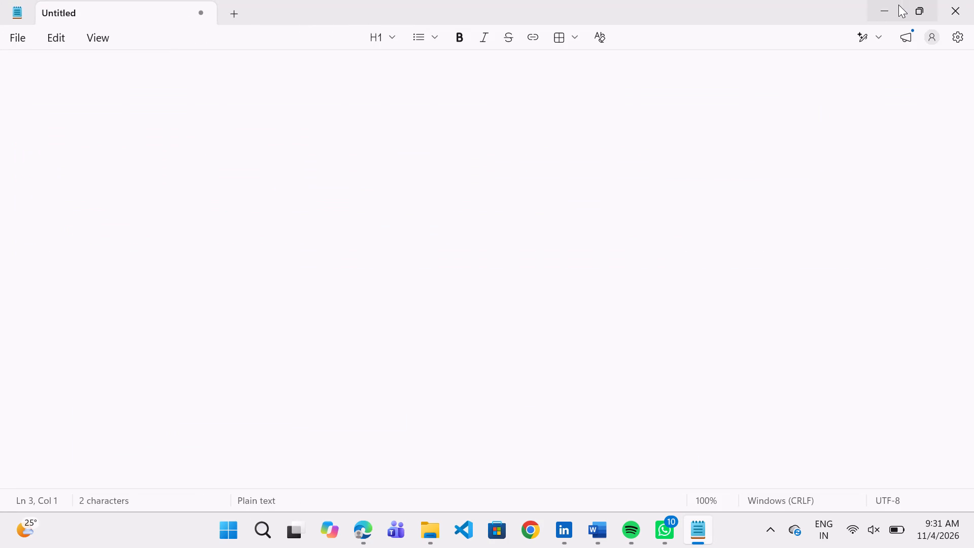
{"action": "left_click", "coordinate": [895, 5]}
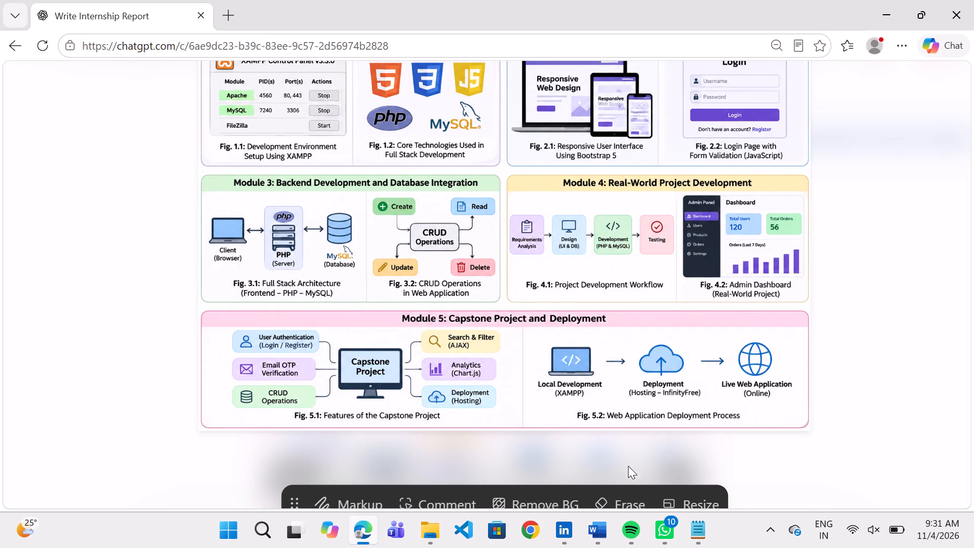
Switch to the Internship document in Word and copy the Fig. 1.1 number and title cells from the figure table.
{"action": "left_click", "coordinate": [582, 533]}
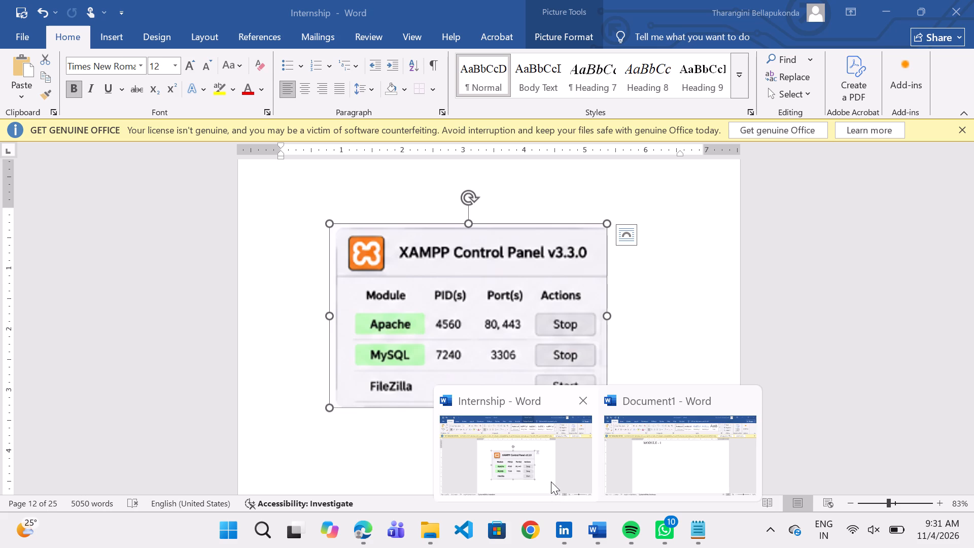
{"action": "left_click", "coordinate": [551, 482]}
{"action": "scroll", "coordinate": [513, 275], "scroll_direction": "up", "scroll_amount": 6}
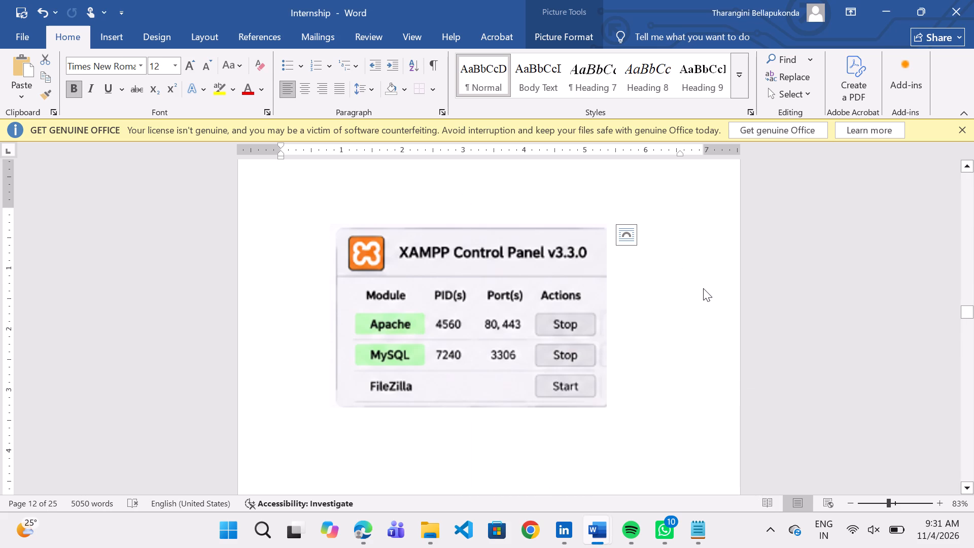
{"action": "left_click", "coordinate": [703, 288]}
{"action": "scroll", "coordinate": [703, 288], "scroll_direction": "up", "scroll_amount": 7}
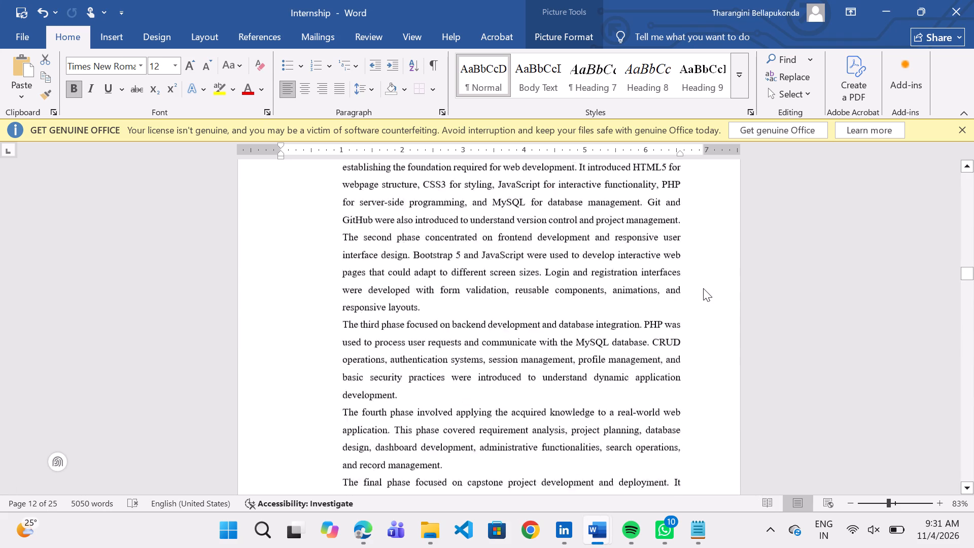
{"action": "scroll", "coordinate": [703, 288], "scroll_direction": "up", "scroll_amount": 8}
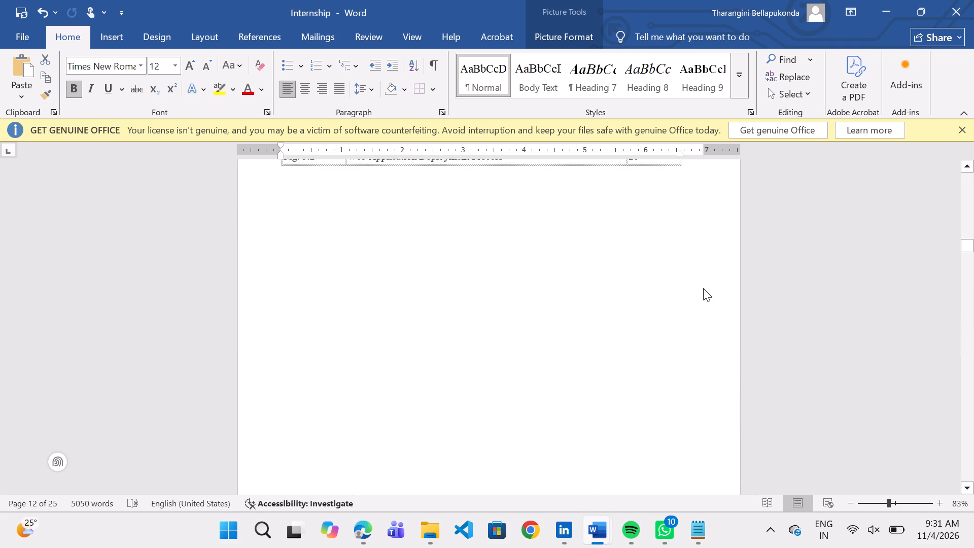
{"action": "scroll", "coordinate": [703, 288], "scroll_direction": "up", "scroll_amount": 1}
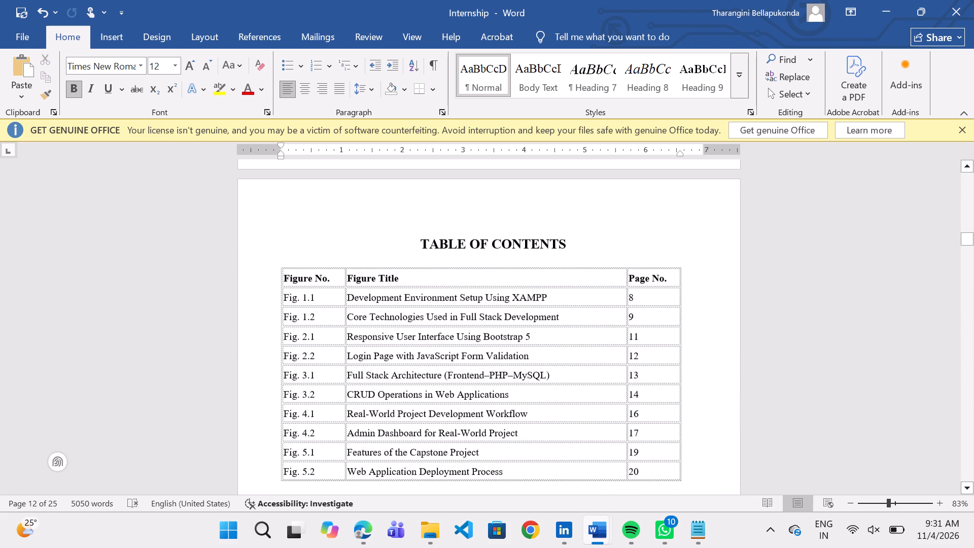
{"action": "left_click_drag", "start_coordinate": [572, 305], "coordinate": [368, 300]}
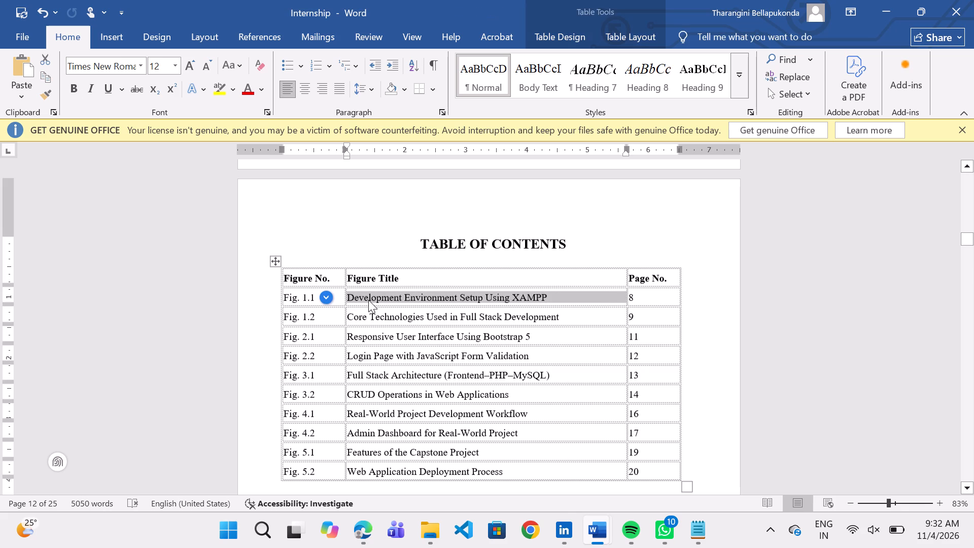
{"action": "left_click", "coordinate": [535, 302]}
{"action": "left_click_drag", "start_coordinate": [561, 294], "coordinate": [283, 302]}
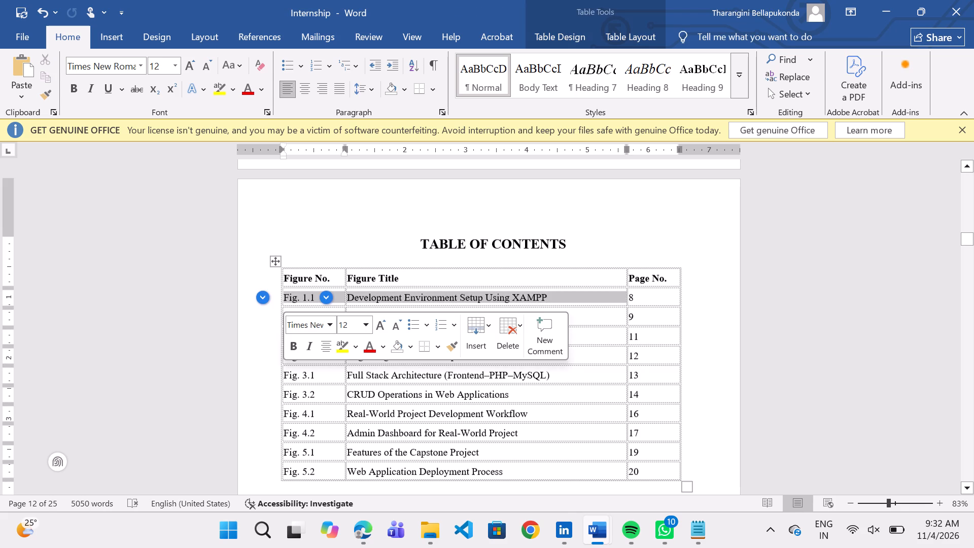
{"action": "key", "text": "ctrl+c"}
Paste the copied Fig. 1.1 entry on a new line below the XAMPP picture.
{"action": "scroll", "coordinate": [818, 369], "scroll_direction": "down", "scroll_amount": 4}
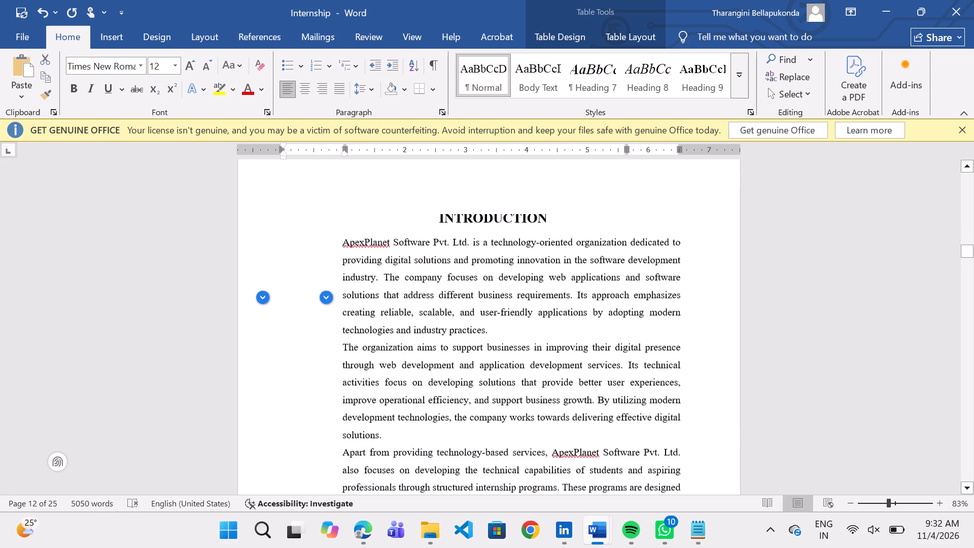
{"action": "scroll", "coordinate": [818, 369], "scroll_direction": "down", "scroll_amount": 6}
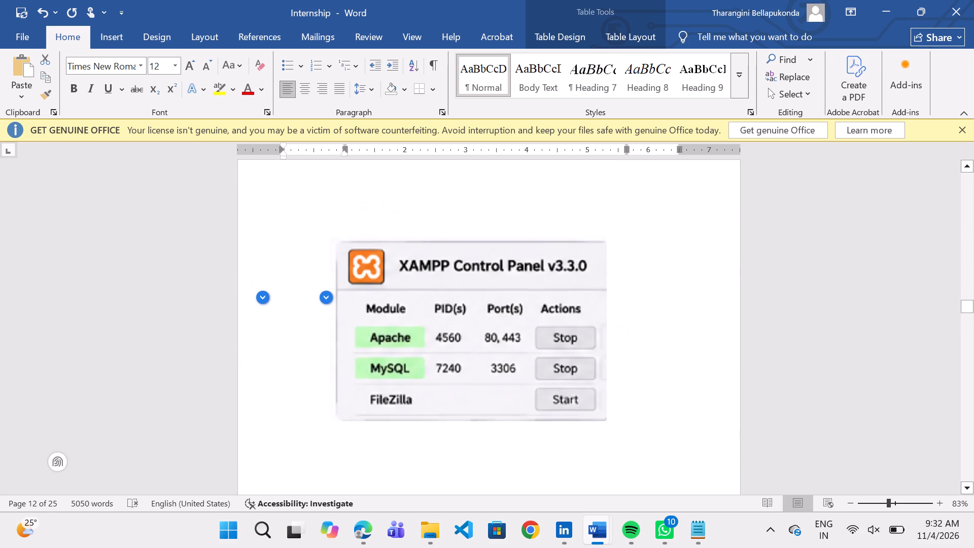
{"action": "left_click", "coordinate": [494, 466]}
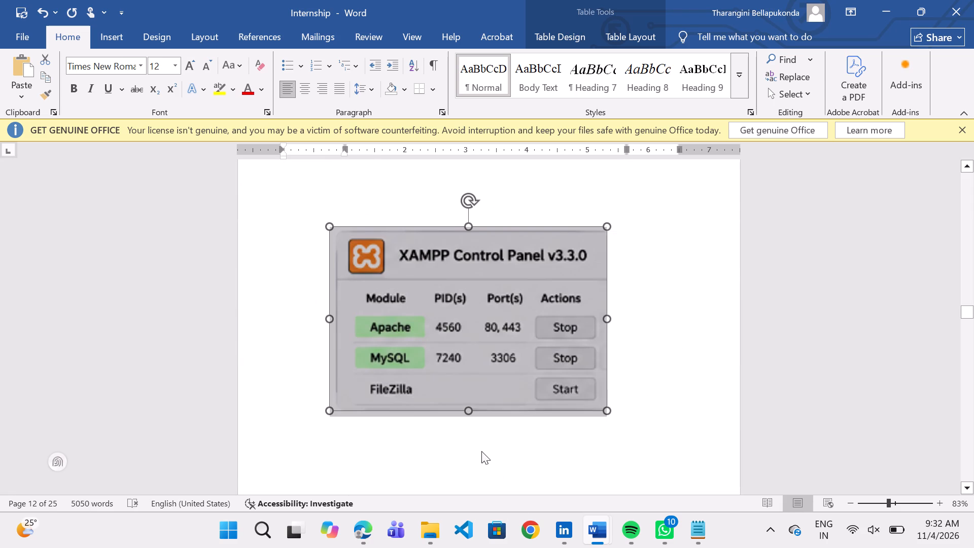
{"action": "left_click", "coordinate": [468, 431]}
{"action": "left_click", "coordinate": [679, 422]}
{"action": "key", "text": "Right"}
{"action": "scroll", "coordinate": [679, 422], "scroll_direction": "up", "scroll_amount": 6}
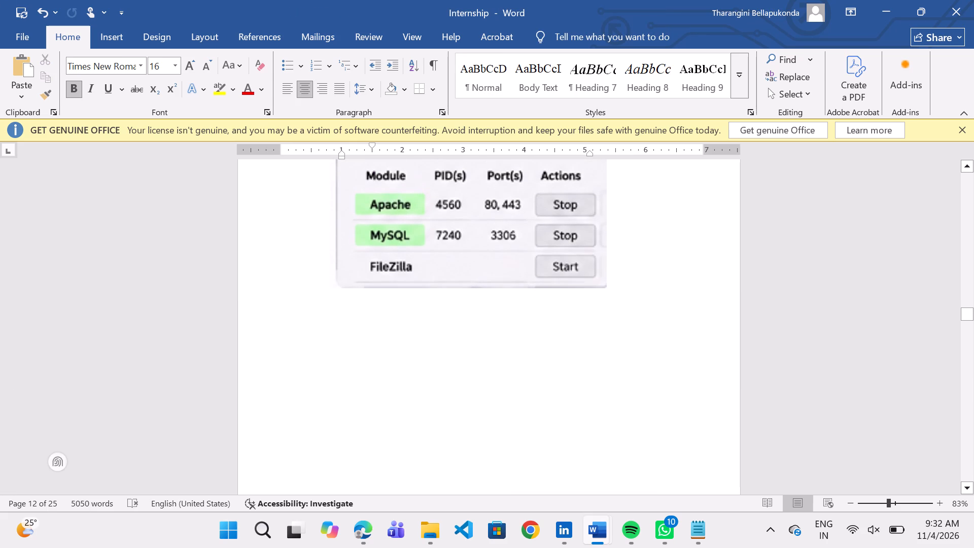
{"action": "left_click", "coordinate": [718, 295]}
{"action": "key", "text": "Return"}
{"action": "key", "text": "ctrl+v"}
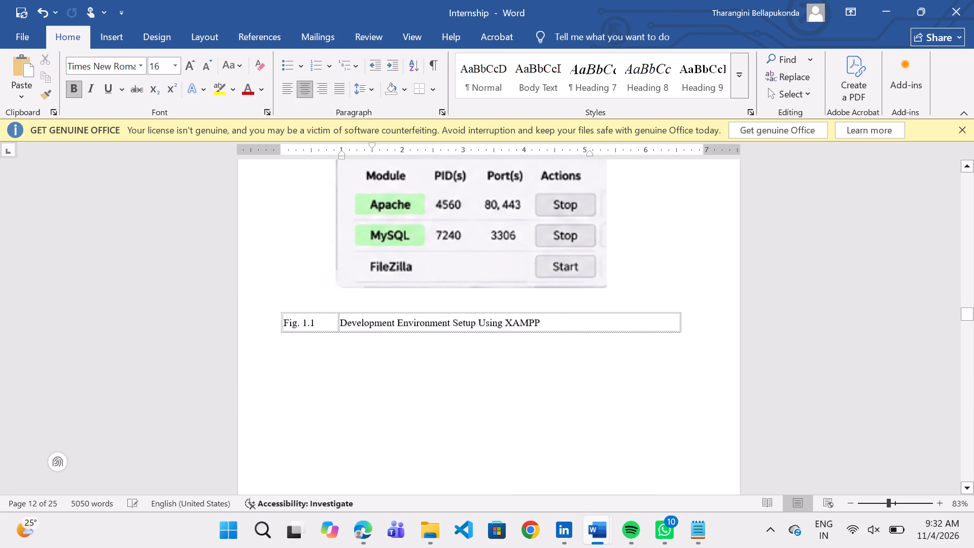
Copy the title cell "Development Environment Setup Using XAMPP" from the pasted caption row and remove it, keeping only the Fig. 1.1 cell.
{"action": "left_click_drag", "start_coordinate": [704, 329], "coordinate": [596, 313]}
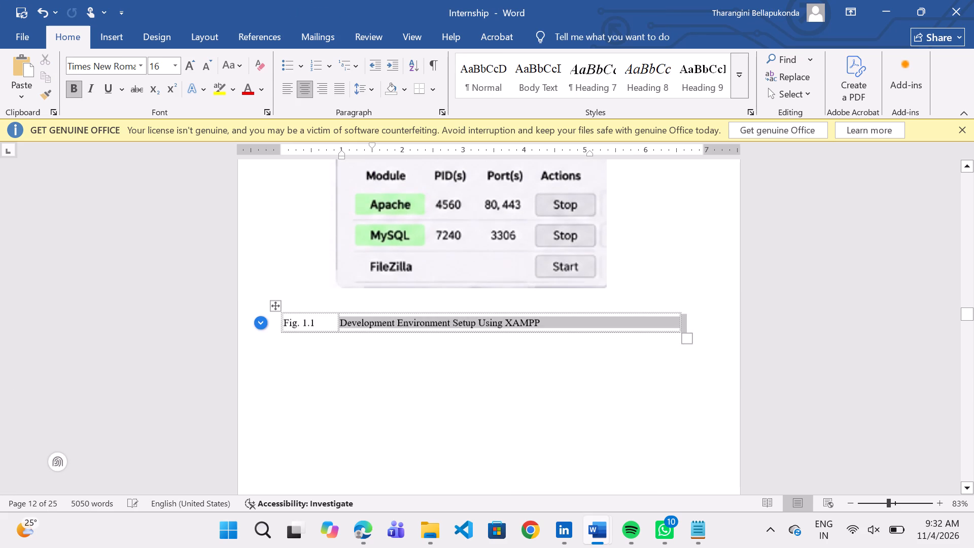
{"action": "left_click", "coordinate": [590, 317]}
{"action": "left_click", "coordinate": [591, 314]}
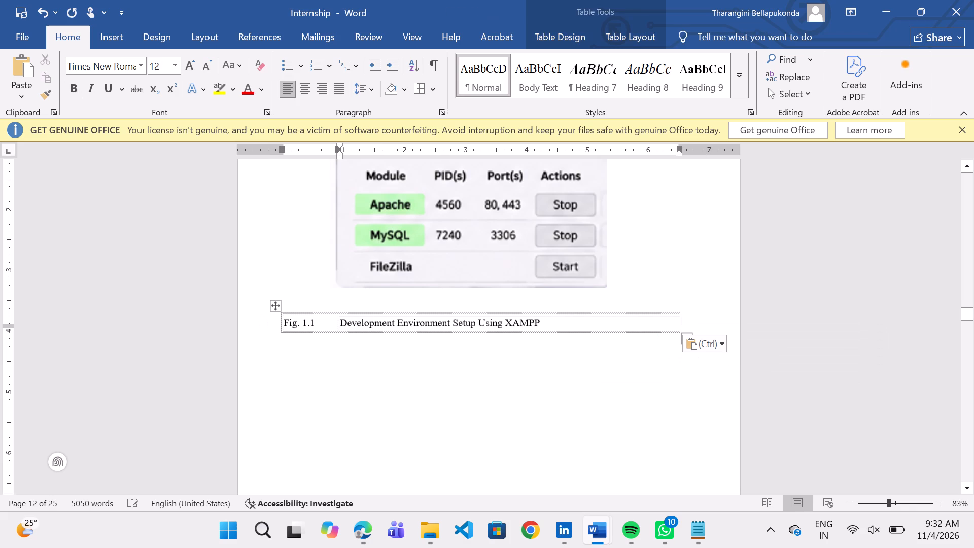
{"action": "key", "text": "ctrl+c"}
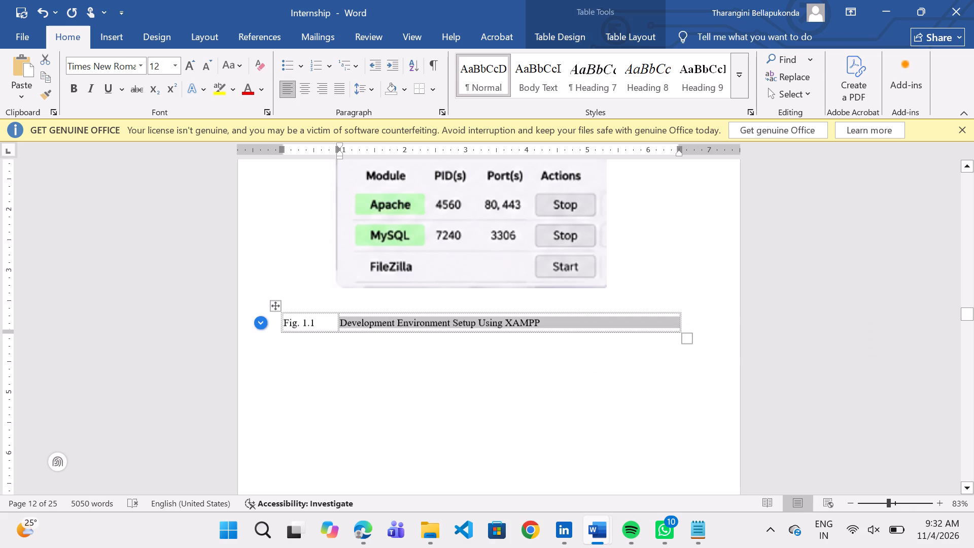
{"action": "key", "text": "BackSpace"}
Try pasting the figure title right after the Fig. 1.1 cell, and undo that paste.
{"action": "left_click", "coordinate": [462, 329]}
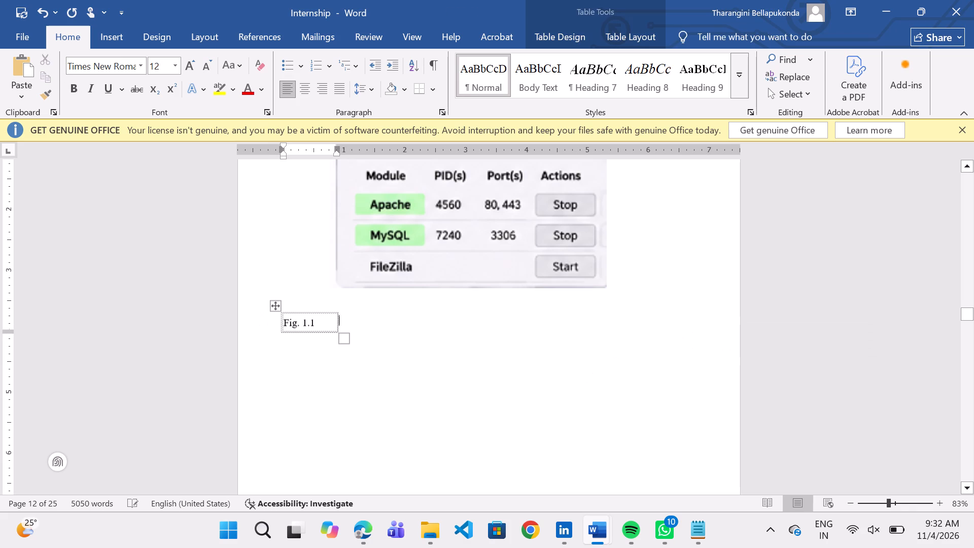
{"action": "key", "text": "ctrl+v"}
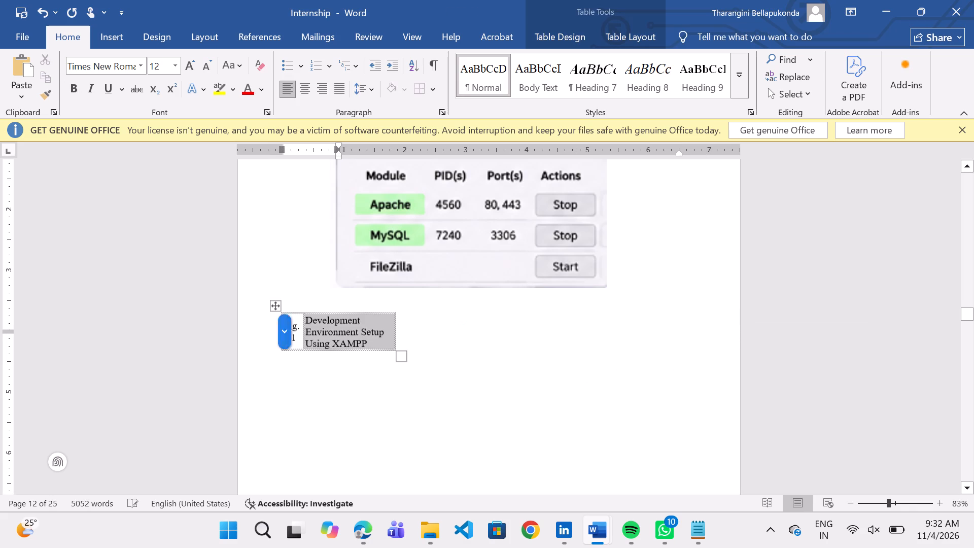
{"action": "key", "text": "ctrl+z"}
Insert four spaces on the line below the Fig. 1.1 cell and paste the figure title after them.
{"action": "key", "text": "space"}
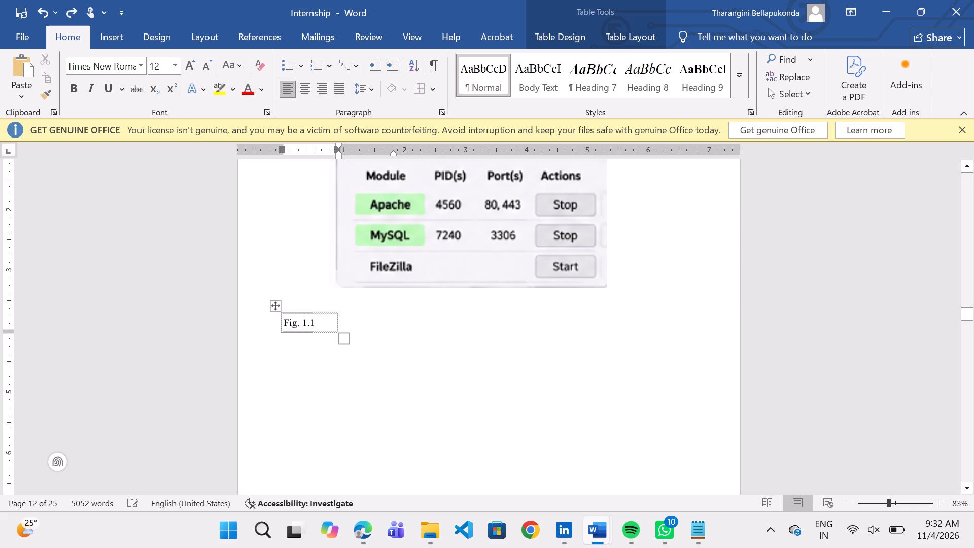
{"action": "key", "text": "space"}
{"action": "key", "text": "space"}
{"action": "key", "text": "space"}
{"action": "key", "text": "ctrl+v"}
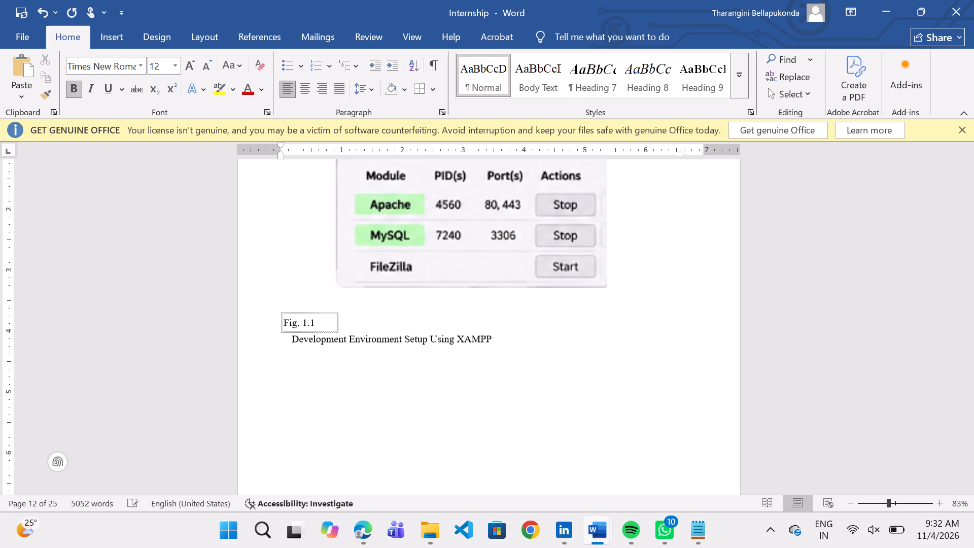
Add the label "Fig.1.1" in front of "Development Environment Setup Using XAMPP" on the line below the XAMPP picture.
{"action": "left_click", "coordinate": [289, 340]}
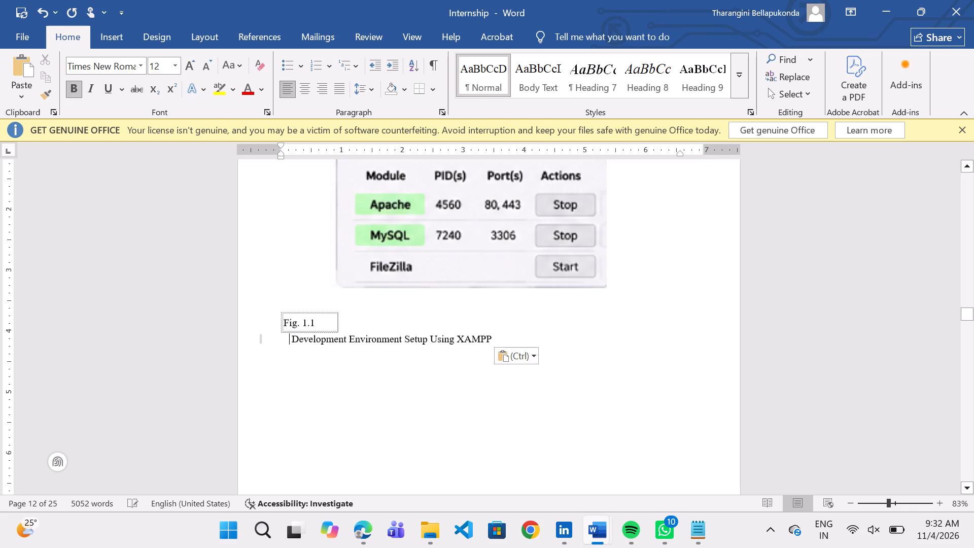
{"action": "type", "text": "Fi"}
{"action": "key", "text": "g"}
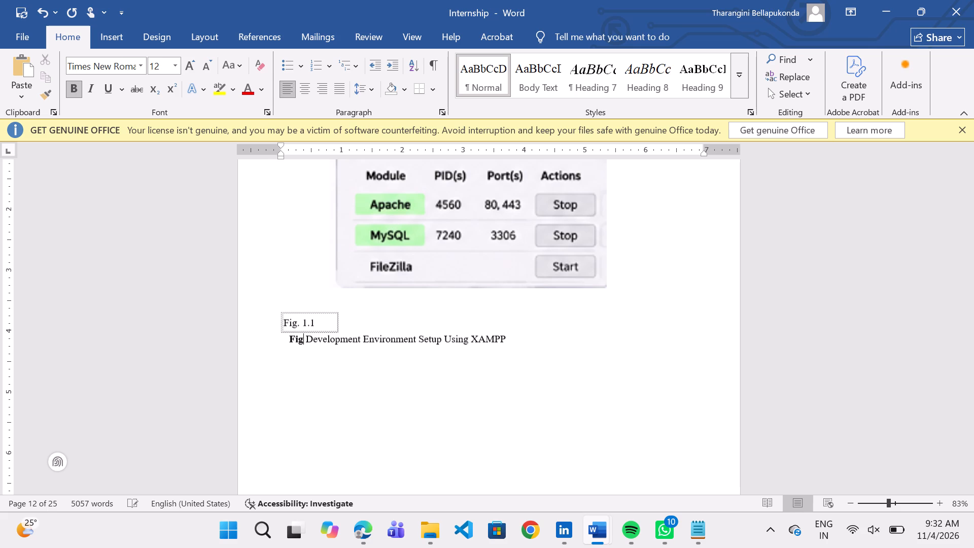
{"action": "type", "text": ".1.1"}
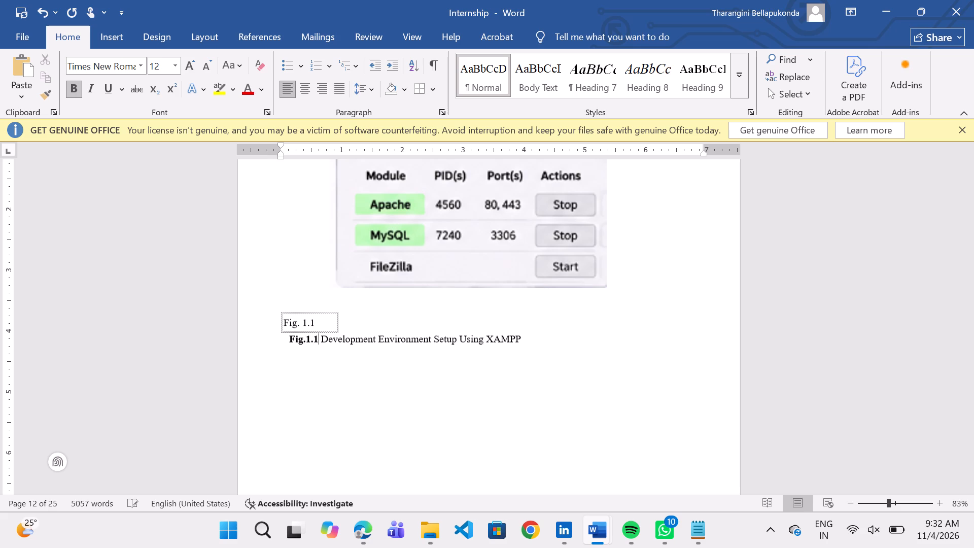
Delete the separate Fig. 1.1 table cell above the new caption line.
{"action": "left_click", "coordinate": [328, 324]}
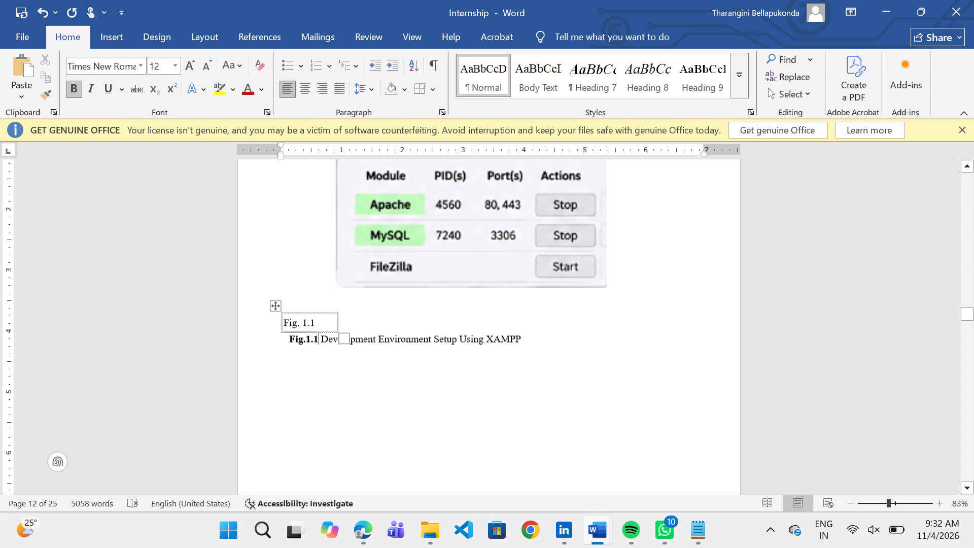
{"action": "key", "text": "Delete"}
{"action": "key", "text": "Delete"}
{"action": "key", "text": "Delete"}
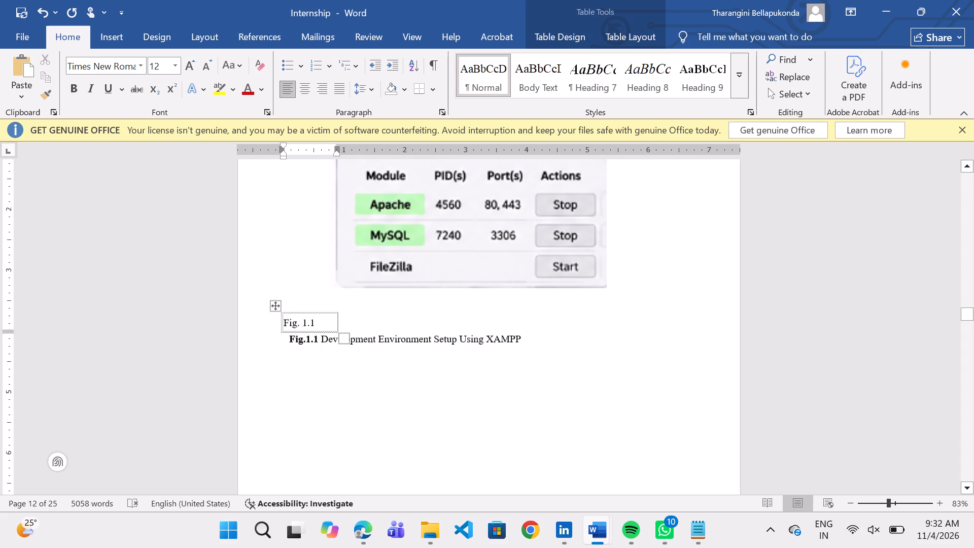
{"action": "left_click_drag", "start_coordinate": [356, 325], "coordinate": [251, 314]}
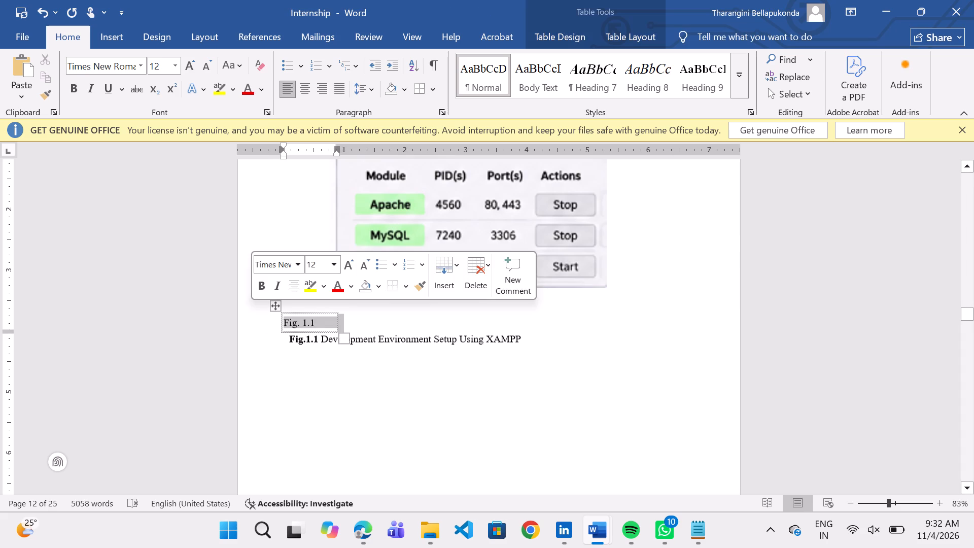
{"action": "key", "text": "Delete"}
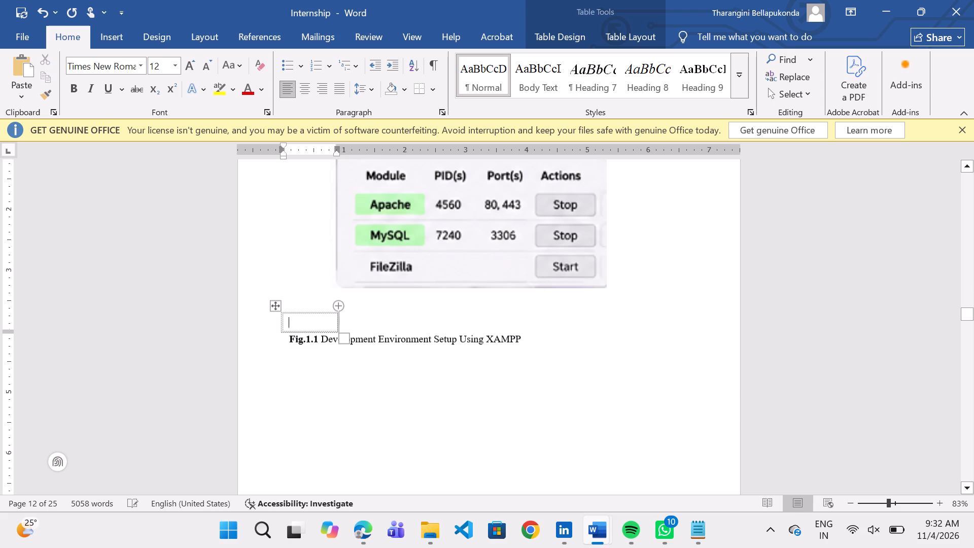
{"action": "key", "text": "ctrl+z"}
{"action": "left_click_drag", "start_coordinate": [345, 326], "coordinate": [288, 312]}
{"action": "key", "text": "Delete"}
{"action": "left_click_drag", "start_coordinate": [351, 326], "coordinate": [281, 323]}
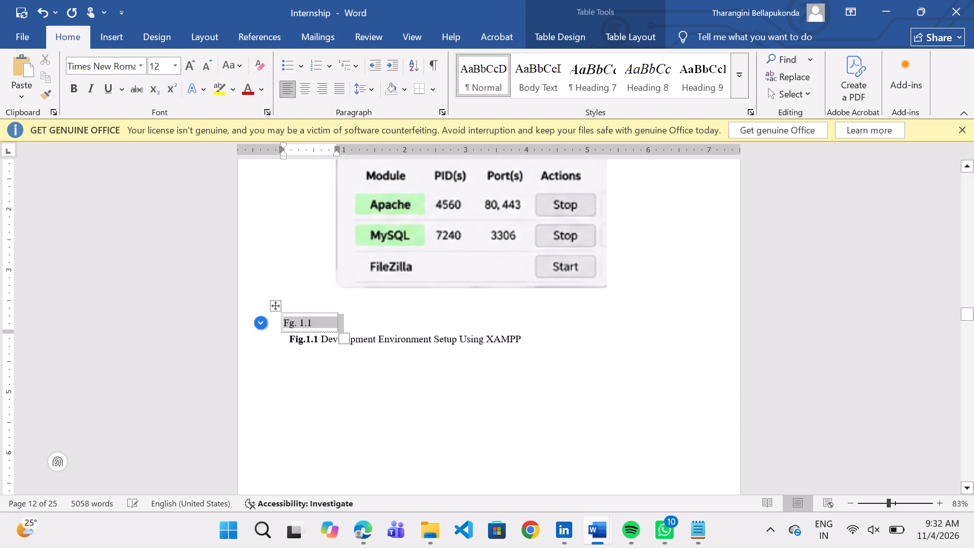
{"action": "key", "text": "BackSpace"}
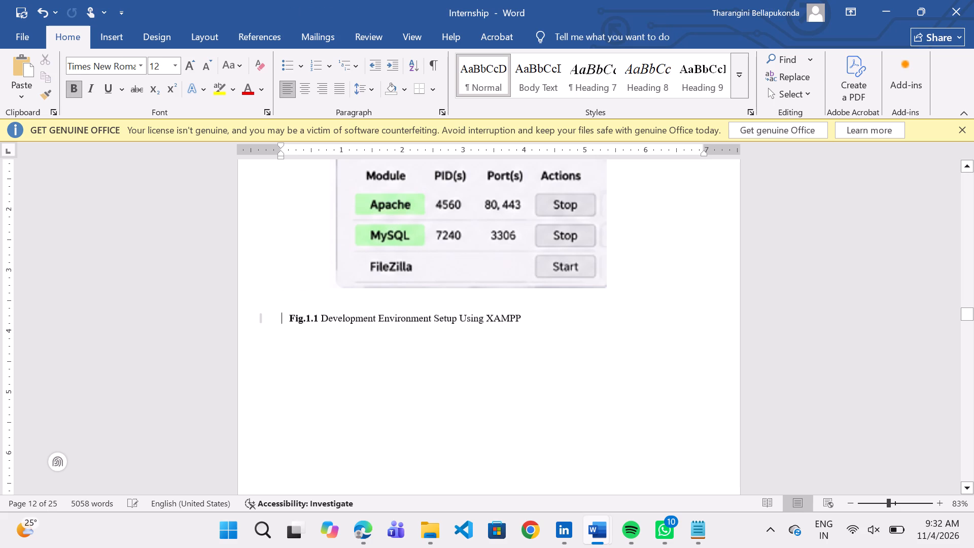
Make the whole Fig.1.1 caption line bold and indent it to just under 1 inch on the ruler.
{"action": "left_click_drag", "start_coordinate": [532, 317], "coordinate": [285, 315]}
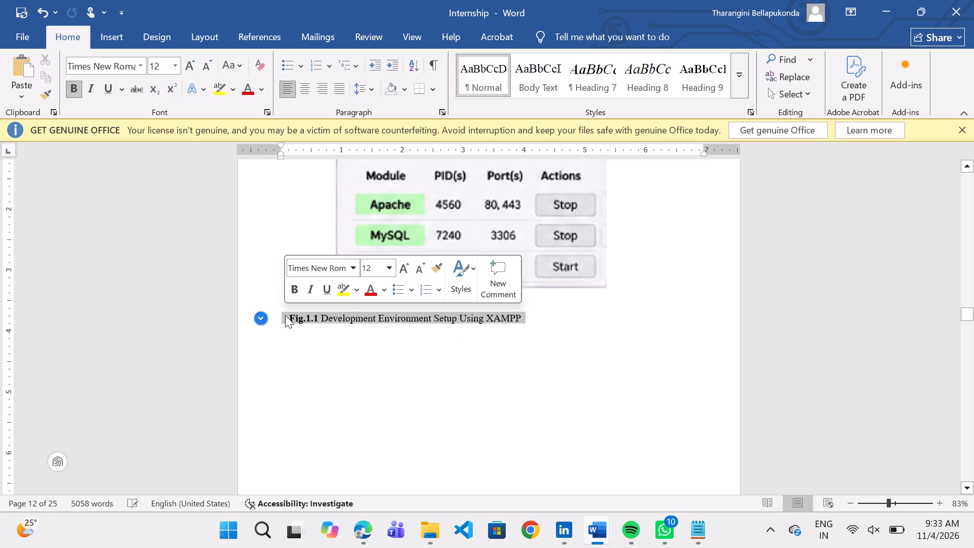
{"action": "left_click", "coordinate": [290, 282]}
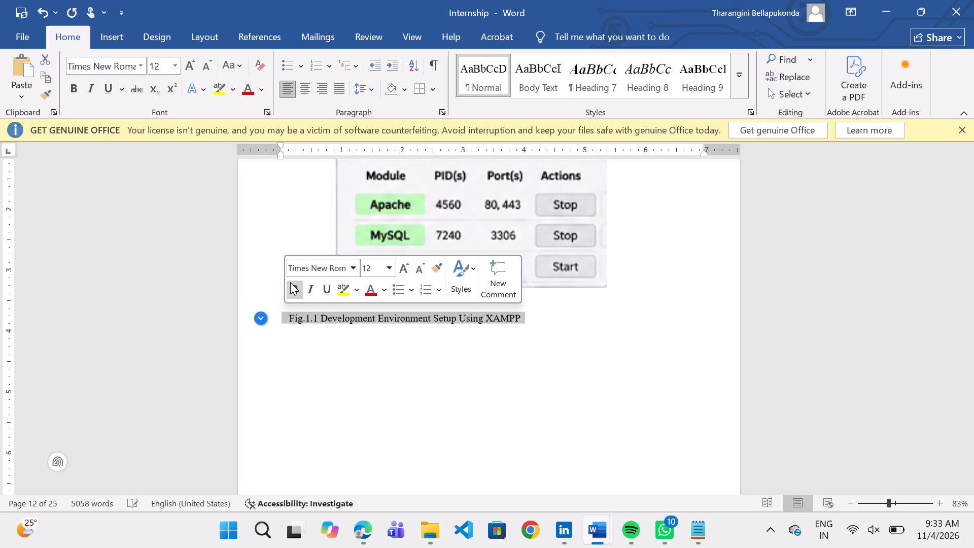
{"action": "left_click", "coordinate": [290, 282]}
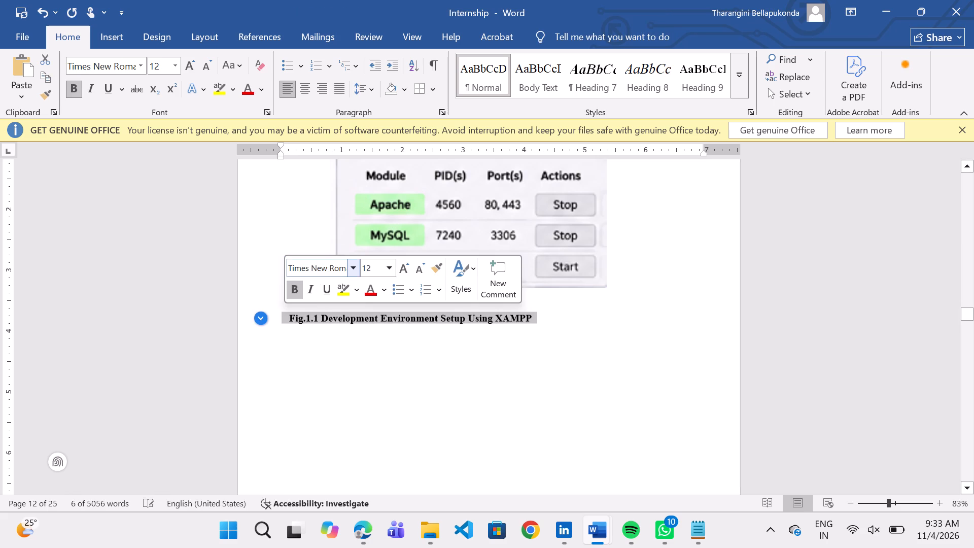
{"action": "left_click_drag", "start_coordinate": [281, 154], "coordinate": [316, 151]}
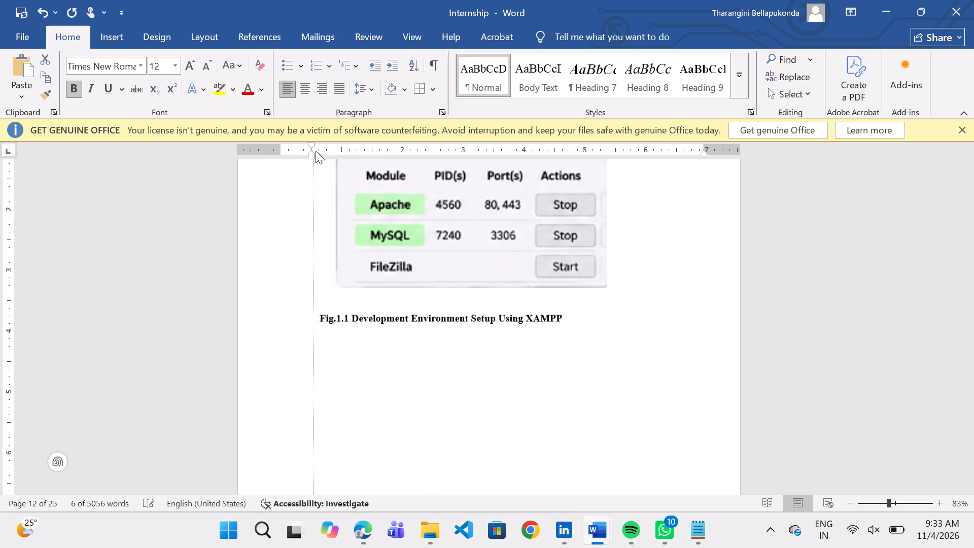
{"action": "left_click_drag", "start_coordinate": [316, 151], "coordinate": [336, 146]}
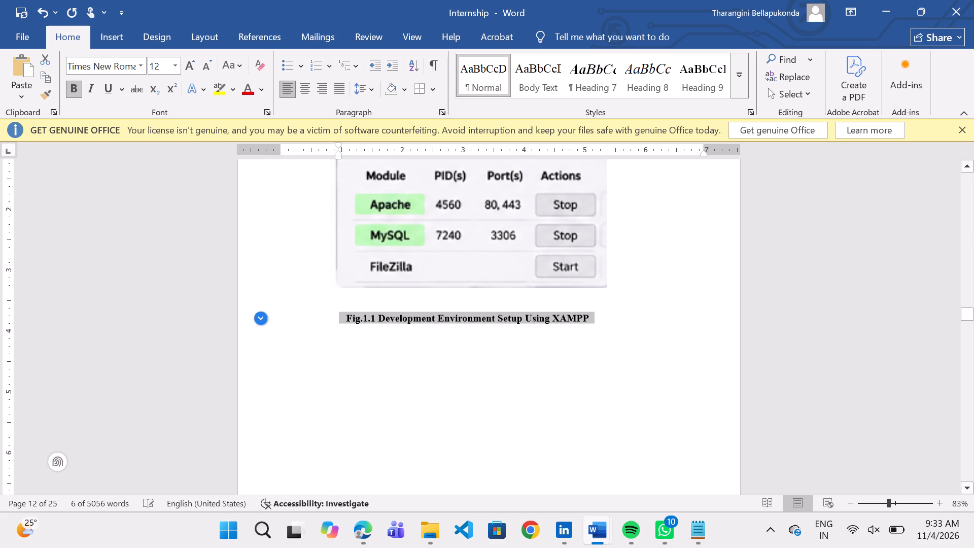
Remove the blank line between the XAMPP picture and its Fig.1.1 caption.
{"action": "left_click", "coordinate": [369, 300]}
{"action": "key", "text": "BackSpace"}
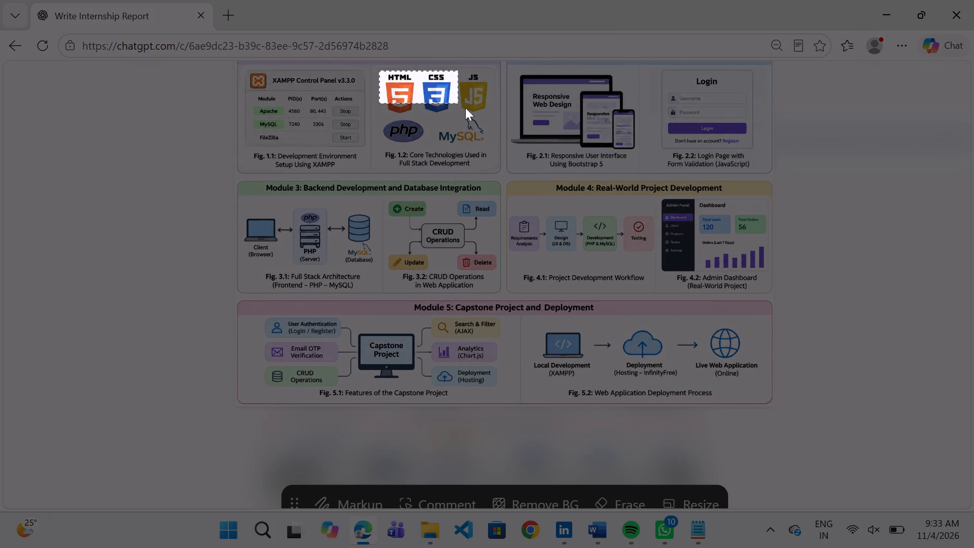
{"action": "left_click_drag", "start_coordinate": [465, 108], "coordinate": [489, 146]}
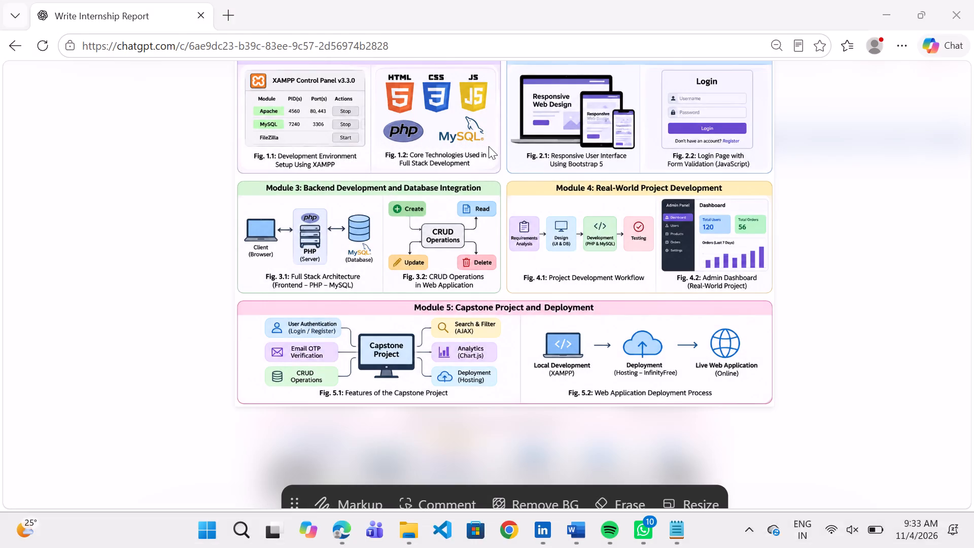
{"action": "left_click", "coordinate": [885, 4]}
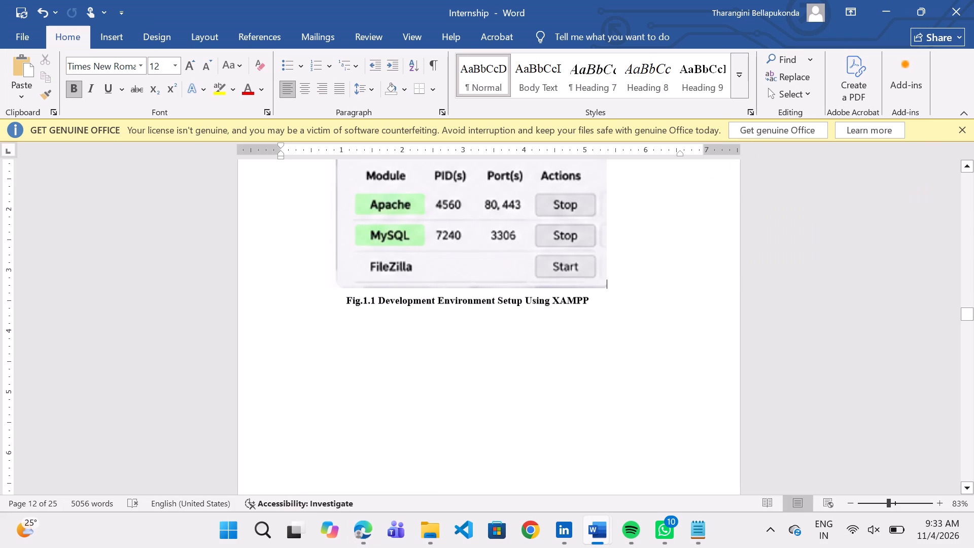
Start three new lines after the Fig.1.1 caption in Word and paste the captured technology logos picture there.
{"action": "left_click", "coordinate": [584, 415]}
{"action": "left_click", "coordinate": [636, 295]}
{"action": "key", "text": "Return"}
{"action": "key", "text": "Return"}
{"action": "key", "text": "Return"}
{"action": "key", "text": "ctrl+v"}
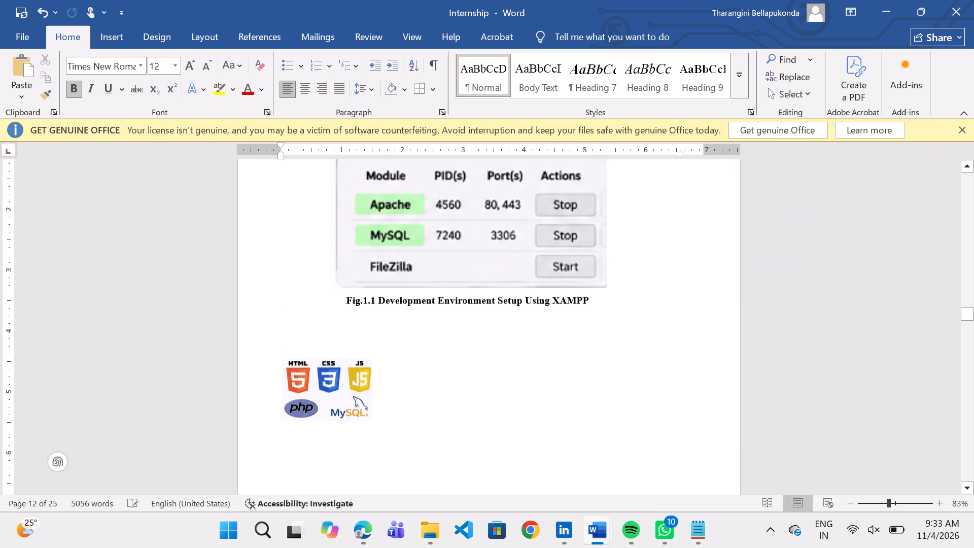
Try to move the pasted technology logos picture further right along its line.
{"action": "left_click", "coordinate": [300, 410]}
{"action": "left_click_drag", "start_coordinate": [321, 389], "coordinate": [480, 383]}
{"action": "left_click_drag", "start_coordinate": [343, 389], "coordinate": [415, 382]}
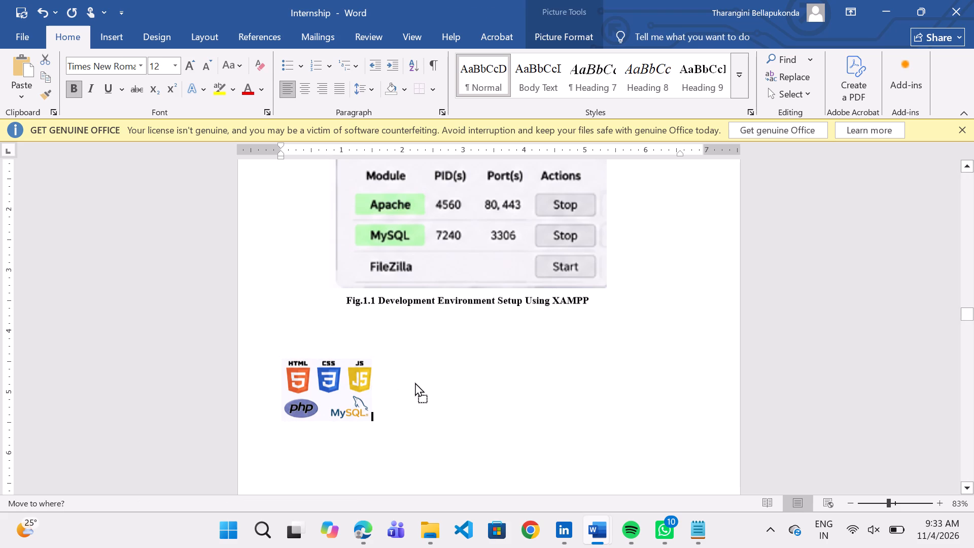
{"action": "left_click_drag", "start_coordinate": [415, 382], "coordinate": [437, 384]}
Shift the technology logos picture right with spaces in front of it, to about 1.5 inches on the ruler.
{"action": "left_click", "coordinate": [350, 394]}
{"action": "key", "text": "space"}
{"action": "key", "text": "space"}
{"action": "key", "text": "space"}
{"action": "key", "text": "space"}
{"action": "key", "text": "space"}
{"action": "key", "text": "space"}
{"action": "key", "text": "space"}
{"action": "key", "text": "space"}
{"action": "key", "text": "space"}
{"action": "key", "text": "space"}
{"action": "key", "text": "space"}
{"action": "key", "text": "space"}
{"action": "key", "text": "space"}
{"action": "key", "text": "space"}
{"action": "key", "text": "space"}
{"action": "key", "text": "space"}
{"action": "key", "text": "space"}
{"action": "key", "text": "space"}
{"action": "key", "text": "space"}
{"action": "key", "text": "space"}
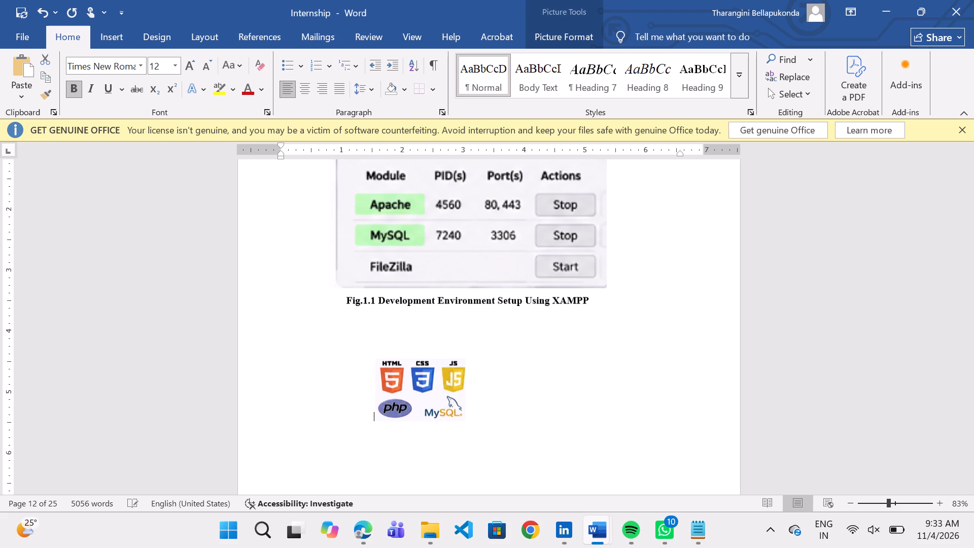
{"action": "left_click", "coordinate": [328, 372]}
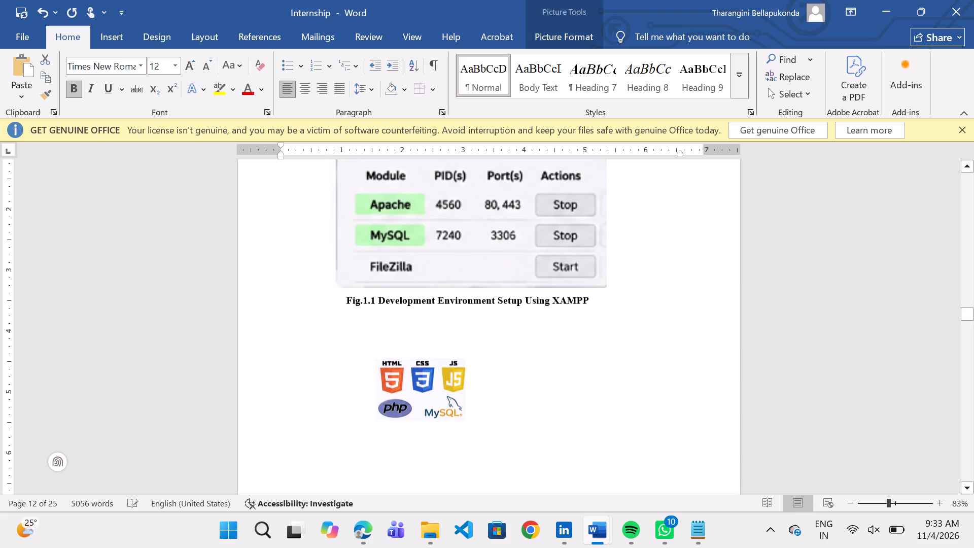
{"action": "left_click", "coordinate": [387, 420]}
Enlarge the technology logos picture and stretch it sideways to about 4.4 inches wide.
{"action": "left_click", "coordinate": [419, 402]}
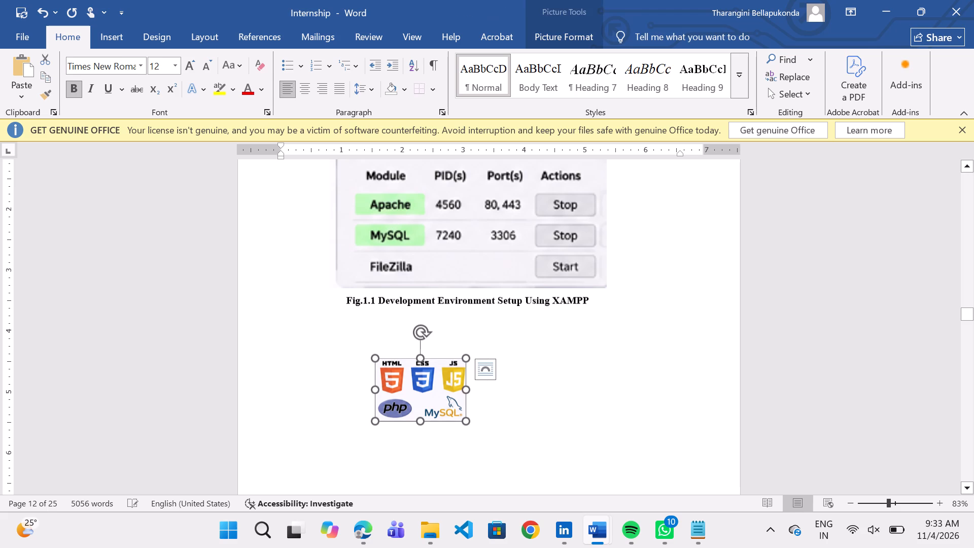
{"action": "left_click_drag", "start_coordinate": [464, 418], "coordinate": [606, 446]}
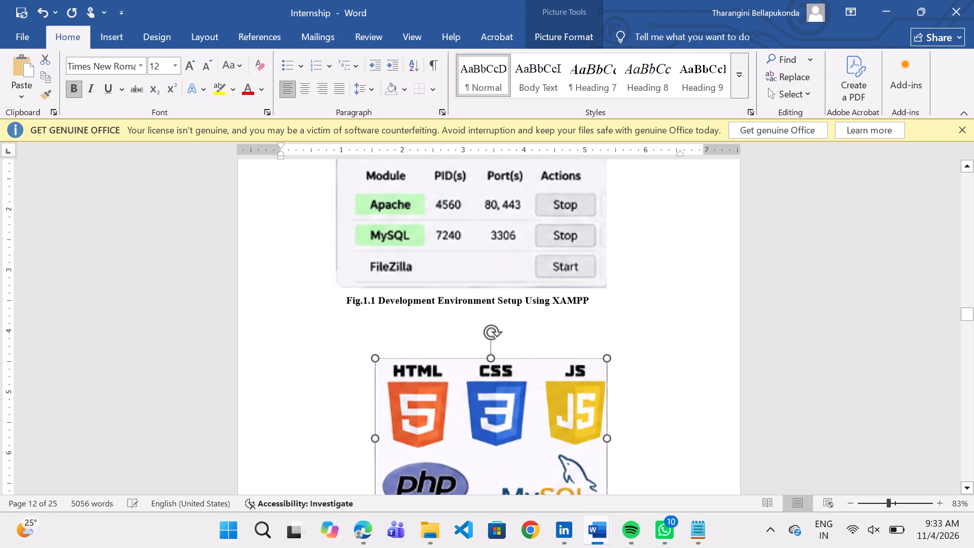
{"action": "left_click_drag", "start_coordinate": [606, 446], "coordinate": [604, 444]}
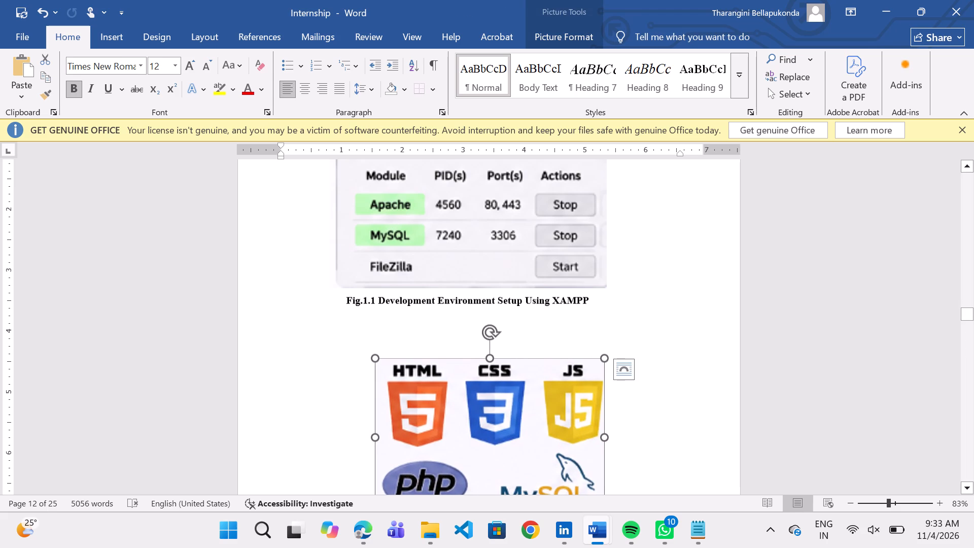
{"action": "left_click_drag", "start_coordinate": [372, 435], "coordinate": [361, 437]}
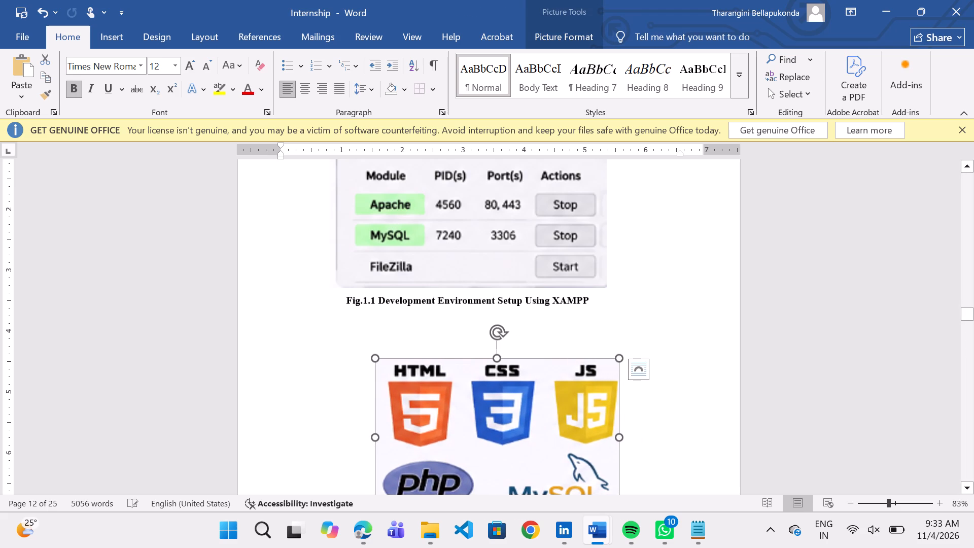
{"action": "left_click_drag", "start_coordinate": [377, 438], "coordinate": [349, 436]}
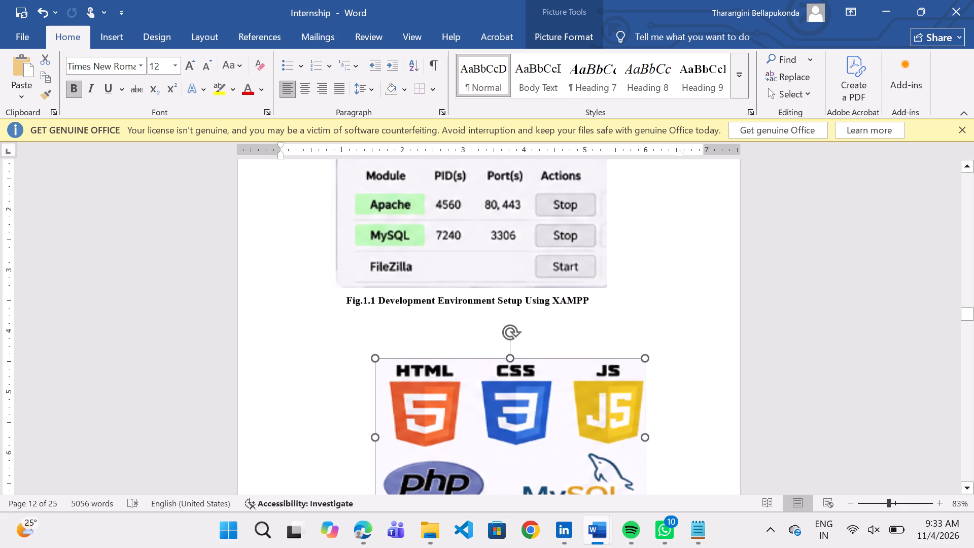
{"action": "left_click_drag", "start_coordinate": [349, 436], "coordinate": [348, 435]}
{"action": "left_click_drag", "start_coordinate": [476, 444], "coordinate": [441, 435]}
{"action": "scroll", "coordinate": [441, 435], "scroll_direction": "down", "scroll_amount": 4}
{"action": "left_click", "coordinate": [664, 405]}
Shift the technology logos picture left by deleting spaces in front of it, to about 1 inch on the ruler.
{"action": "scroll", "coordinate": [664, 405], "scroll_direction": "down", "scroll_amount": 1}
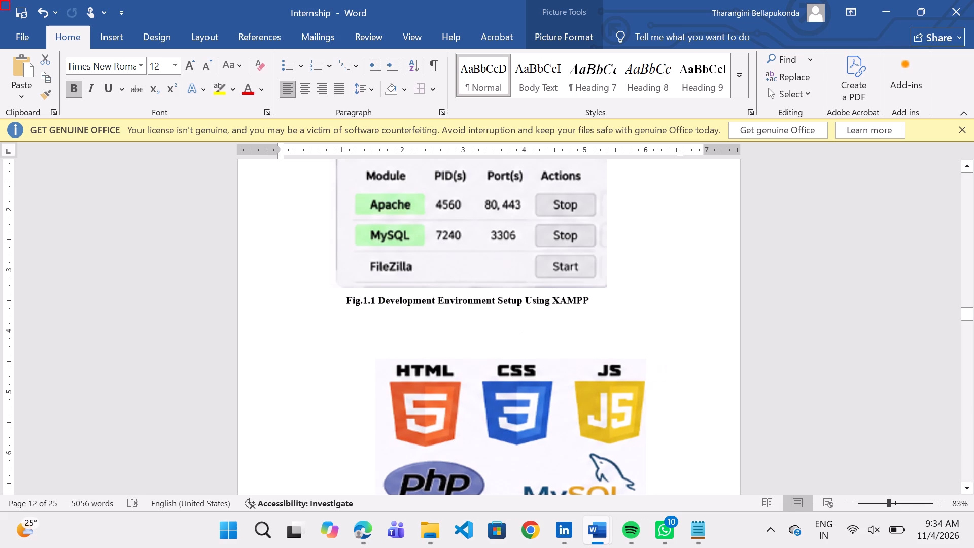
{"action": "scroll", "coordinate": [664, 405], "scroll_direction": "down", "scroll_amount": 2}
{"action": "left_click", "coordinate": [372, 371]}
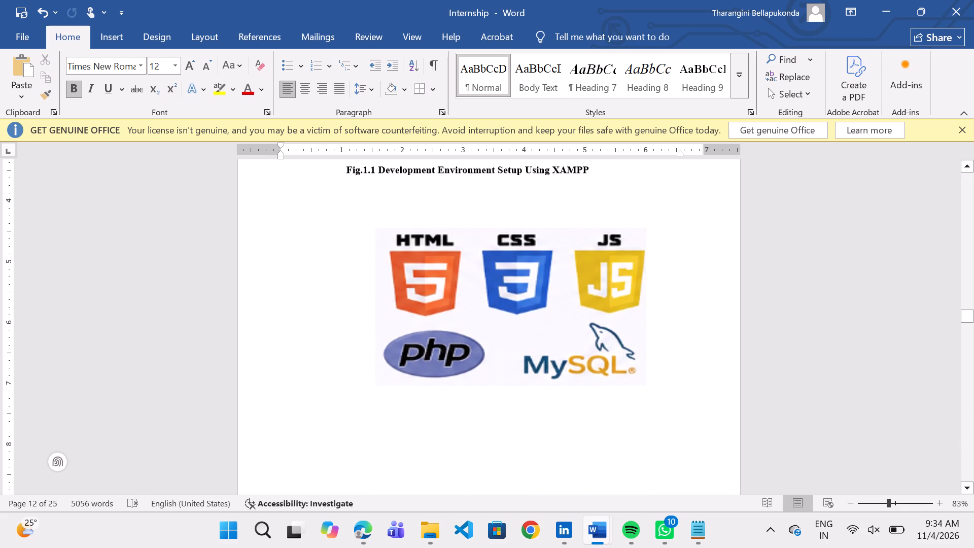
{"action": "key", "text": "BackSpace"}
{"action": "key", "text": "BackSpace"}
{"action": "key", "text": "BackSpace"}
{"action": "key", "text": "BackSpace"}
{"action": "key", "text": "BackSpace"}
{"action": "key", "text": "BackSpace"}
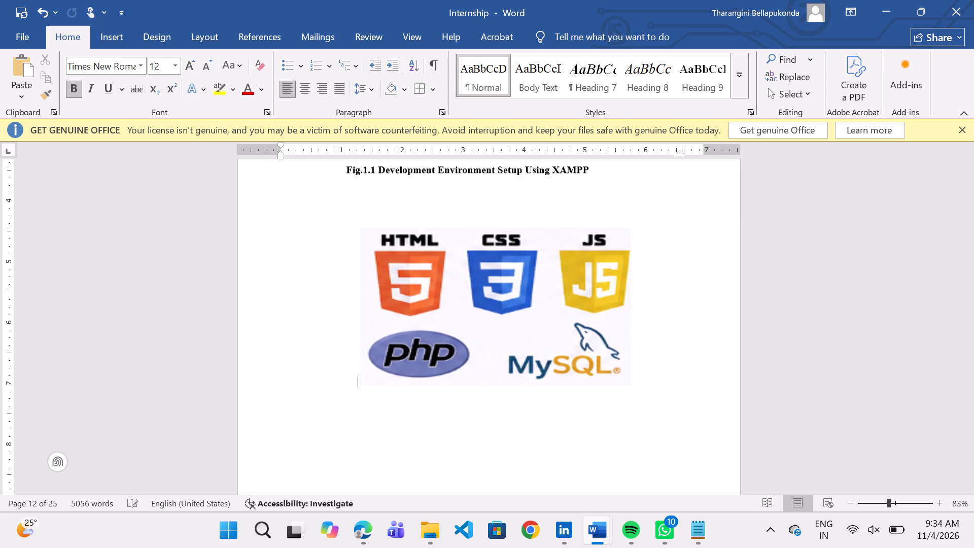
{"action": "key", "text": "BackSpace"}
{"action": "key", "text": "BackSpace"}
{"action": "key", "text": "BackSpace"}
{"action": "key", "text": "BackSpace"}
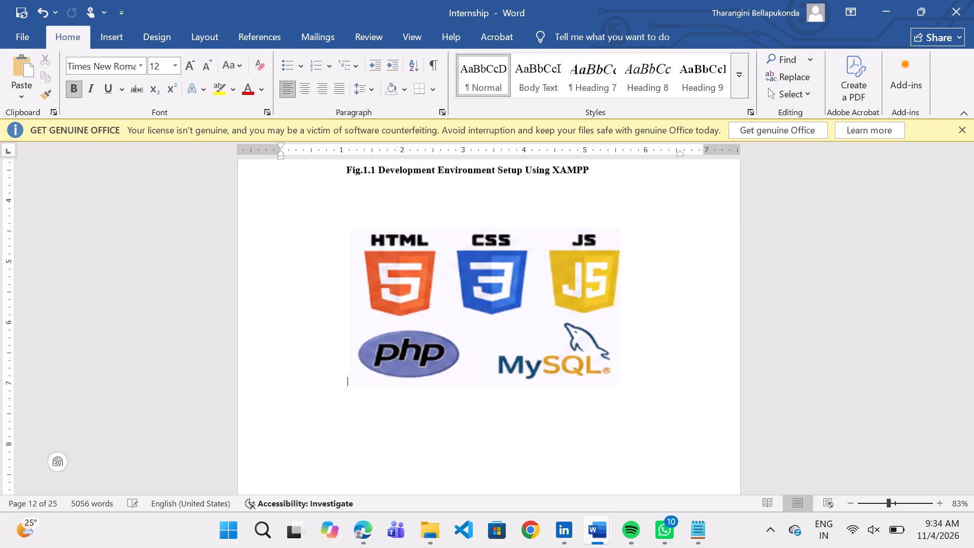
{"action": "key", "text": "BackSpace"}
{"action": "key", "text": "BackSpace"}
{"action": "scroll", "coordinate": [372, 371], "scroll_direction": "up", "scroll_amount": 2}
{"action": "key", "text": "BackSpace"}
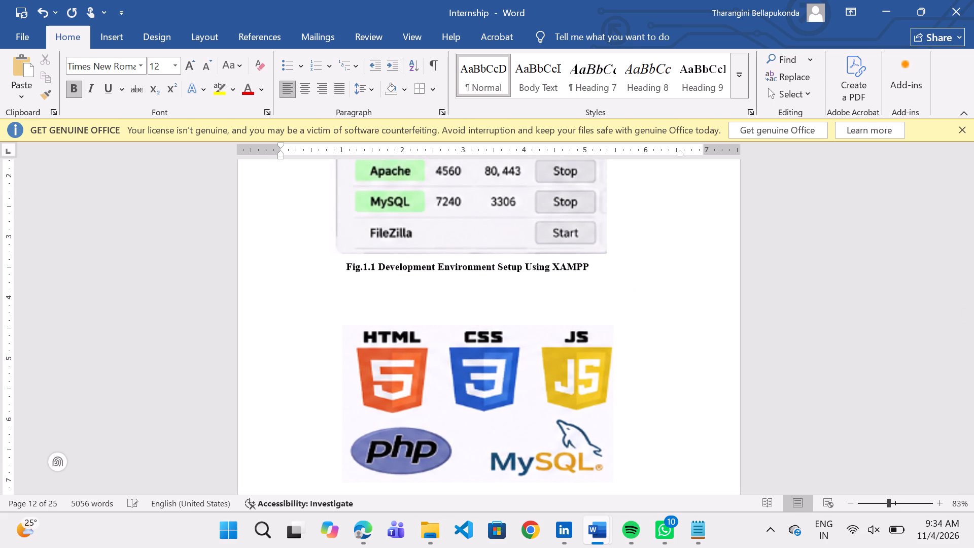
Add a blank line above the MODULE 3 heading.
{"action": "scroll", "coordinate": [601, 331], "scroll_direction": "down", "scroll_amount": 4}
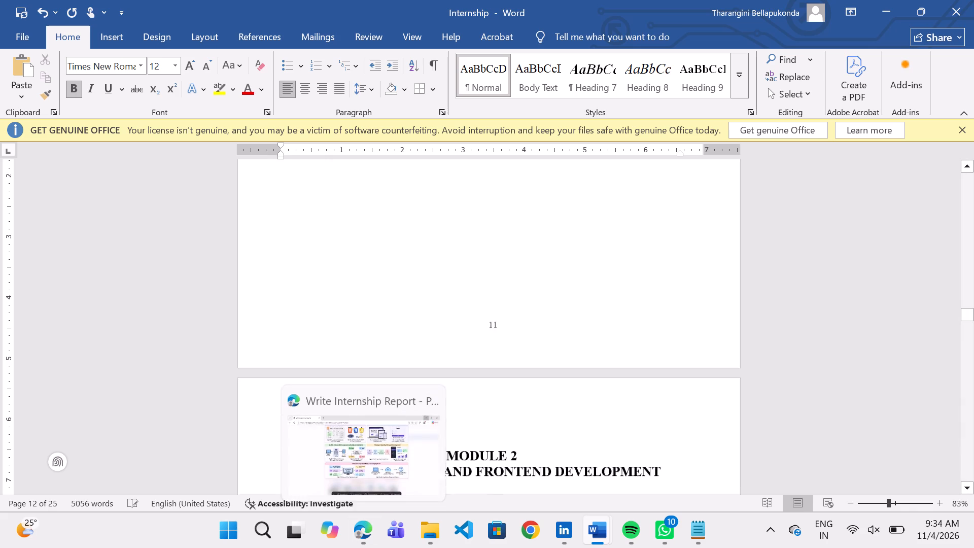
{"action": "scroll", "coordinate": [601, 331], "scroll_direction": "down", "scroll_amount": 5}
{"action": "scroll", "coordinate": [601, 331], "scroll_direction": "up", "scroll_amount": 2}
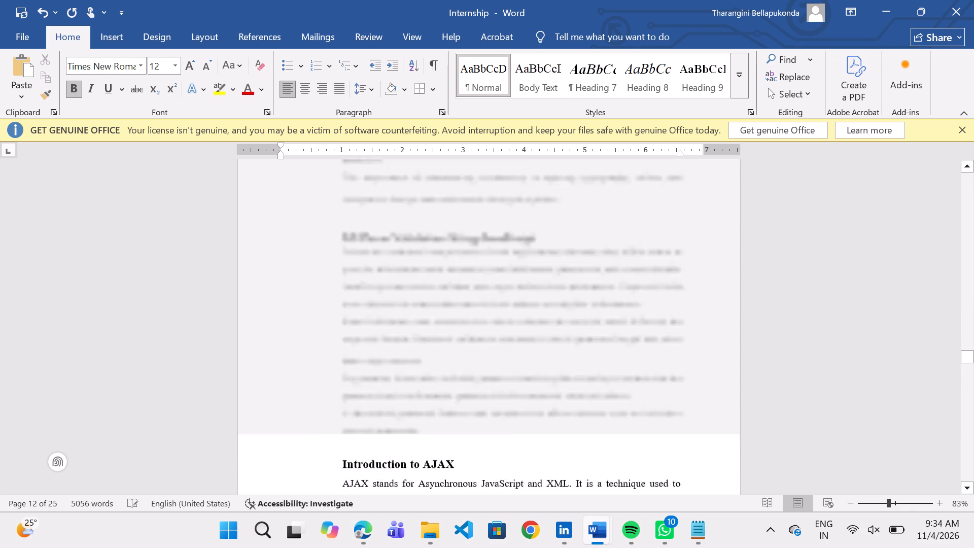
{"action": "scroll", "coordinate": [601, 331], "scroll_direction": "down", "scroll_amount": 3}
{"action": "scroll", "coordinate": [601, 331], "scroll_direction": "up", "scroll_amount": 2}
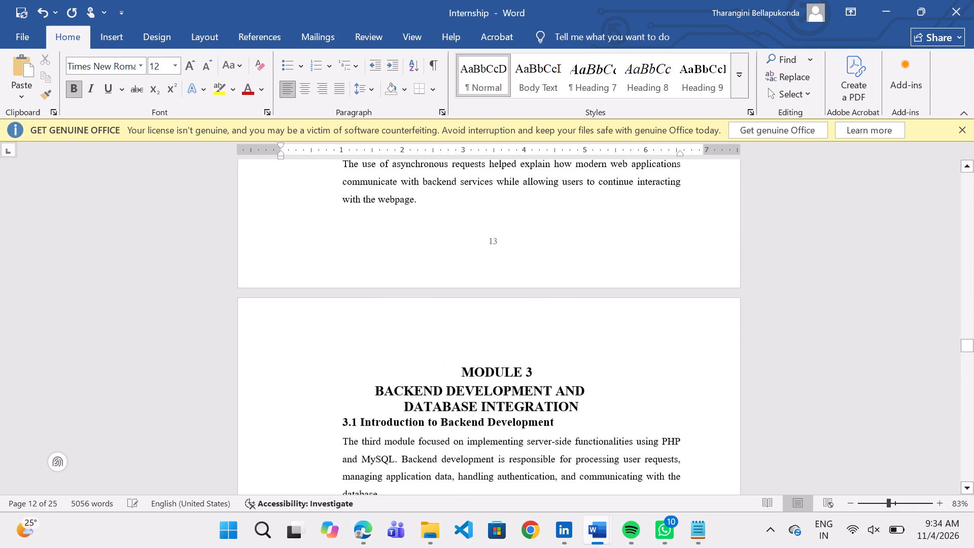
{"action": "left_click", "coordinate": [564, 338]}
{"action": "left_click_drag", "start_coordinate": [559, 192], "coordinate": [534, 218]}
{"action": "left_click", "coordinate": [534, 218]}
{"action": "key", "text": "Return"}
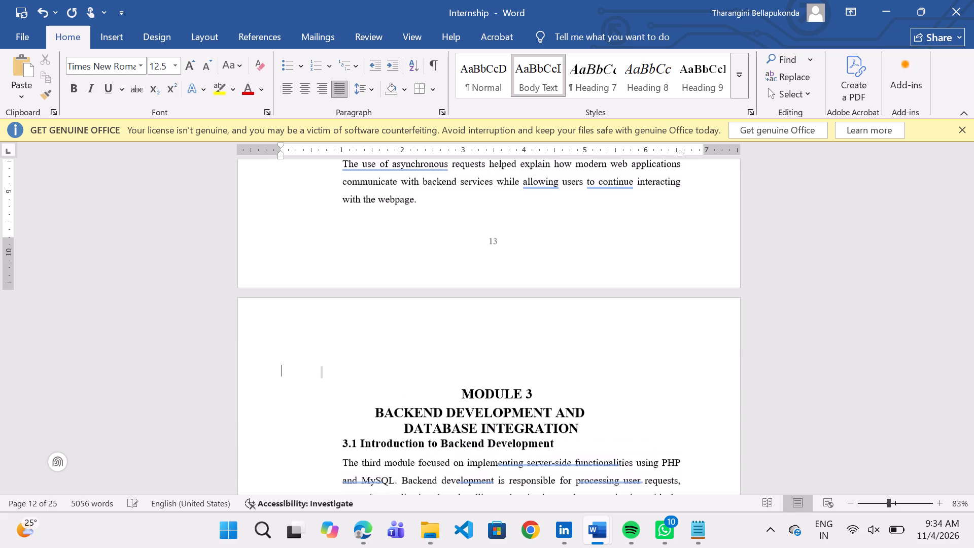
Insert blank lines after the paragraph ending "with the webpage." to make an empty page for figures before Module 3.
{"action": "left_click", "coordinate": [443, 208]}
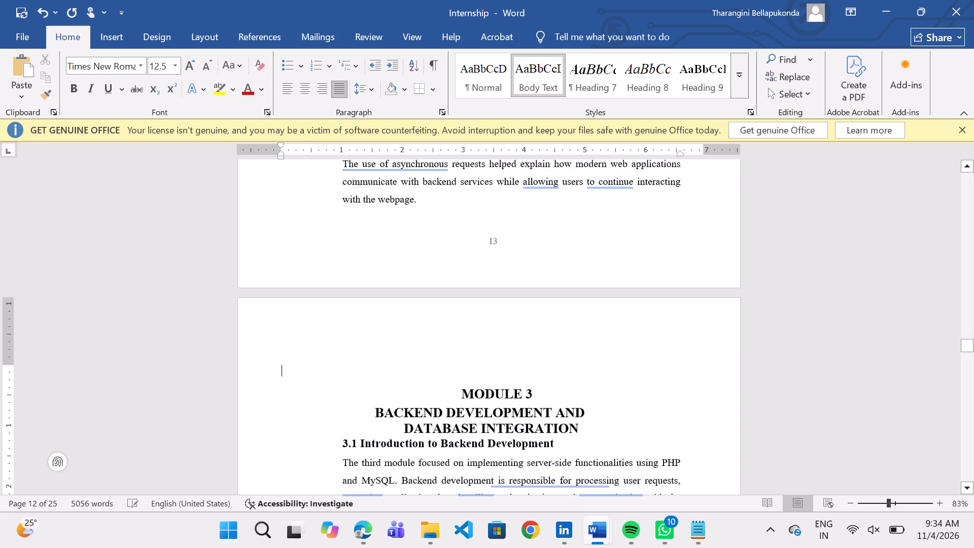
{"action": "key", "text": "backslash"}
{"action": "key", "text": "BackSpace"}
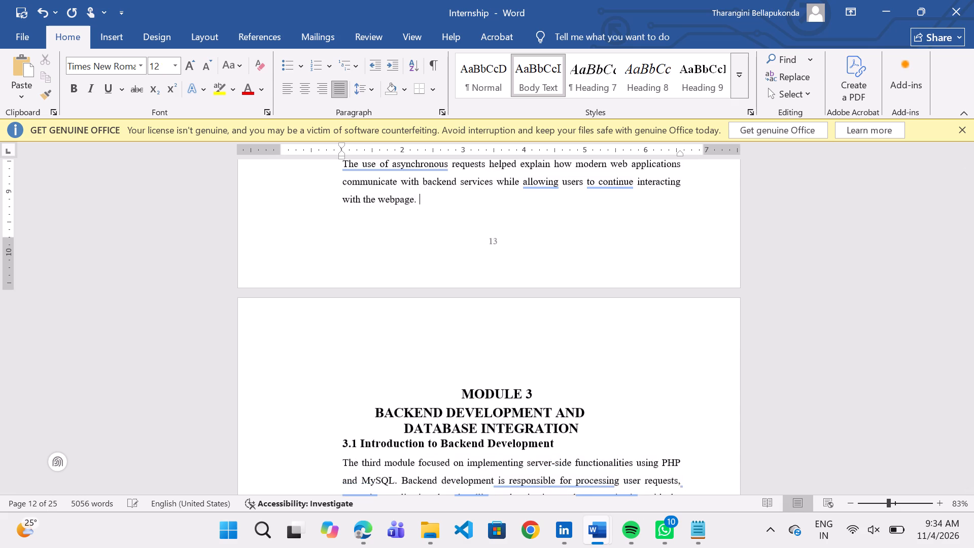
{"action": "key", "text": "Return"}
{"action": "key", "text": "Return"}
{"action": "key", "text": "Return"}
{"action": "key", "text": "Return"}
{"action": "key", "text": "Return"}
{"action": "key", "text": "Return"}
{"action": "key", "text": "Return"}
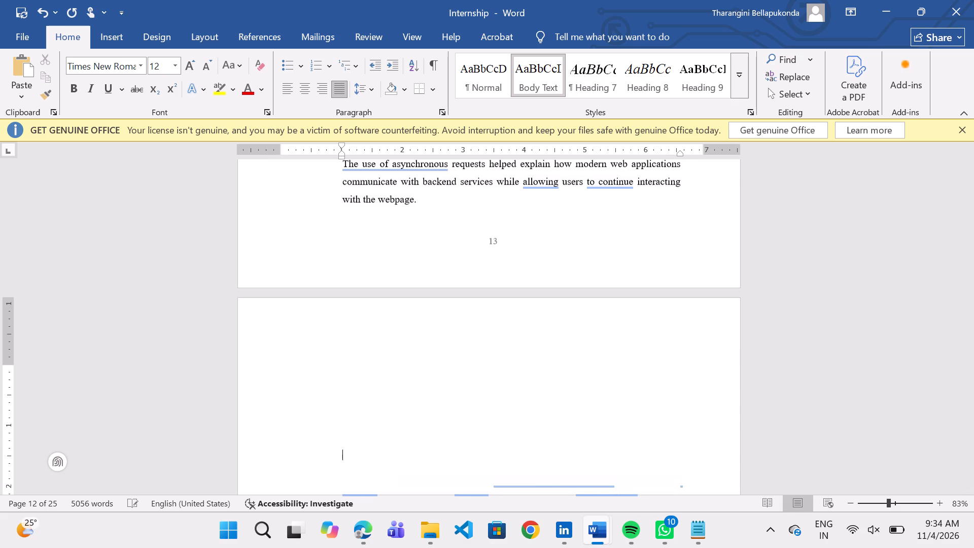
{"action": "key", "text": "Return"}
{"action": "key", "text": "Return"}
{"action": "key", "text": "Return"}
{"action": "key", "text": "Return"}
{"action": "key", "text": "Return"}
{"action": "key", "text": "Return"}
{"action": "key", "text": "Return"}
{"action": "key", "text": "Return"}
{"action": "key", "text": "Return"}
{"action": "key", "text": "Return"}
{"action": "key", "text": "Return"}
{"action": "key", "text": "Return"}
{"action": "key", "text": "Return"}
{"action": "key", "text": "Return"}
{"action": "key", "text": "Return"}
{"action": "key", "text": "Return"}
{"action": "key", "text": "Return"}
{"action": "key", "text": "Return"}
{"action": "key", "text": "Return"}
{"action": "key", "text": "Return"}
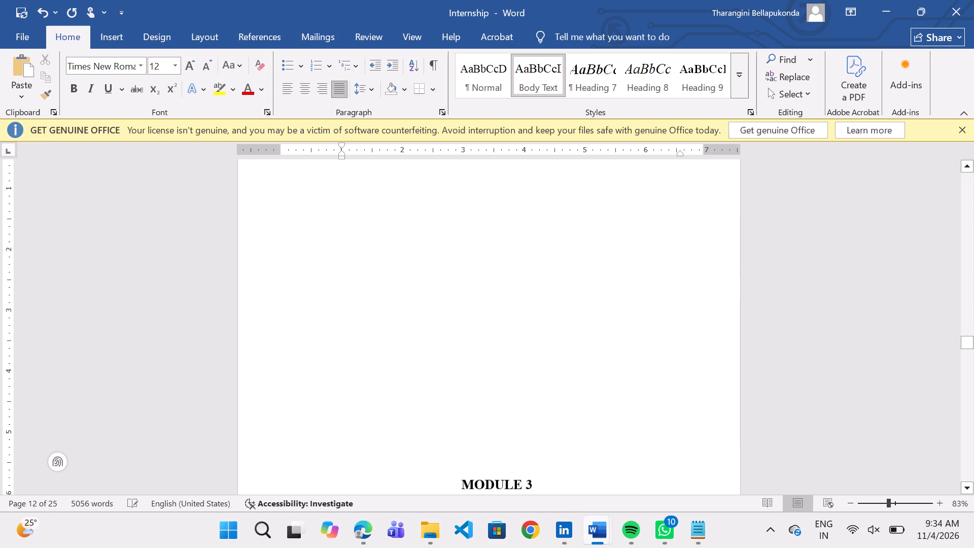
{"action": "key", "text": "Return"}
{"action": "key", "text": "Return"}
{"action": "key", "text": "Return"}
{"action": "scroll", "coordinate": [482, 156], "scroll_direction": "down", "scroll_amount": 3}
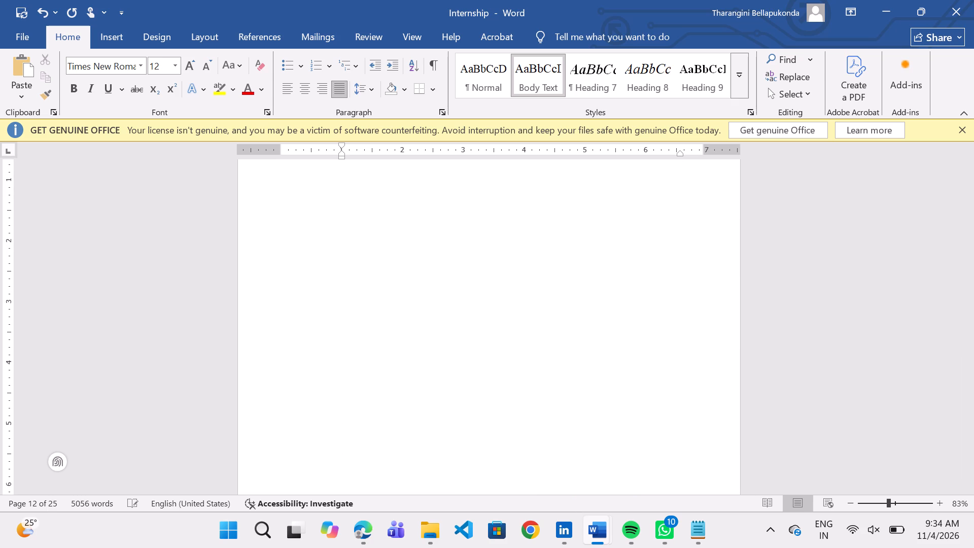
{"action": "scroll", "coordinate": [413, 326], "scroll_direction": "down", "scroll_amount": 4}
{"action": "key", "text": "Return"}
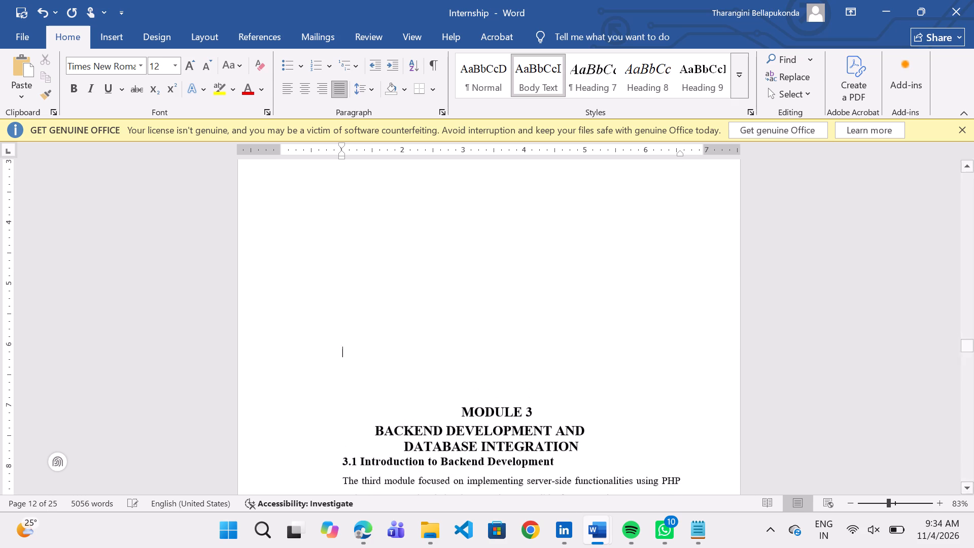
{"action": "key", "text": "Return"}
{"action": "key", "text": "Return"}
{"action": "key", "text": "Return"}
{"action": "key", "text": "Return"}
{"action": "key", "text": "Return"}
{"action": "key", "text": "Return"}
{"action": "key", "text": "Return"}
{"action": "scroll", "coordinate": [413, 326], "scroll_direction": "down", "scroll_amount": 3}
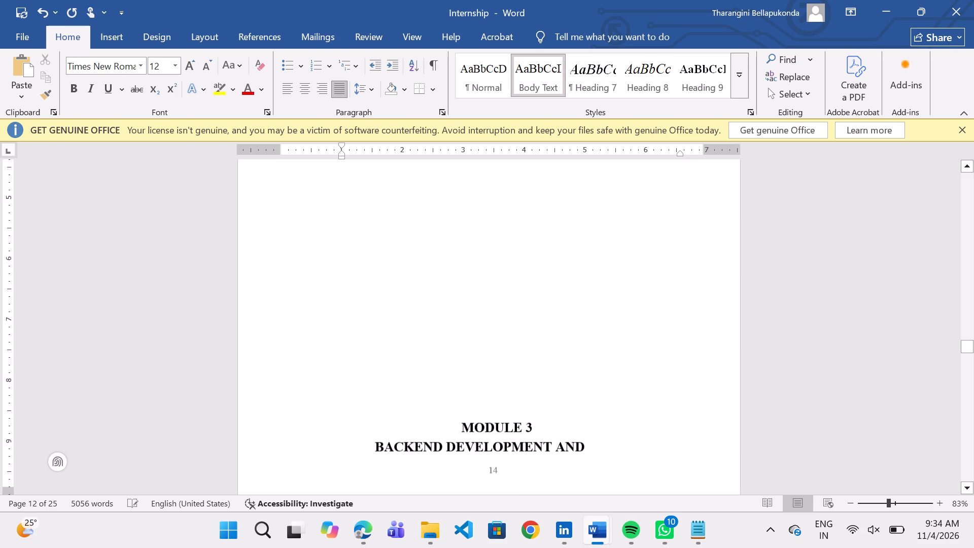
{"action": "scroll", "coordinate": [413, 326], "scroll_direction": "down", "scroll_amount": 1}
{"action": "key", "text": "Return"}
{"action": "key", "text": "Return"}
{"action": "scroll", "coordinate": [413, 326], "scroll_direction": "up", "scroll_amount": 6}
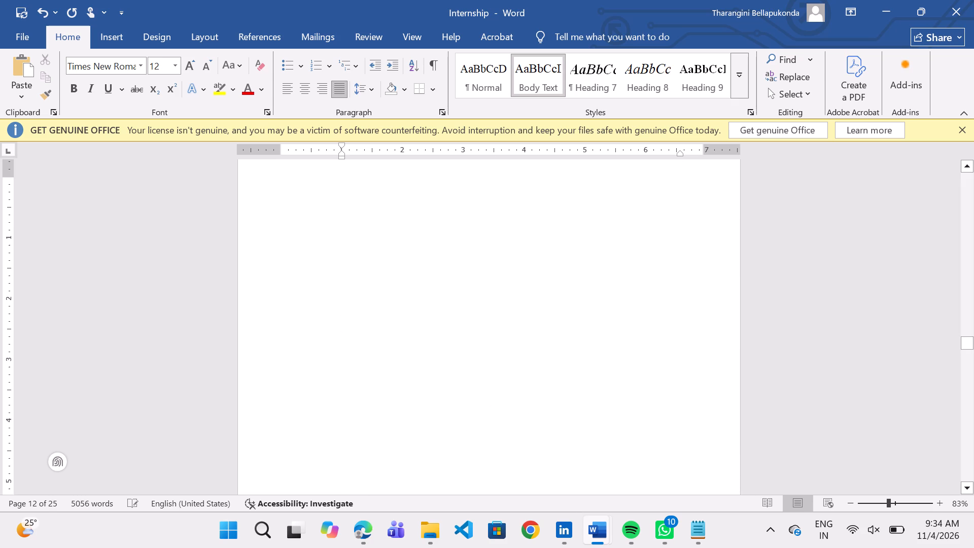
{"action": "scroll", "coordinate": [438, 438], "scroll_direction": "up", "scroll_amount": 3}
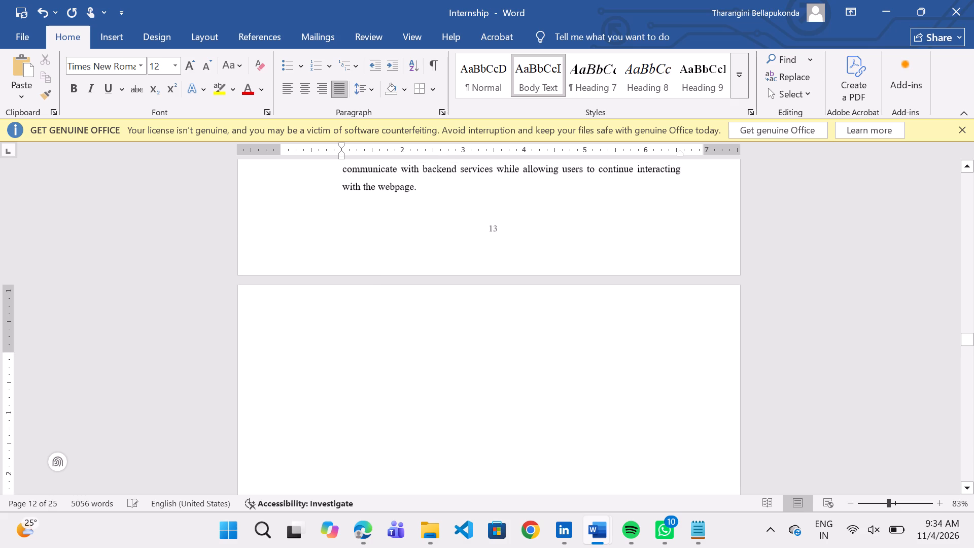
Place the insertion point at the top of the blank page, and capture the Fig. 2.1 responsive design picture from ChatGPT in Edge.
{"action": "key", "text": "Up"}
{"action": "key", "text": "Up"}
{"action": "key", "text": "Up"}
{"action": "key", "text": "Up"}
{"action": "key", "text": "Up"}
{"action": "key", "text": "Down"}
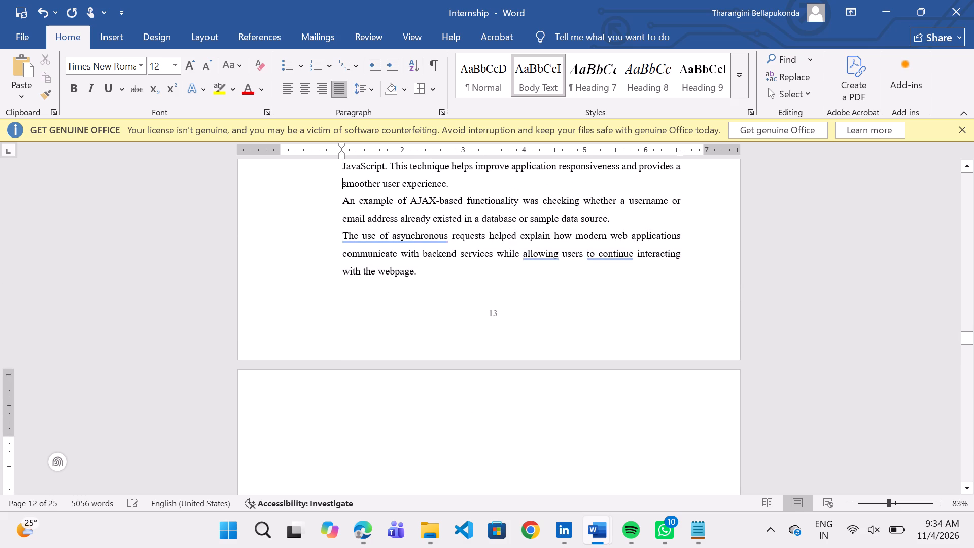
{"action": "key", "text": "Down"}
{"action": "key", "text": "Down"}
{"action": "key", "text": "Down"}
{"action": "key", "text": "Down"}
{"action": "key", "text": "Down"}
{"action": "key", "text": "Down"}
{"action": "key", "text": "Down"}
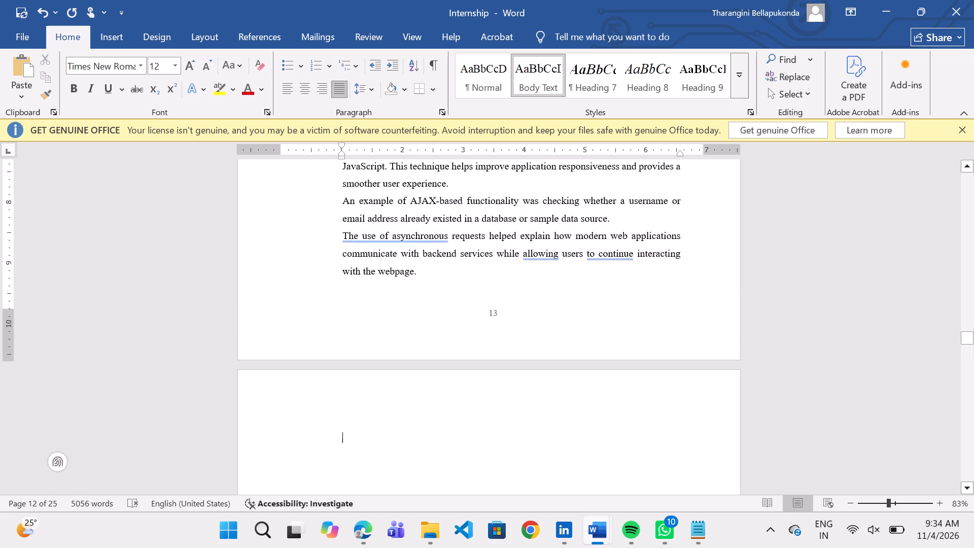
{"action": "left_click", "coordinate": [354, 525]}
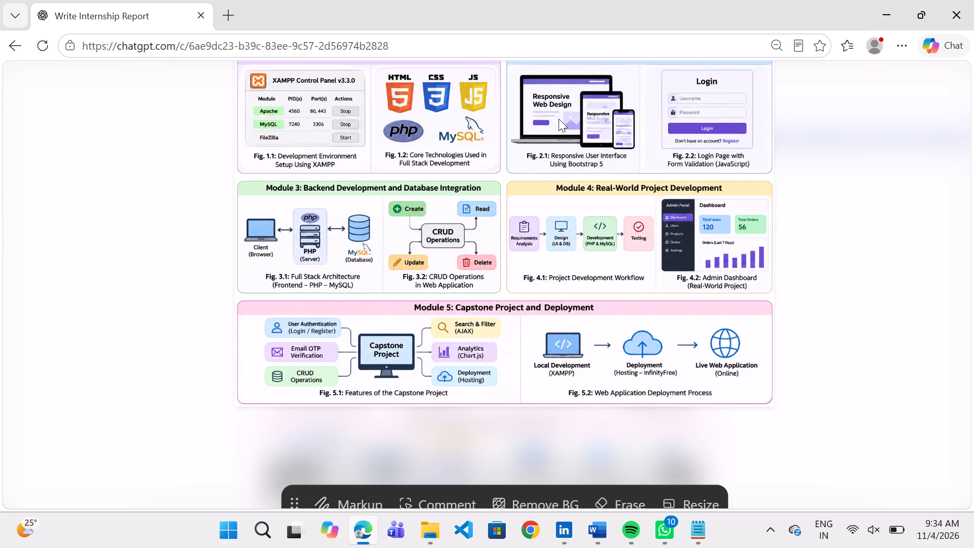
{"action": "key", "text": "Print"}
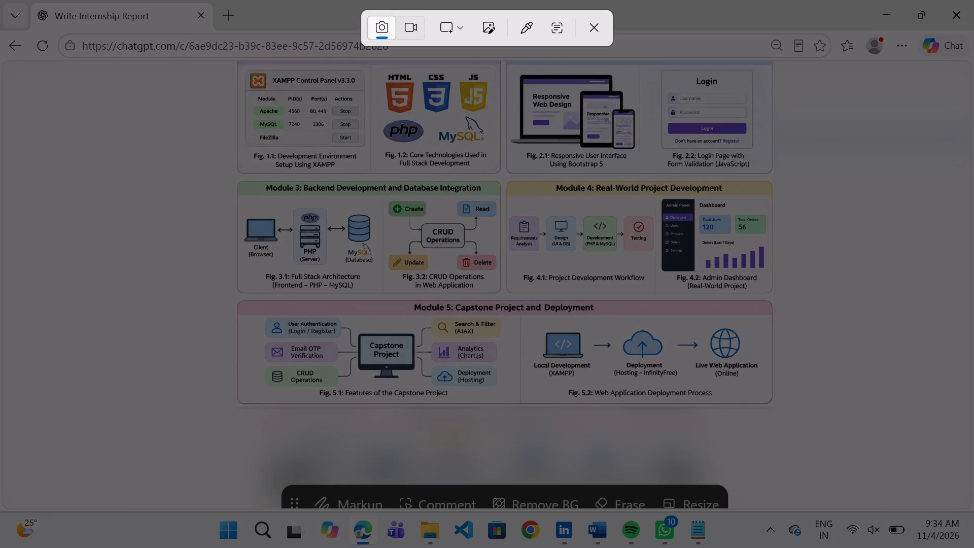
{"action": "left_click_drag", "start_coordinate": [517, 70], "coordinate": [639, 148]}
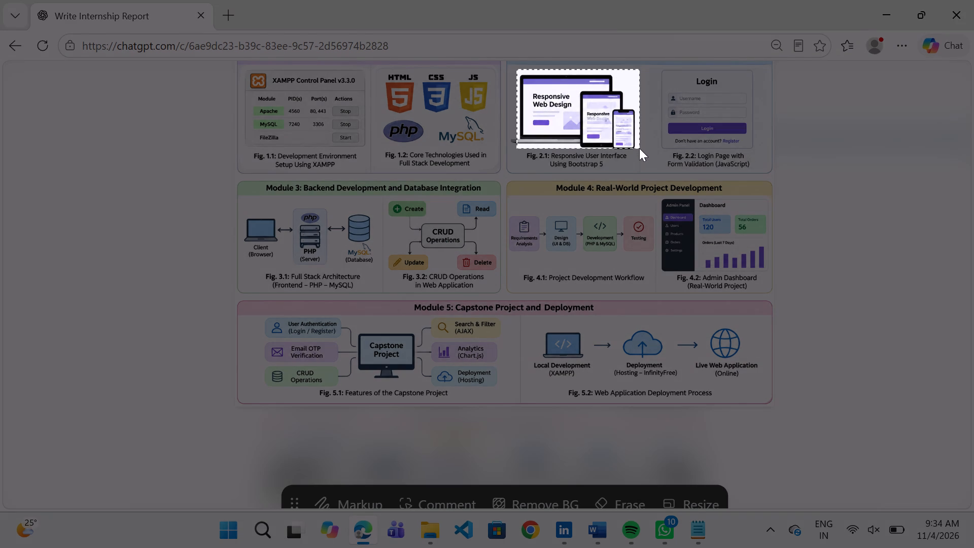
{"action": "left_click_drag", "start_coordinate": [639, 148], "coordinate": [639, 149]}
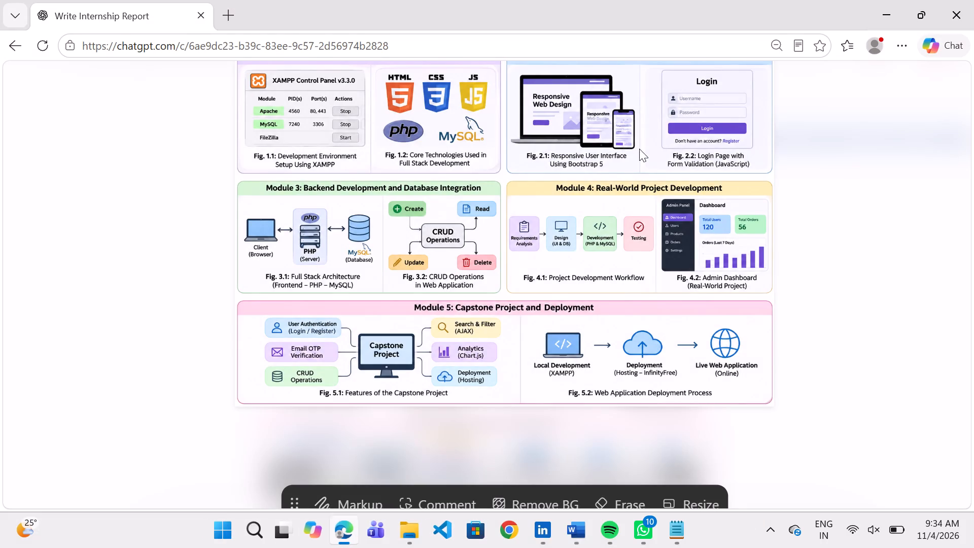
Return to Word and paste the captured responsive web design picture after six spaces on the blank page.
{"action": "left_click", "coordinate": [877, 11]}
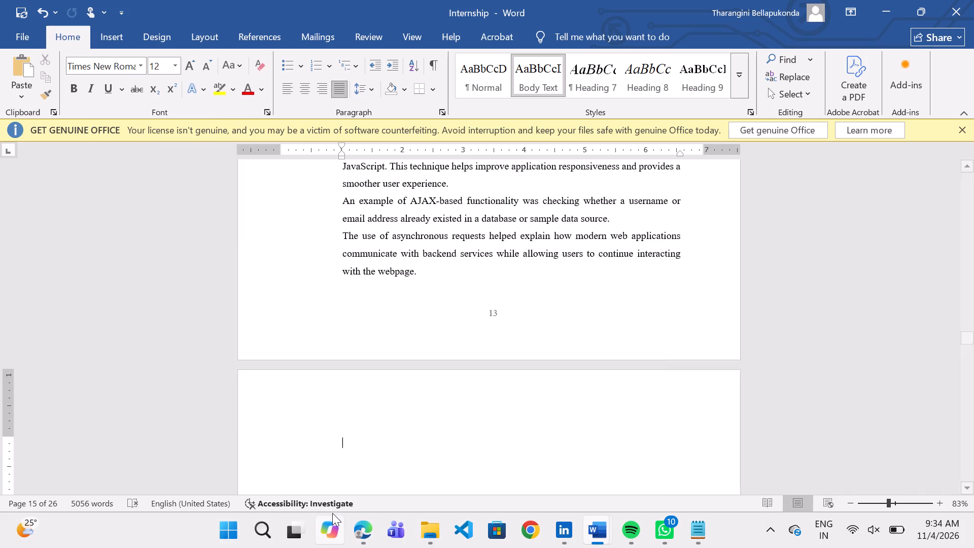
{"action": "key", "text": "space"}
{"action": "key", "text": "space"}
{"action": "key", "text": "space"}
{"action": "key", "text": "space"}
{"action": "key", "text": "space"}
{"action": "key", "text": "space"}
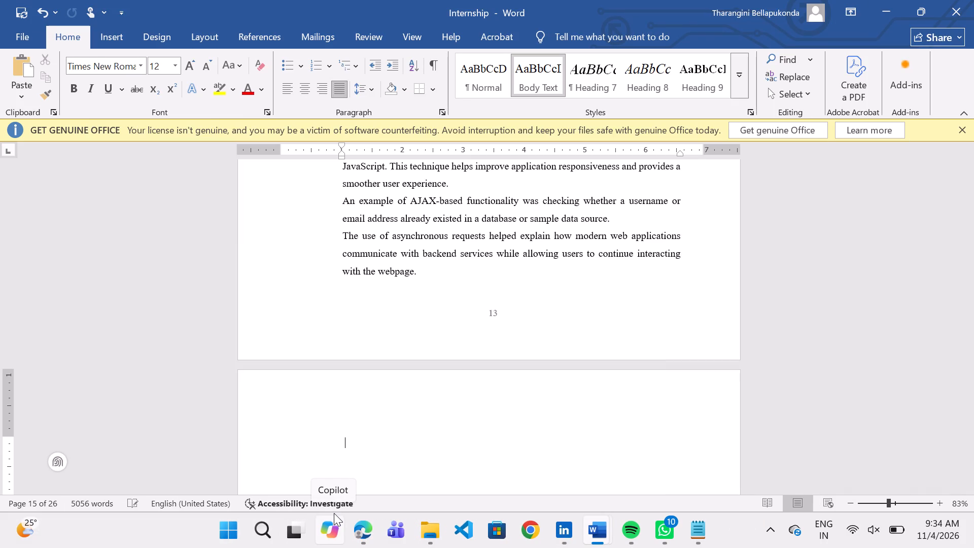
{"action": "key", "text": "ctrl+v"}
Enlarge the responsive web design picture proportionally to about 5 inches wide.
{"action": "scroll", "coordinate": [374, 472], "scroll_direction": "down", "scroll_amount": 1}
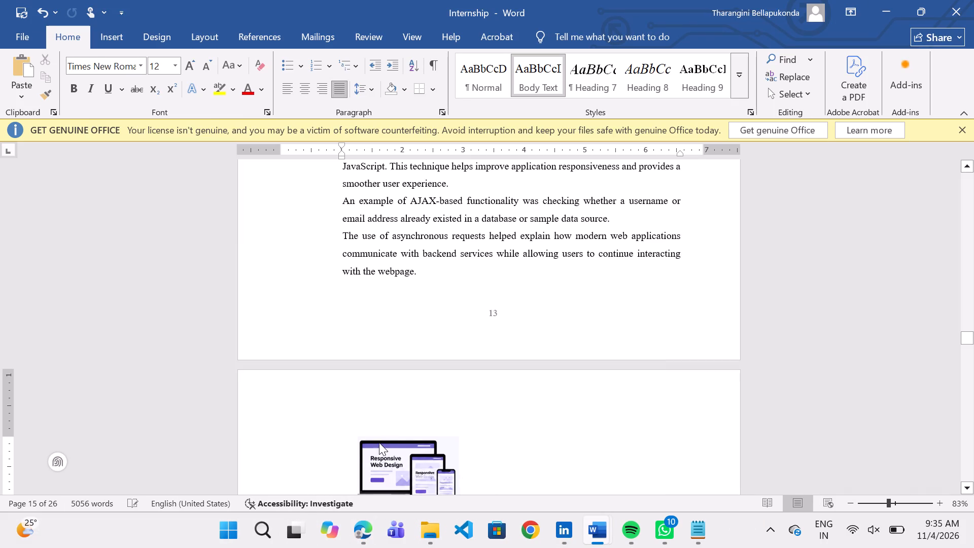
{"action": "scroll", "coordinate": [379, 442], "scroll_direction": "down", "scroll_amount": 1}
{"action": "left_click", "coordinate": [415, 380]}
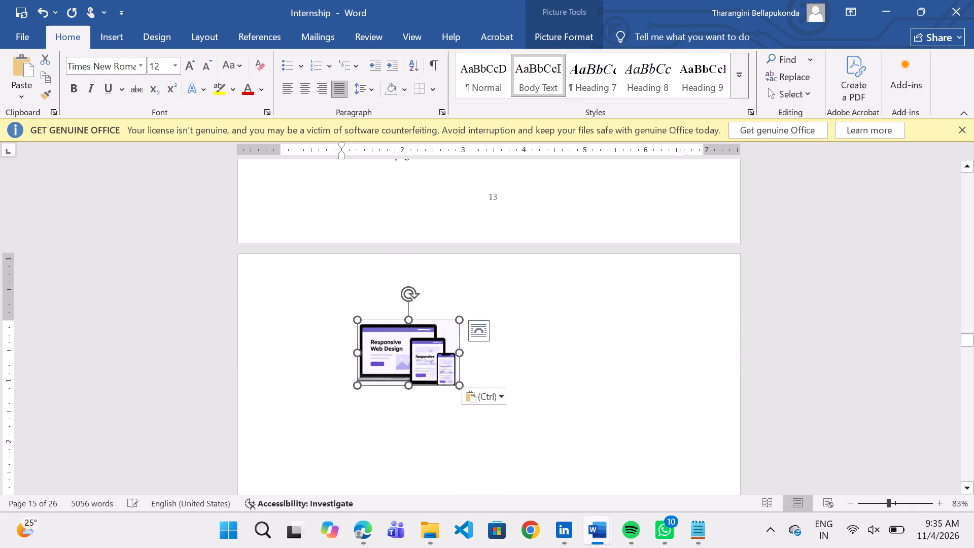
{"action": "left_click_drag", "start_coordinate": [460, 385], "coordinate": [566, 475]}
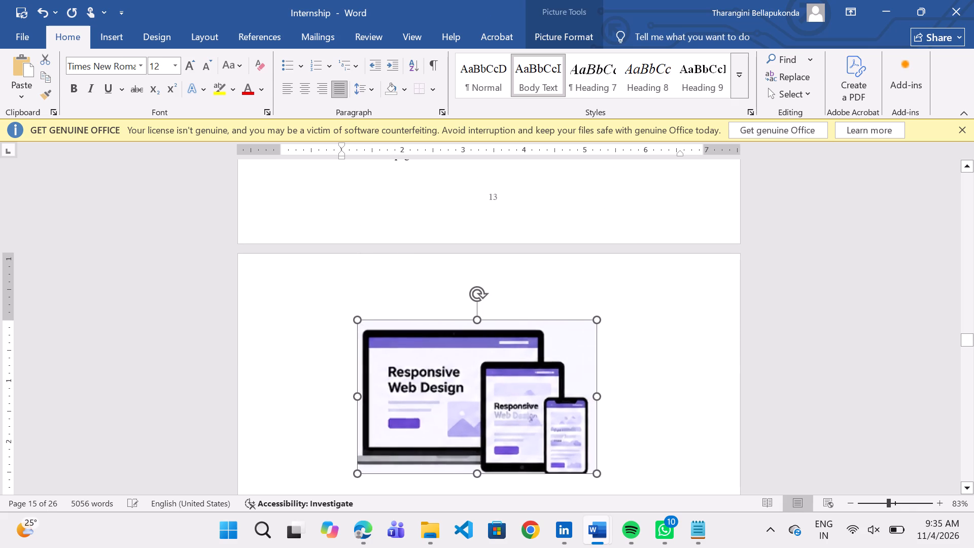
{"action": "left_click_drag", "start_coordinate": [566, 475], "coordinate": [577, 483]}
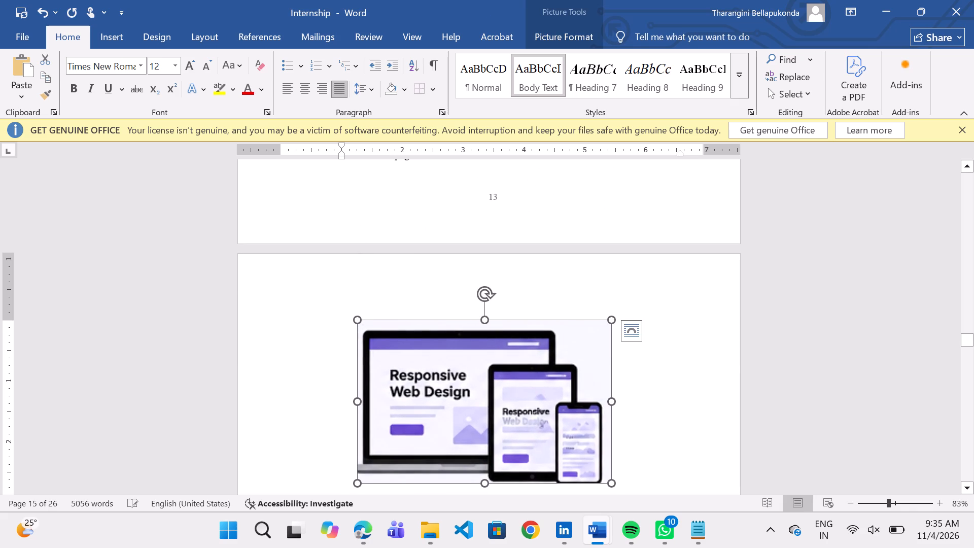
{"action": "left_click", "coordinate": [651, 435]}
{"action": "scroll", "coordinate": [651, 435], "scroll_direction": "down", "scroll_amount": 4}
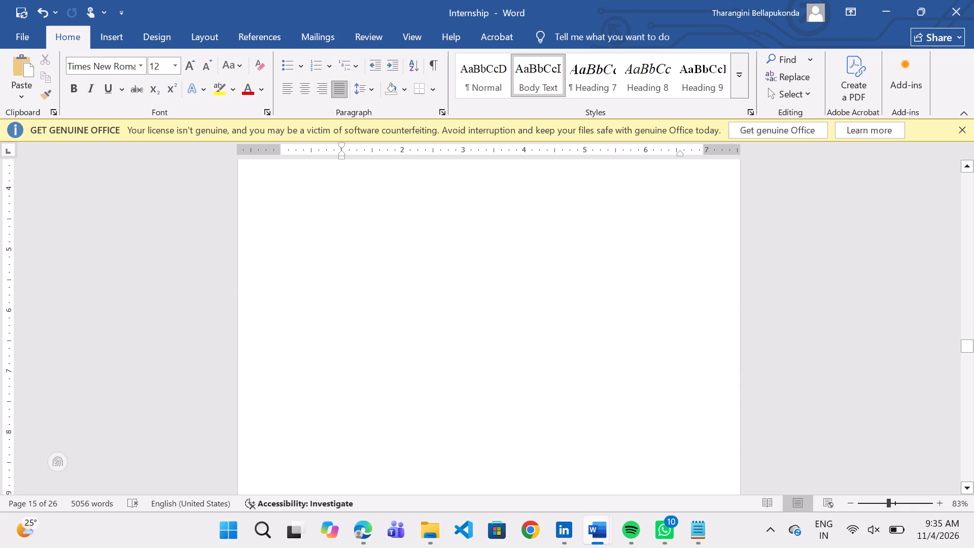
{"action": "scroll", "coordinate": [657, 403], "scroll_direction": "up", "scroll_amount": 3}
{"action": "left_click", "coordinate": [597, 318]}
{"action": "left_click_drag", "start_coordinate": [613, 325], "coordinate": [613, 355]}
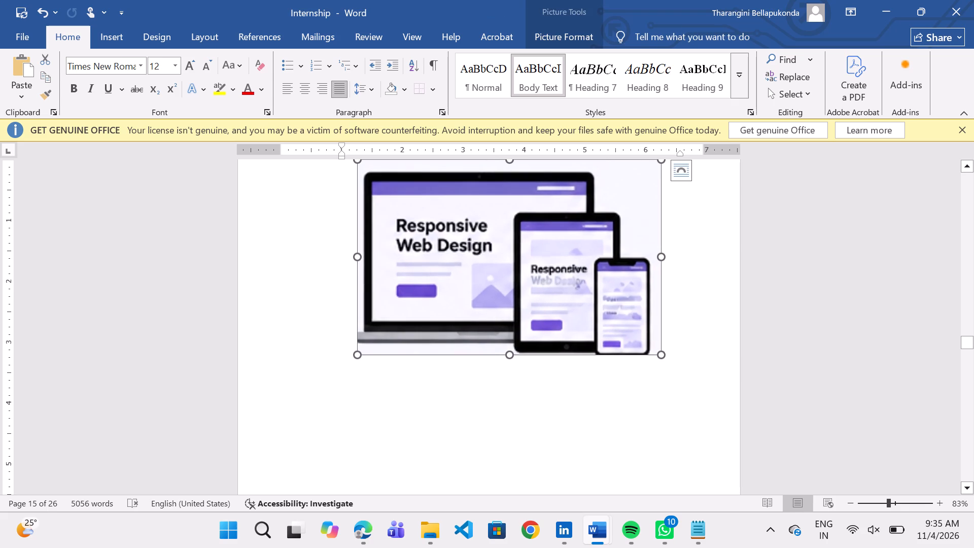
Set the insertion point in the empty area below the responsive web design picture and delete surplus blank space back towards it.
{"action": "scroll", "coordinate": [570, 444], "scroll_direction": "down", "scroll_amount": 1}
{"action": "double_click", "coordinate": [570, 444]}
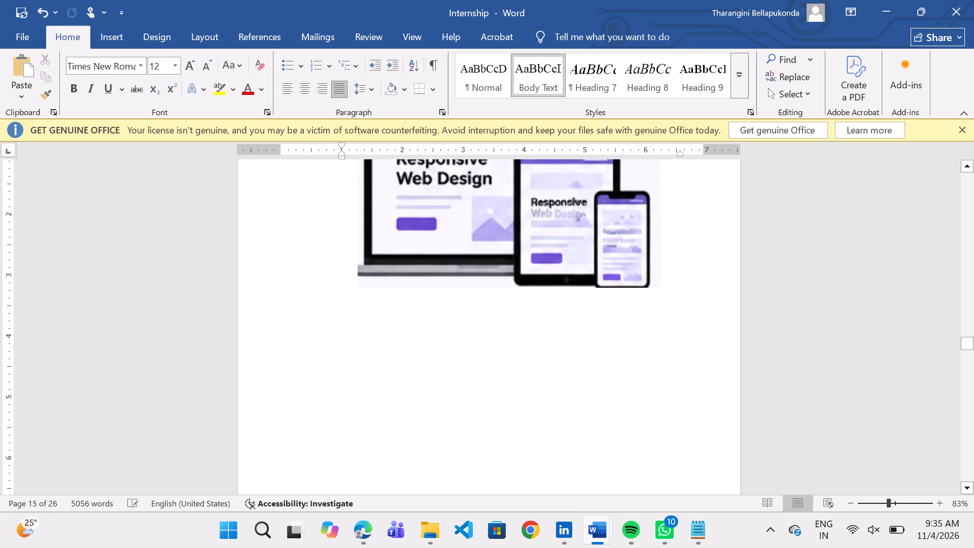
{"action": "key", "text": "BackSpace"}
{"action": "key", "text": "BackSpace"}
{"action": "key", "text": "BackSpace"}
{"action": "key", "text": "BackSpace"}
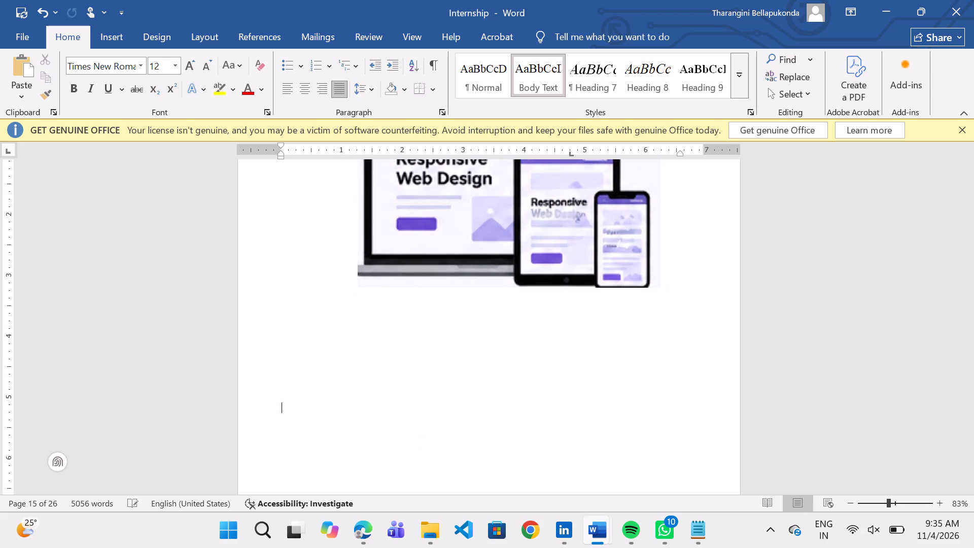
{"action": "key", "text": "BackSpace"}
{"action": "key", "text": "BackSpace"}
{"action": "key", "text": "BackSpace"}
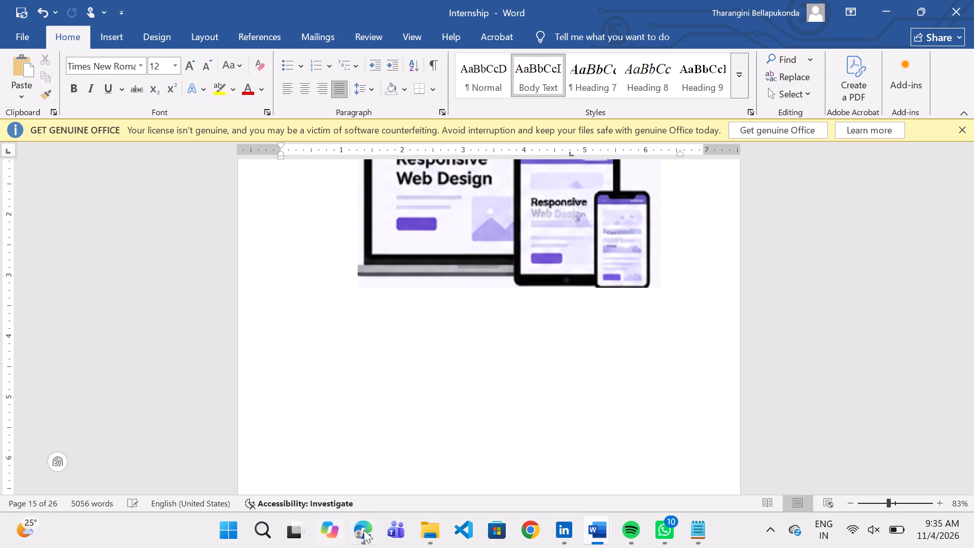
Switch to ChatGPT in Edge and capture the Fig. 2.2 login page picture without its caption.
{"action": "left_click", "coordinate": [360, 530]}
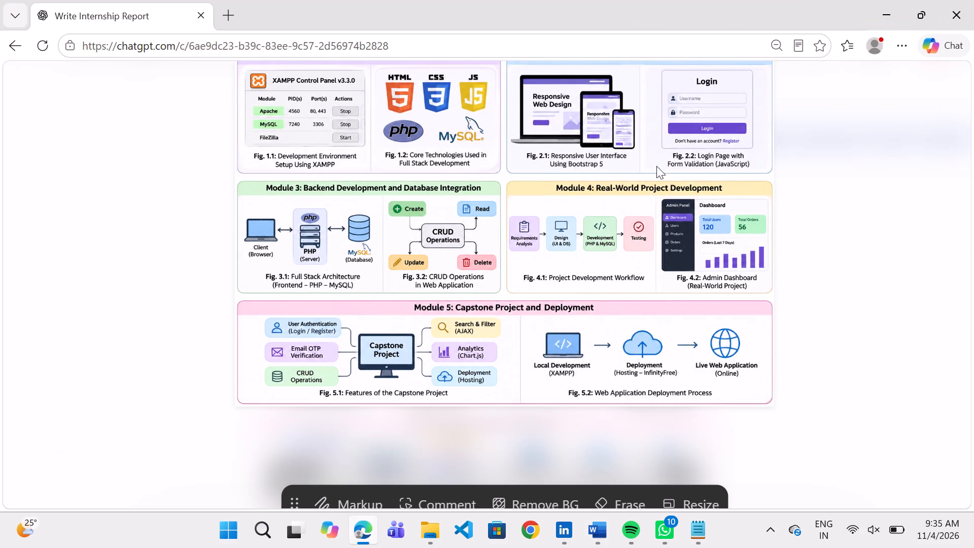
{"action": "key", "text": "Print"}
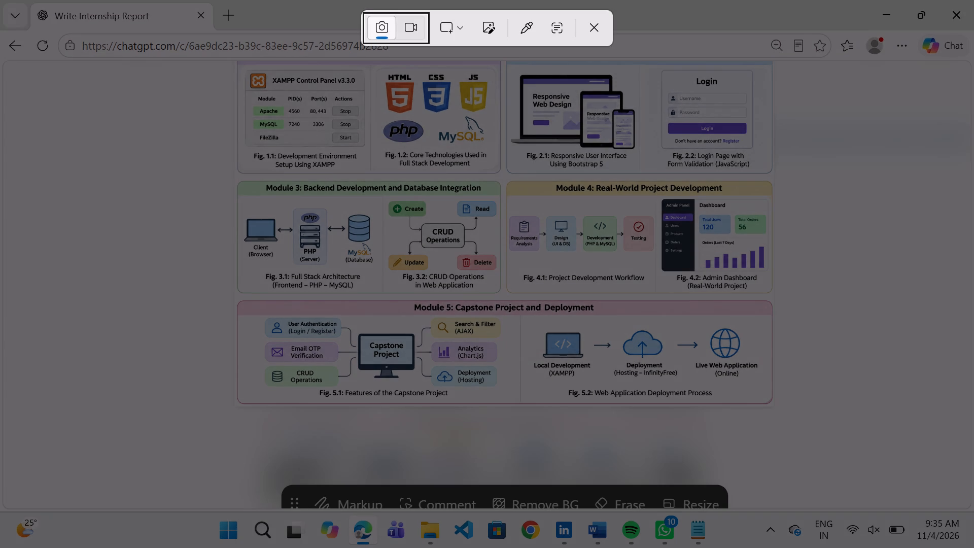
{"action": "left_click_drag", "start_coordinate": [659, 67], "coordinate": [754, 131]}
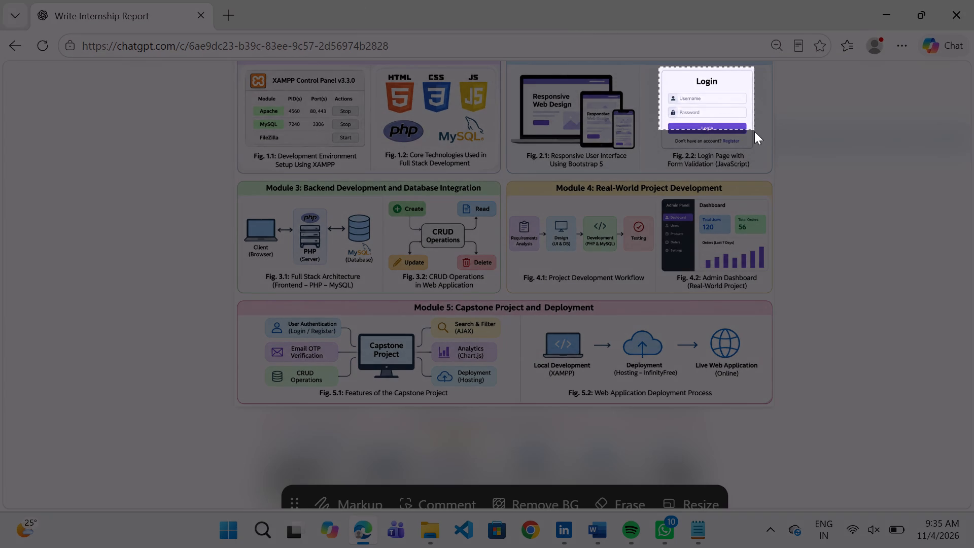
{"action": "left_click_drag", "start_coordinate": [754, 131], "coordinate": [753, 152]}
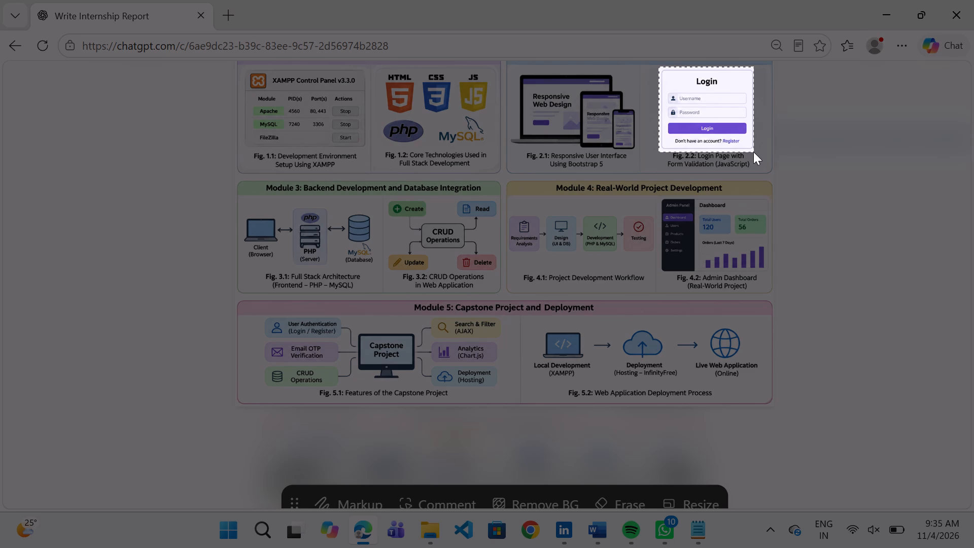
{"action": "left_click_drag", "start_coordinate": [753, 152], "coordinate": [753, 150]}
{"action": "left_click_drag", "start_coordinate": [753, 150], "coordinate": [753, 149]}
Return to Word and paste the captured login page picture below the responsive web design picture.
{"action": "left_click", "coordinate": [874, 3]}
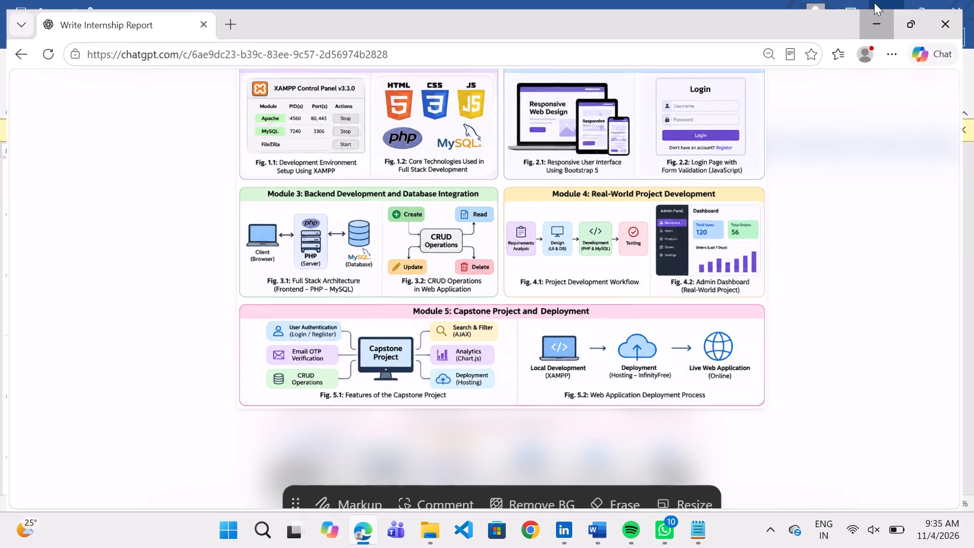
{"action": "key", "text": "ctrl+v"}
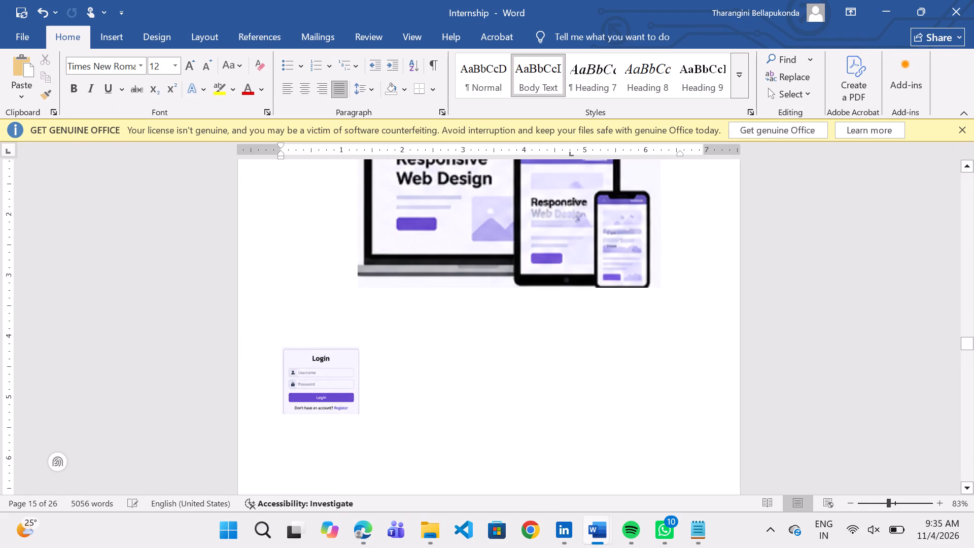
{"action": "left_click", "coordinate": [364, 390]}
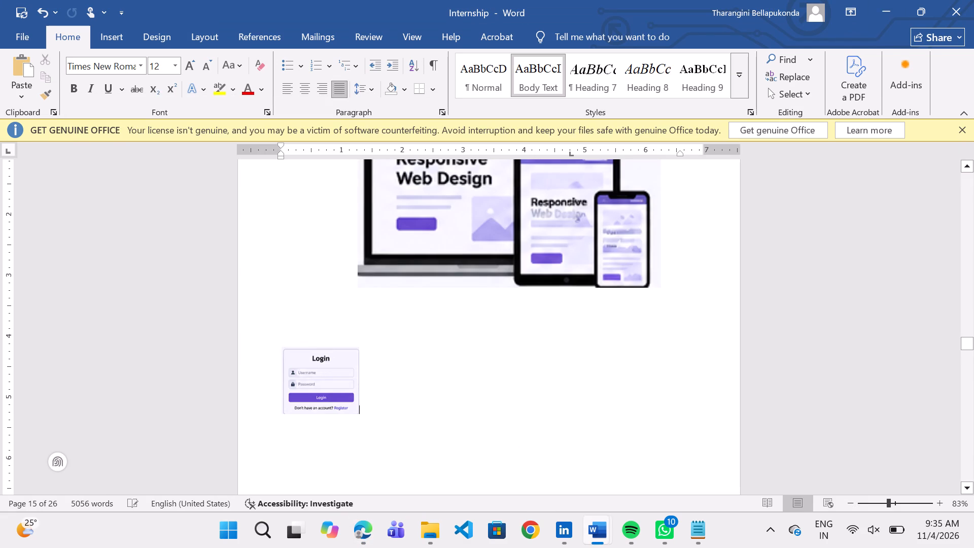
Indent the login page picture with twenty leading spaces to line it up under the picture above.
{"action": "left_click", "coordinate": [275, 354]}
{"action": "key", "text": "space"}
{"action": "key", "text": "space"}
{"action": "key", "text": "space"}
{"action": "key", "text": "space"}
{"action": "key", "text": "space"}
{"action": "key", "text": "space"}
{"action": "key", "text": "space"}
{"action": "key", "text": "space"}
{"action": "key", "text": "space"}
{"action": "key", "text": "space"}
{"action": "key", "text": "space"}
{"action": "key", "text": "space"}
{"action": "key", "text": "space"}
{"action": "key", "text": "space"}
{"action": "key", "text": "space"}
{"action": "key", "text": "space"}
{"action": "key", "text": "space"}
{"action": "key", "text": "space"}
{"action": "key", "text": "space"}
{"action": "key", "text": "space"}
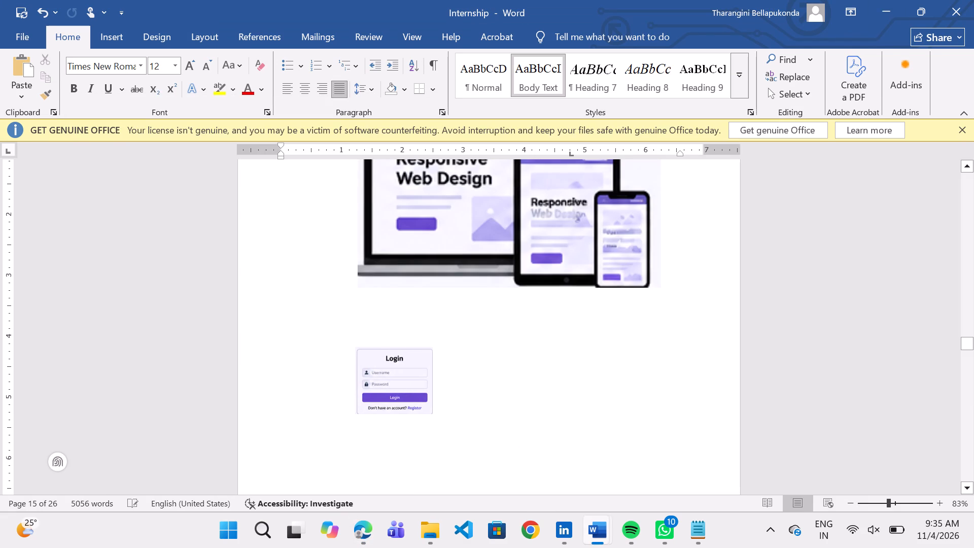
Enlarge the login page picture proportionally to about 4.9 inches wide.
{"action": "left_click", "coordinate": [401, 390]}
{"action": "left_click_drag", "start_coordinate": [434, 415], "coordinate": [490, 444]}
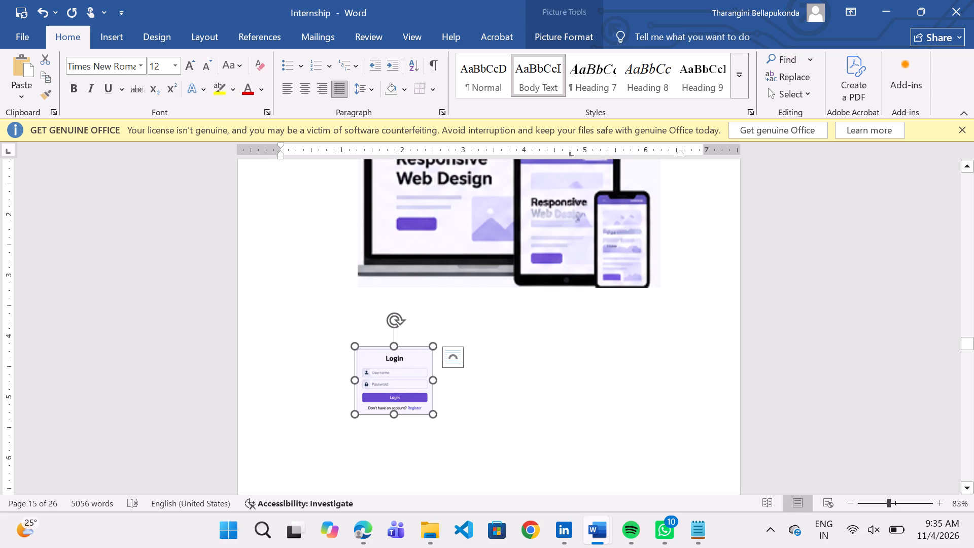
{"action": "left_click_drag", "start_coordinate": [490, 444], "coordinate": [652, 417]}
{"action": "scroll", "coordinate": [550, 433], "scroll_direction": "down", "scroll_amount": 4}
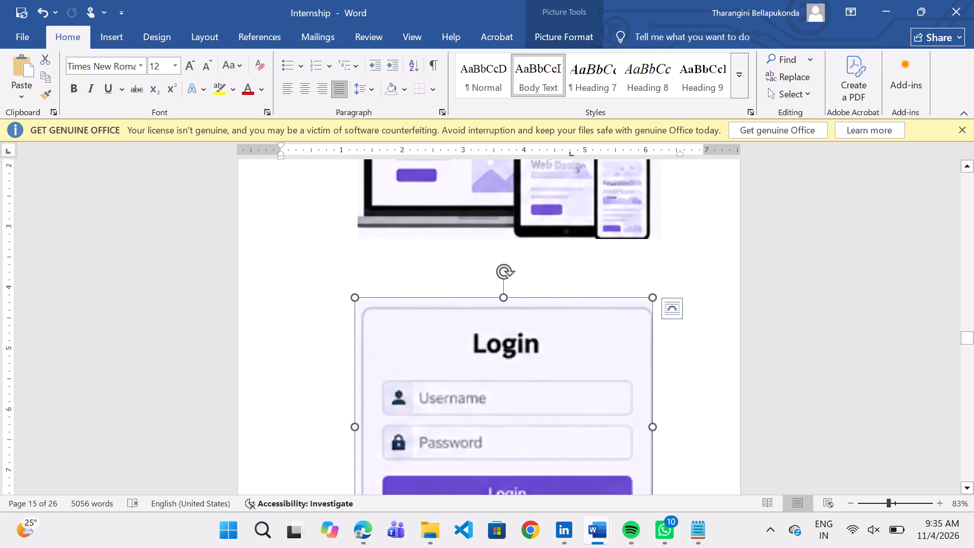
{"action": "left_click", "coordinate": [674, 425]}
Delete the surplus blank lines above the MODULE 3 heading, keeping the heading at the top of its own page.
{"action": "scroll", "coordinate": [674, 425], "scroll_direction": "down", "scroll_amount": 4}
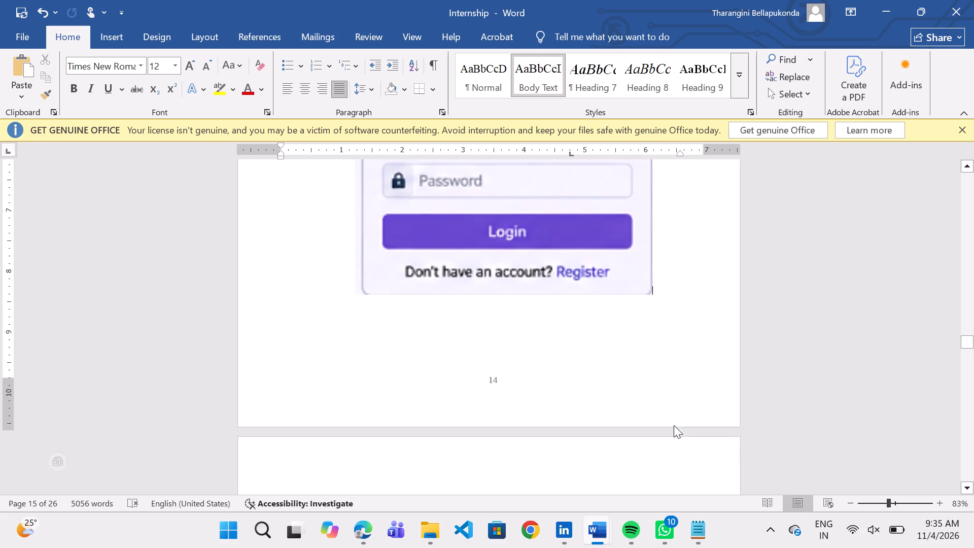
{"action": "scroll", "coordinate": [674, 425], "scroll_direction": "down", "scroll_amount": 2}
{"action": "left_click", "coordinate": [473, 384]}
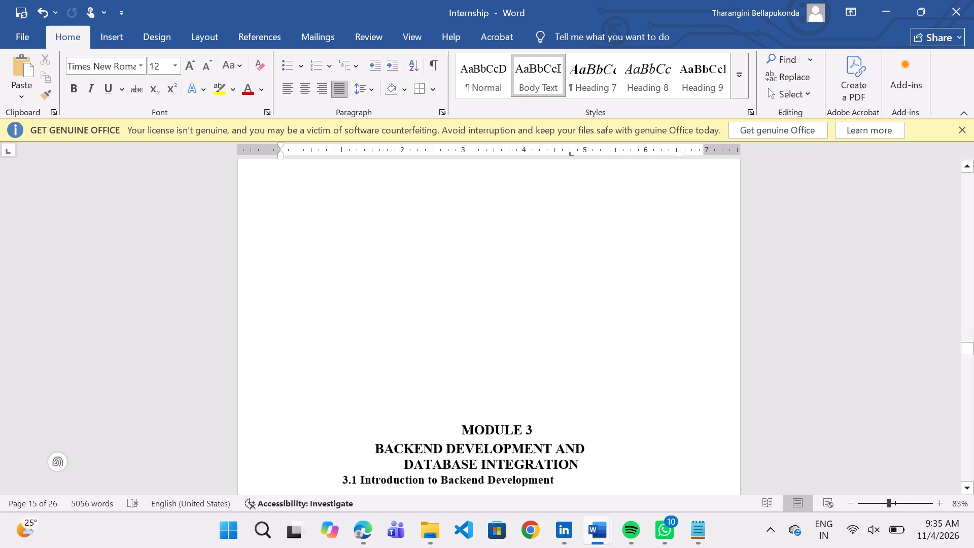
{"action": "key", "text": "BackSpace"}
{"action": "key", "text": "BackSpace"}
{"action": "key", "text": "BackSpace"}
{"action": "key", "text": "BackSpace"}
{"action": "key", "text": "BackSpace"}
{"action": "key", "text": "BackSpace"}
{"action": "key", "text": "BackSpace"}
{"action": "key", "text": "BackSpace"}
{"action": "key", "text": "BackSpace"}
{"action": "key", "text": "BackSpace"}
{"action": "key", "text": "BackSpace"}
{"action": "key", "text": "BackSpace"}
{"action": "key", "text": "BackSpace"}
{"action": "key", "text": "BackSpace"}
{"action": "key", "text": "BackSpace"}
{"action": "key", "text": "BackSpace"}
{"action": "key", "text": "BackSpace"}
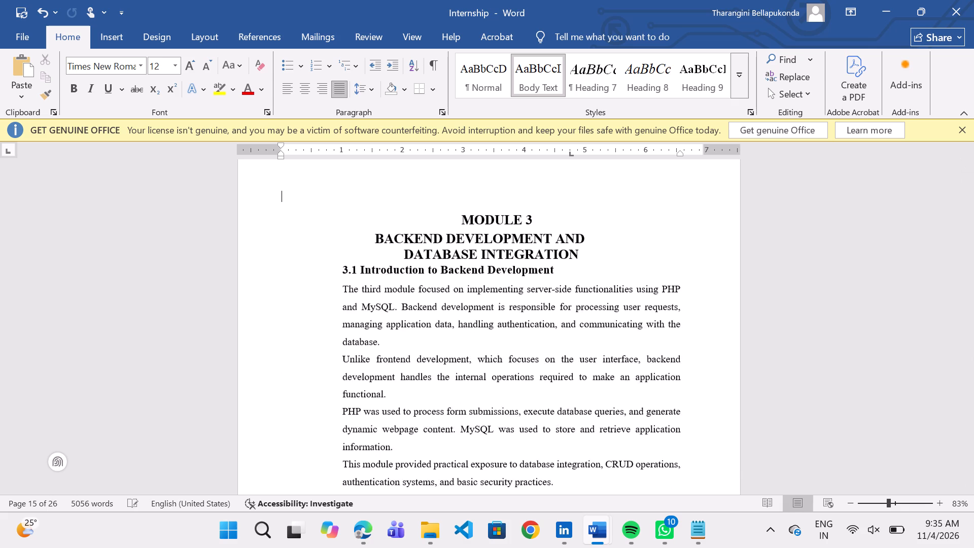
{"action": "key", "text": "BackSpace"}
{"action": "key", "text": "BackSpace"}
{"action": "key", "text": "BackSpace"}
{"action": "key", "text": "BackSpace"}
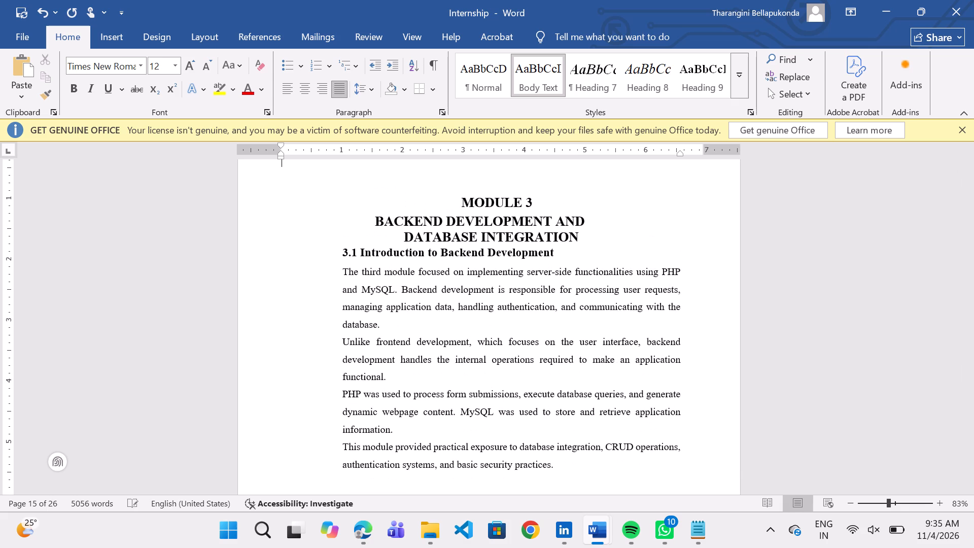
{"action": "key", "text": "BackSpace"}
{"action": "key", "text": "BackSpace"}
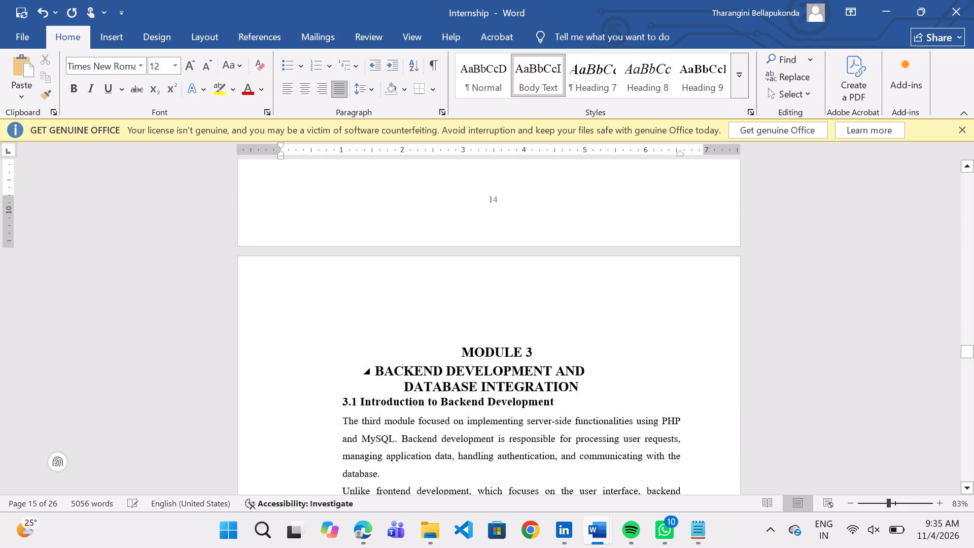
{"action": "key", "text": "Down"}
{"action": "key", "text": "backslash"}
{"action": "key", "text": "BackSpace"}
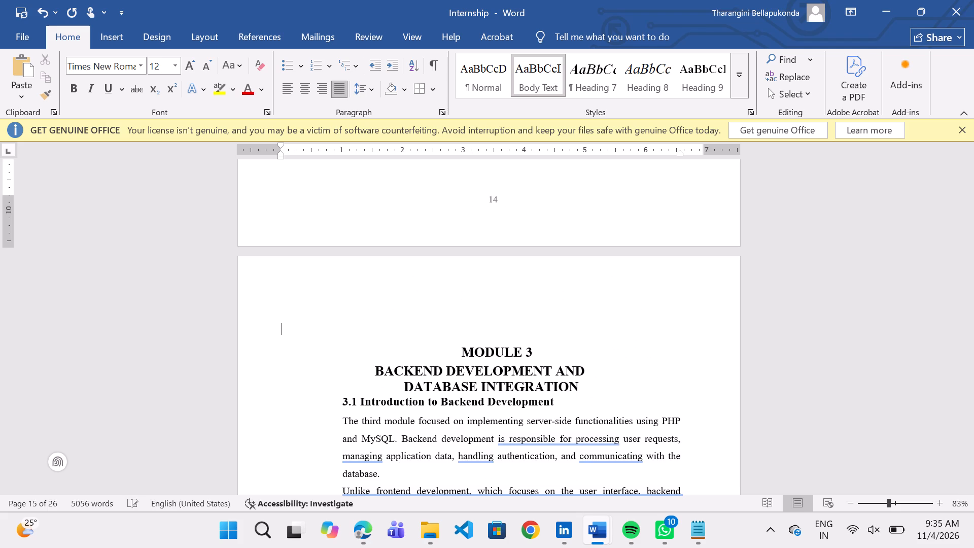
{"action": "key", "text": "BackSpace"}
{"action": "key", "text": "Down"}
{"action": "key", "text": "Up"}
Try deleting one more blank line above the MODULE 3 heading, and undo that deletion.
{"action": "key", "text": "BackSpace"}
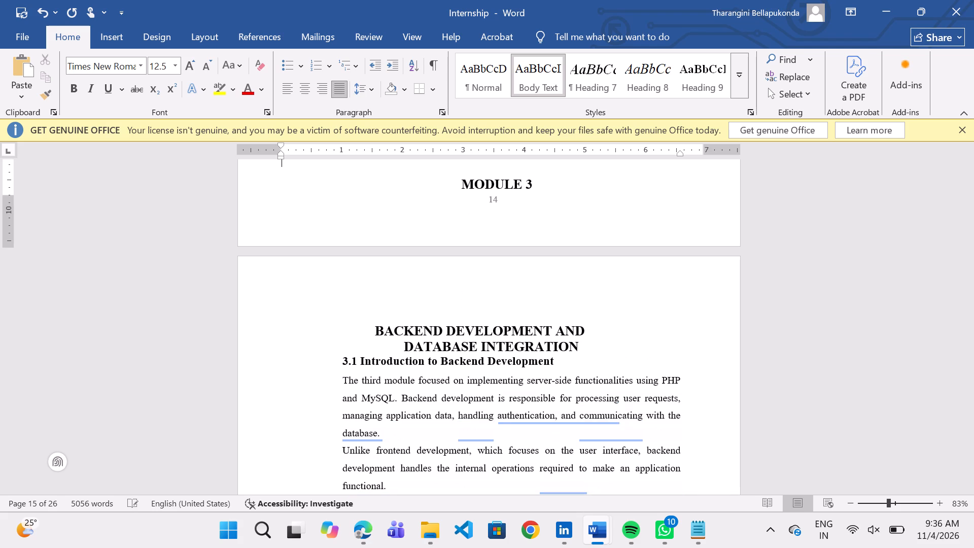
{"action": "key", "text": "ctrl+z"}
Insert 22 blank lines after Module 4's closing paragraph to push the MODULE 5 heading onto the next page.
{"action": "scroll", "coordinate": [594, 519], "scroll_direction": "up", "scroll_amount": 1}
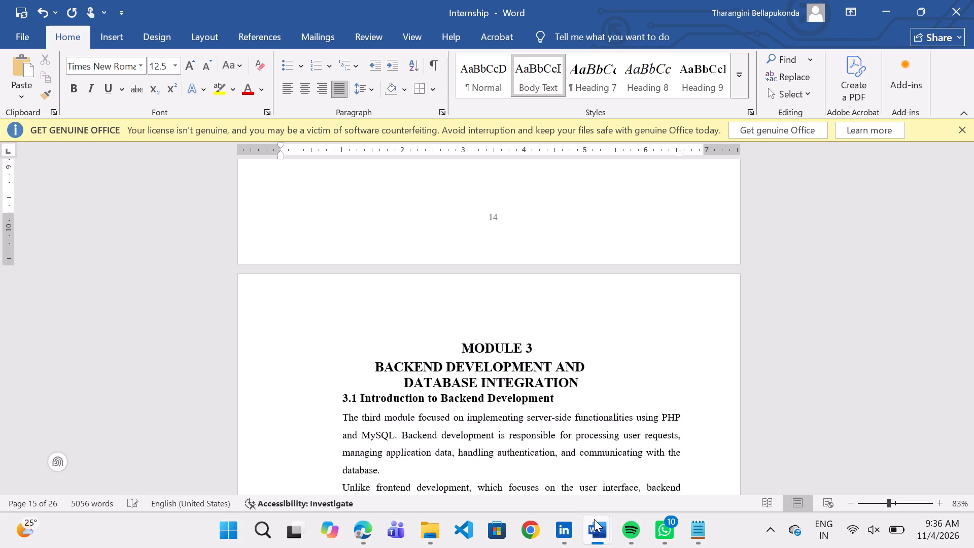
{"action": "scroll", "coordinate": [594, 519], "scroll_direction": "up", "scroll_amount": 1}
{"action": "scroll", "coordinate": [535, 377], "scroll_direction": "right", "scroll_amount": 1}
{"action": "scroll", "coordinate": [535, 377], "scroll_direction": "down", "scroll_amount": 2}
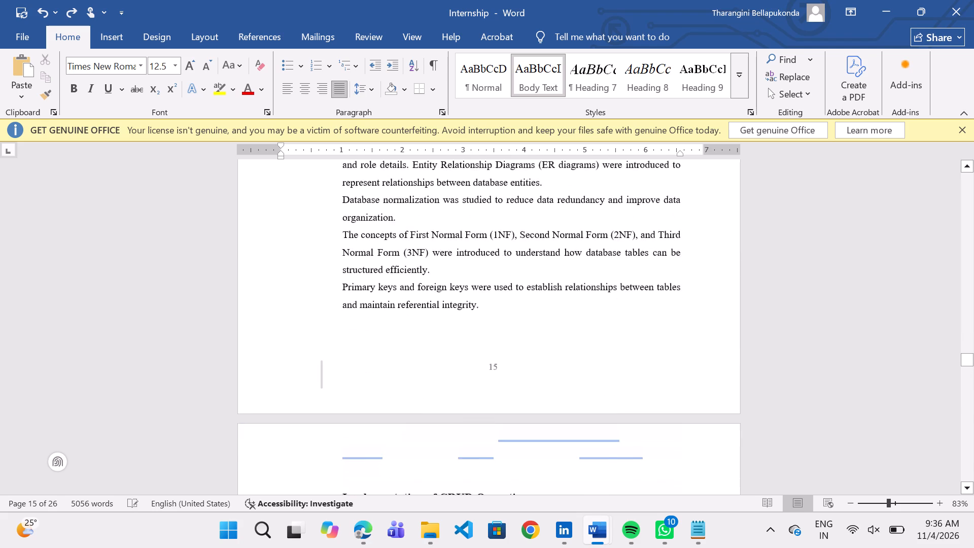
{"action": "scroll", "coordinate": [535, 377], "scroll_direction": "down", "scroll_amount": 3}
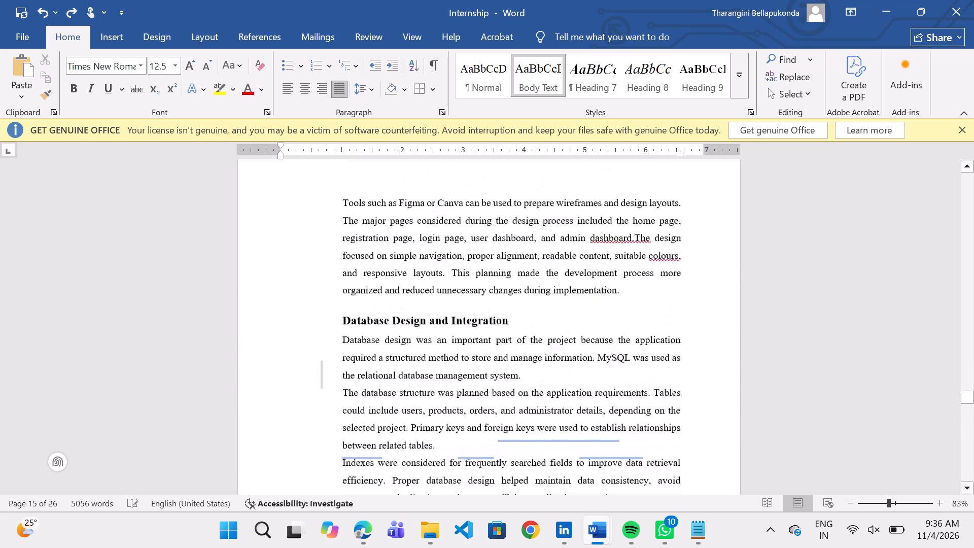
{"action": "scroll", "coordinate": [535, 377], "scroll_direction": "down", "scroll_amount": 2}
{"action": "scroll", "coordinate": [535, 377], "scroll_direction": "up", "scroll_amount": 1}
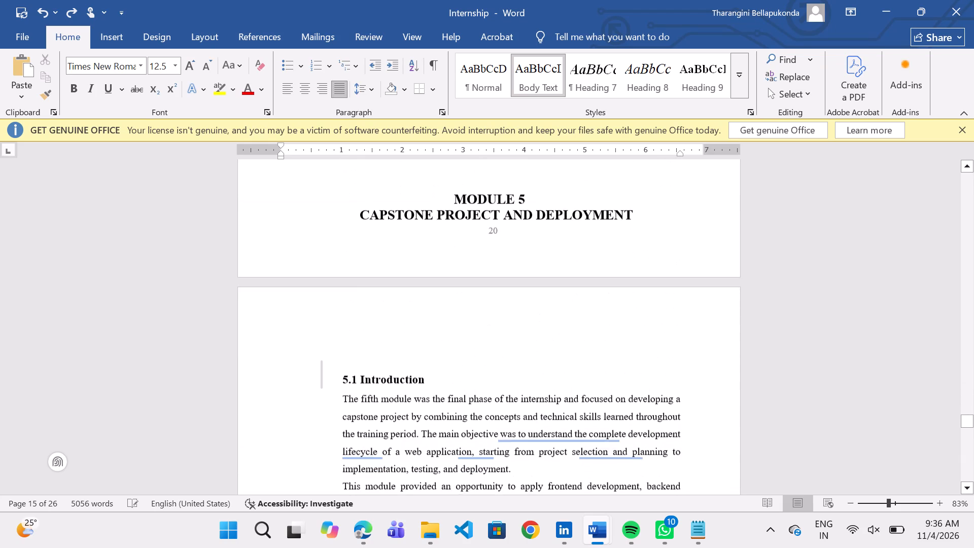
{"action": "scroll", "coordinate": [692, 181], "scroll_direction": "up", "scroll_amount": 2}
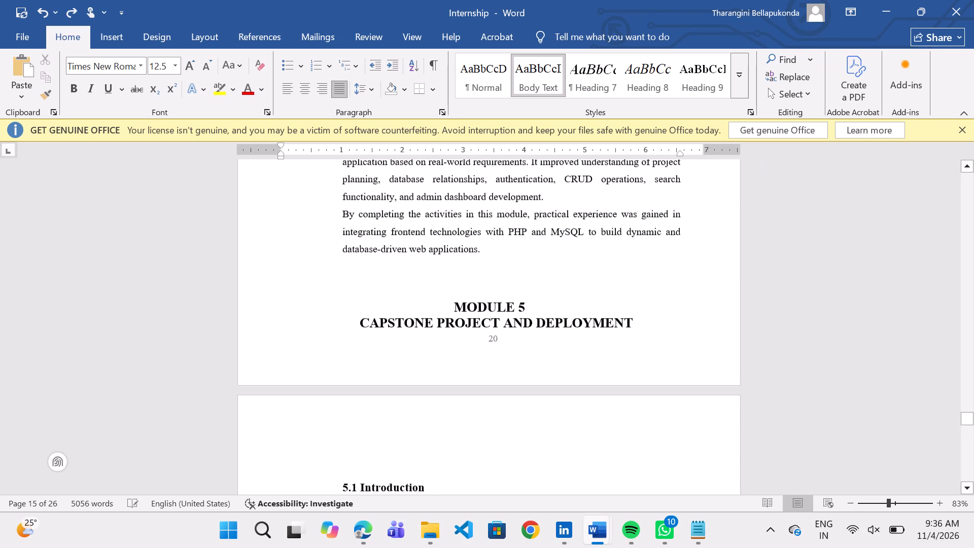
{"action": "left_click", "coordinate": [559, 237]}
{"action": "key", "text": "Down"}
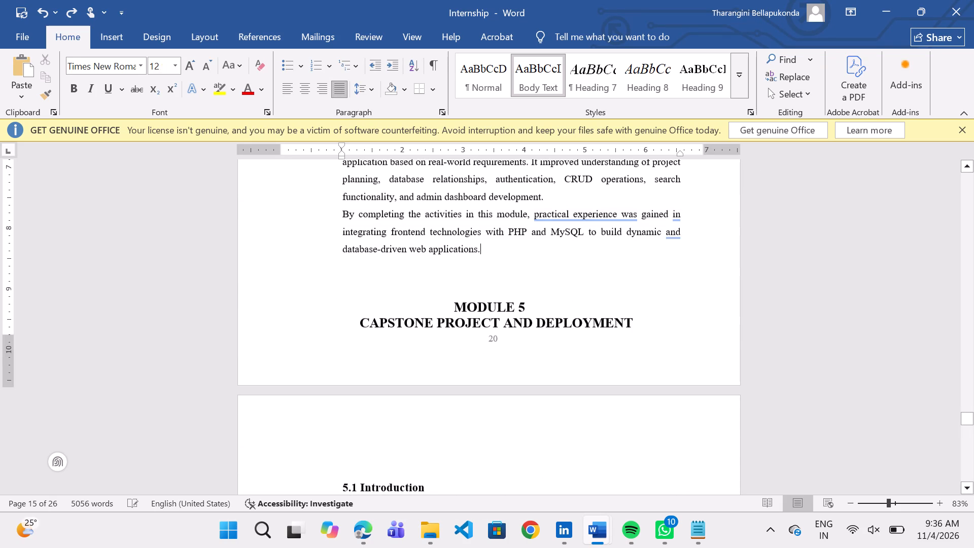
{"action": "key", "text": "Return"}
{"action": "key", "text": "Return"}
{"action": "key", "text": "Return"}
{"action": "key", "text": "Return"}
{"action": "key", "text": "Return"}
{"action": "key", "text": "Return"}
{"action": "key", "text": "Return"}
{"action": "key", "text": "Return"}
{"action": "key", "text": "Return"}
{"action": "key", "text": "Return"}
{"action": "key", "text": "Return"}
{"action": "key", "text": "Return"}
{"action": "key", "text": "Return"}
{"action": "key", "text": "Return"}
{"action": "key", "text": "Return"}
{"action": "key", "text": "Return"}
{"action": "key", "text": "Return"}
{"action": "key", "text": "Return"}
{"action": "key", "text": "Return"}
{"action": "key", "text": "Return"}
{"action": "key", "text": "Return"}
{"action": "key", "text": "Return"}
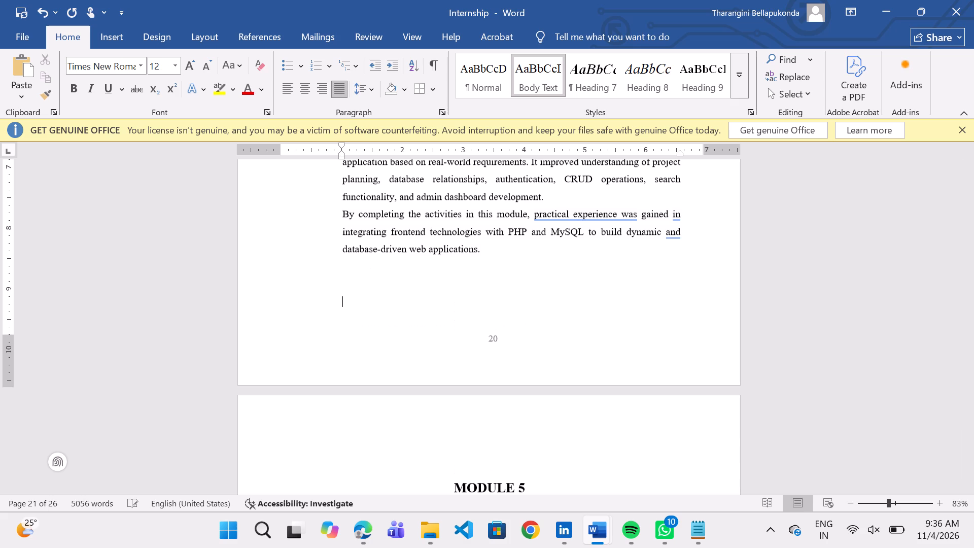
Add 23 more blank lines above the MODULE 5 heading to push it a further page down, leaving a blank page for figures.
{"action": "scroll", "coordinate": [559, 237], "scroll_direction": "down", "scroll_amount": 6}
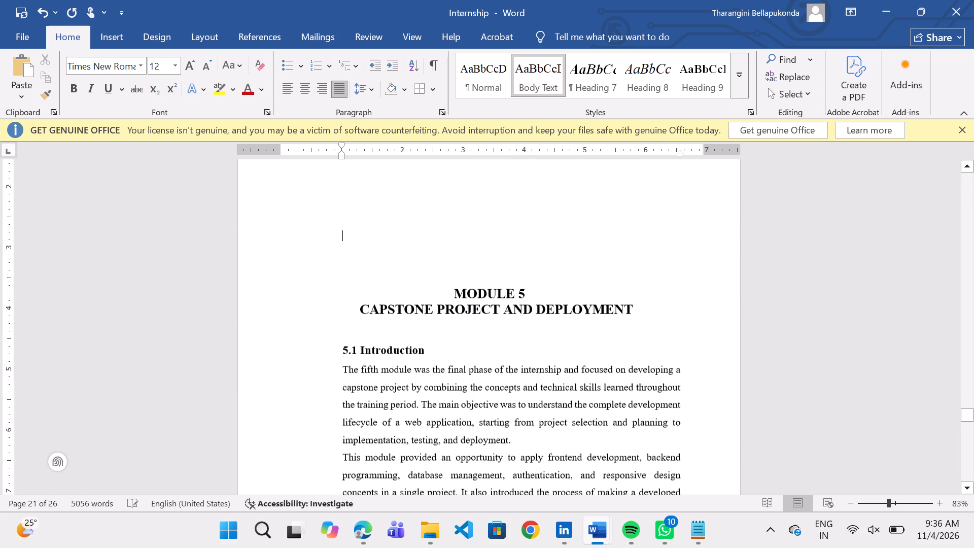
{"action": "key", "text": "Return"}
{"action": "key", "text": "Return"}
{"action": "key", "text": "Return"}
{"action": "key", "text": "Return"}
{"action": "key", "text": "Return"}
{"action": "key", "text": "Return"}
{"action": "key", "text": "Return"}
{"action": "key", "text": "Return"}
{"action": "key", "text": "Return"}
{"action": "key", "text": "Return"}
{"action": "key", "text": "Return"}
{"action": "key", "text": "Return"}
{"action": "key", "text": "Return"}
{"action": "key", "text": "Return"}
{"action": "key", "text": "Return"}
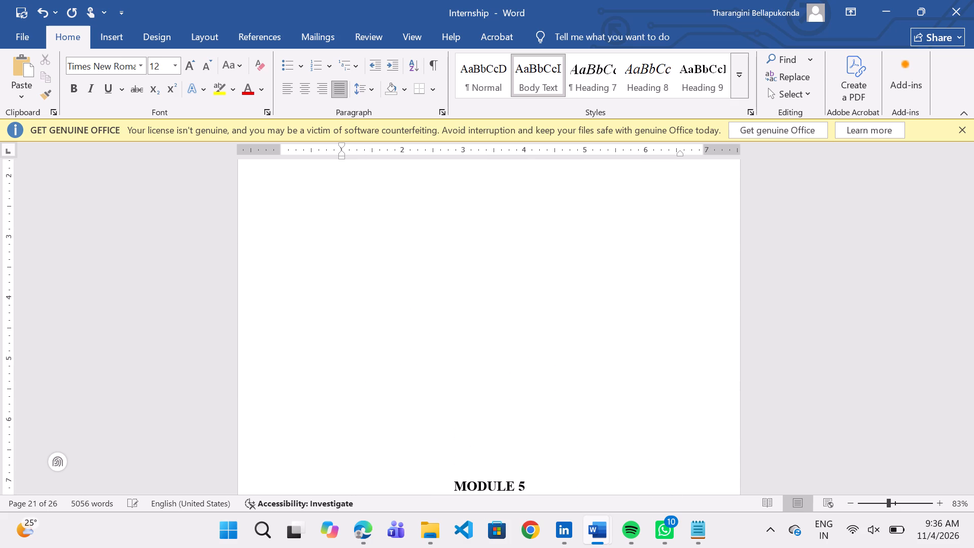
{"action": "key", "text": "Return"}
{"action": "key", "text": "Return"}
{"action": "scroll", "coordinate": [559, 237], "scroll_direction": "down", "scroll_amount": 5}
{"action": "key", "text": "Return"}
{"action": "key", "text": "Return"}
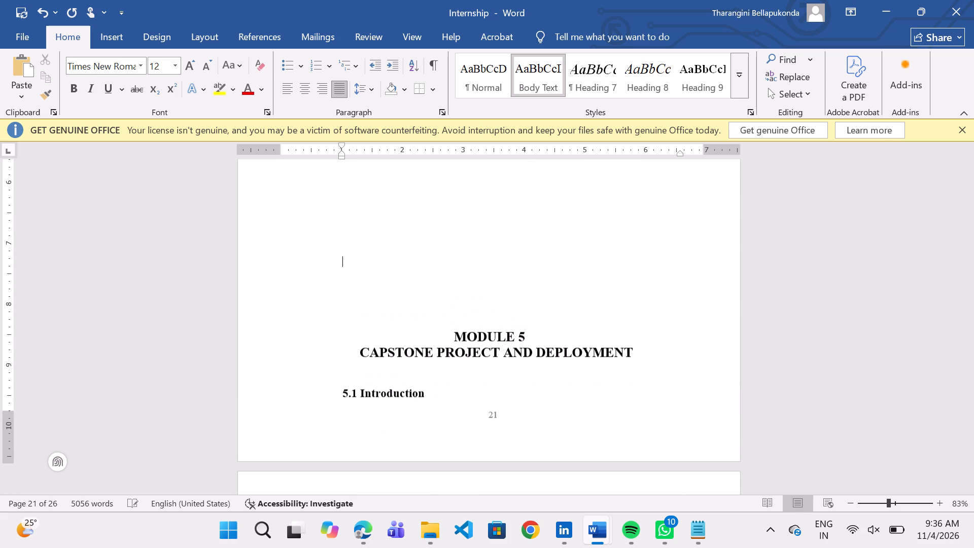
{"action": "key", "text": "Return"}
{"action": "key", "text": "Return"}
{"action": "key", "text": "Return"}
{"action": "key", "text": "Return"}
Snip the Fig. 3.1 Full Stack Architecture diagram from the ChatGPT image and paste it at the top of the blank page before MODULE 5.
{"action": "scroll", "coordinate": [559, 237], "scroll_direction": "up", "scroll_amount": 5}
{"action": "key", "text": "Up"}
{"action": "key", "text": "Up"}
{"action": "key", "text": "Up"}
{"action": "key", "text": "Up"}
{"action": "key", "text": "Up"}
{"action": "key", "text": "Up"}
{"action": "key", "text": "Up"}
{"action": "key", "text": "Up"}
{"action": "key", "text": "Up"}
{"action": "key", "text": "Up"}
{"action": "key", "text": "Up"}
{"action": "key", "text": "Up"}
{"action": "key", "text": "Up"}
{"action": "key", "text": "Up"}
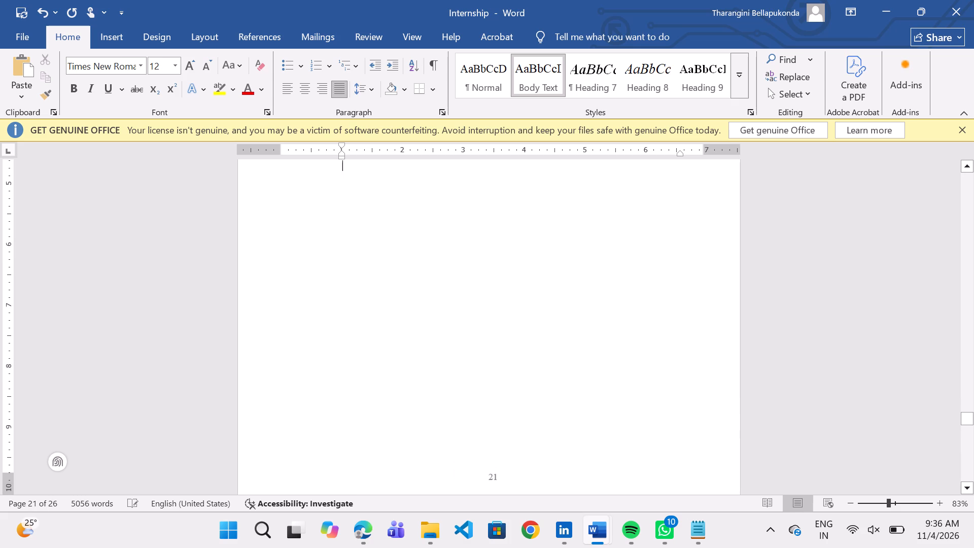
{"action": "scroll", "coordinate": [559, 237], "scroll_direction": "up", "scroll_amount": 7}
{"action": "key", "text": "Up"}
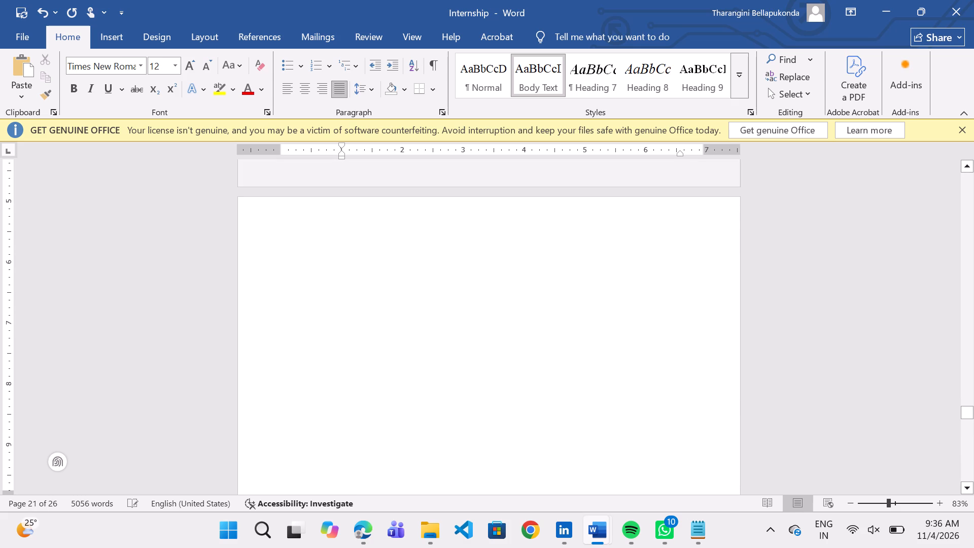
{"action": "scroll", "coordinate": [559, 237], "scroll_direction": "up", "scroll_amount": 5}
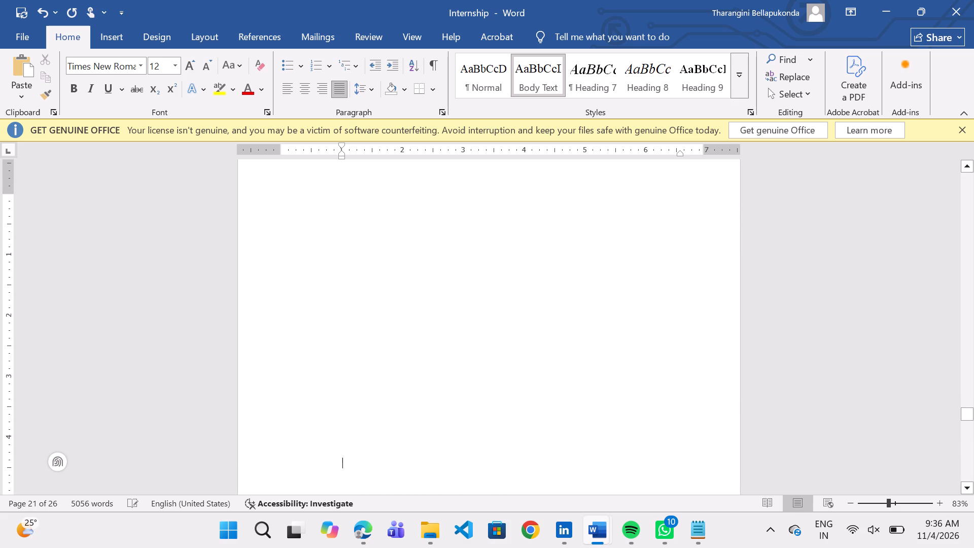
{"action": "key", "text": "Up"}
{"action": "key", "text": "Up"}
{"action": "key", "text": "Up"}
{"action": "key", "text": "Up"}
{"action": "key", "text": "Up"}
{"action": "key", "text": "Up"}
{"action": "key", "text": "Up"}
{"action": "key", "text": "Up"}
{"action": "key", "text": "Up"}
{"action": "key", "text": "Up"}
{"action": "key", "text": "Up"}
{"action": "key", "text": "Up"}
{"action": "key", "text": "Up"}
{"action": "key", "text": "Up"}
{"action": "key", "text": "Up"}
{"action": "key", "text": "Up"}
{"action": "key", "text": "Down"}
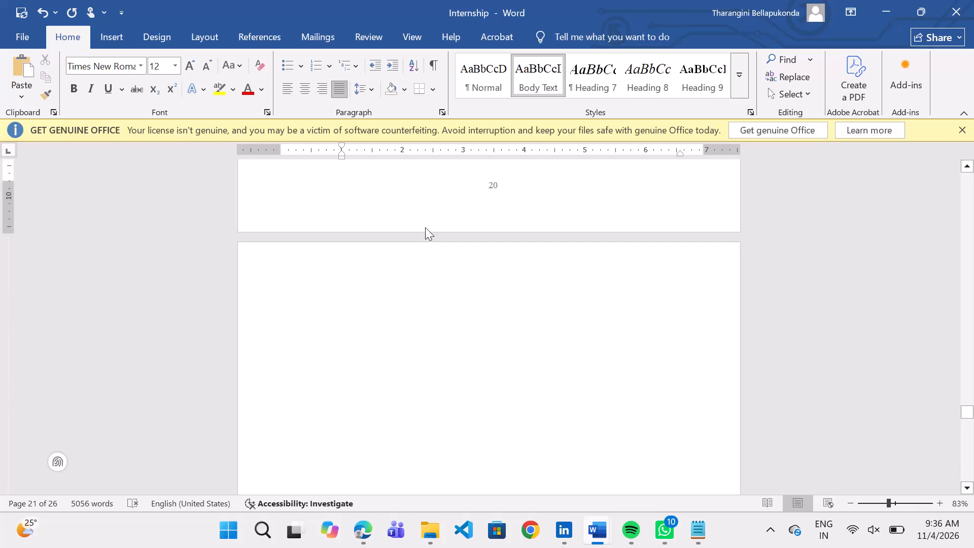
{"action": "key", "text": "Down"}
{"action": "key", "text": "Up"}
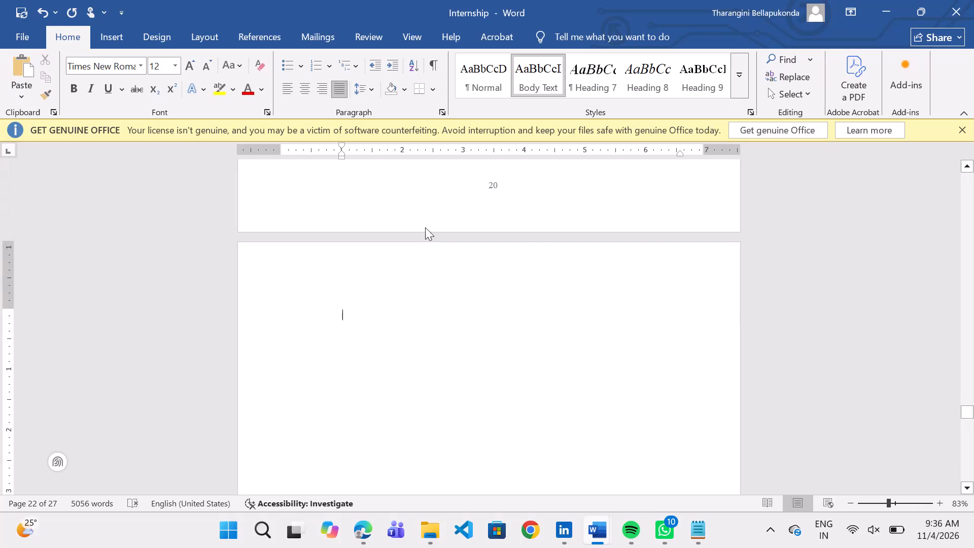
{"action": "key", "text": "Up"}
{"action": "key", "text": "Down"}
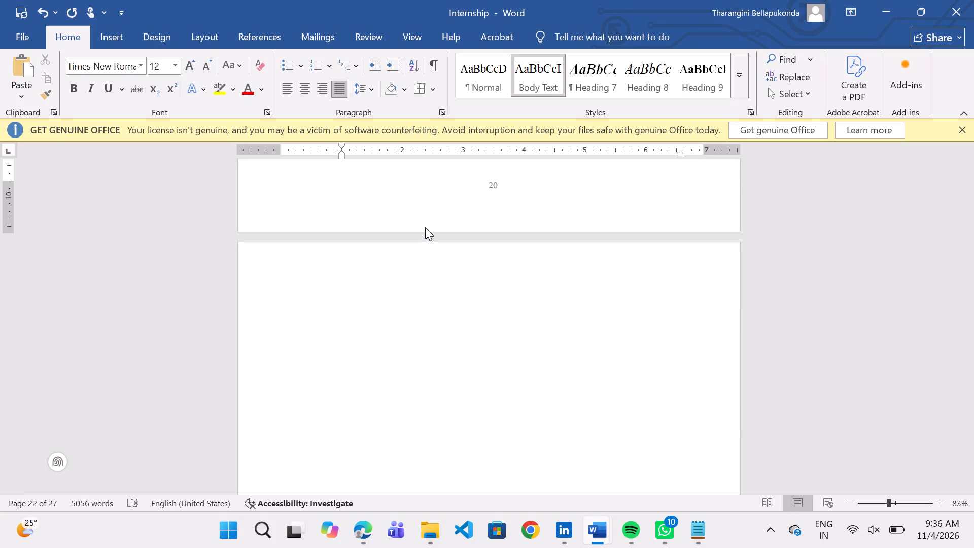
{"action": "key", "text": "Down"}
{"action": "key", "text": "Up"}
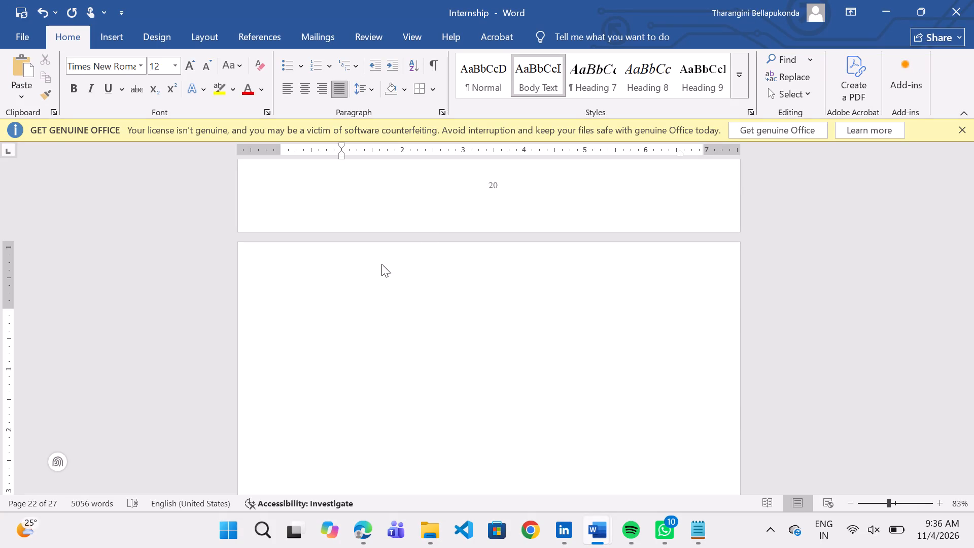
{"action": "left_click", "coordinate": [370, 271]}
{"action": "left_click", "coordinate": [365, 541]}
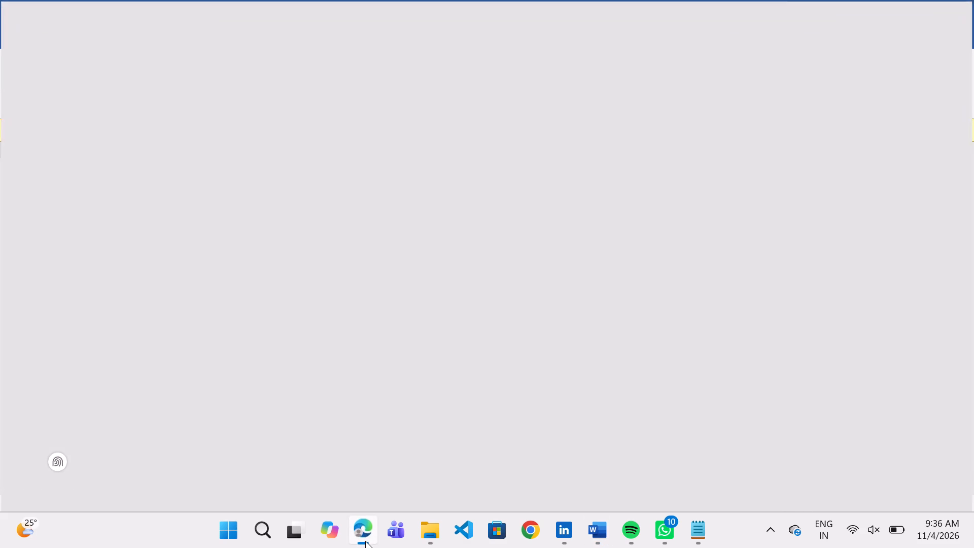
{"action": "key", "text": "Print"}
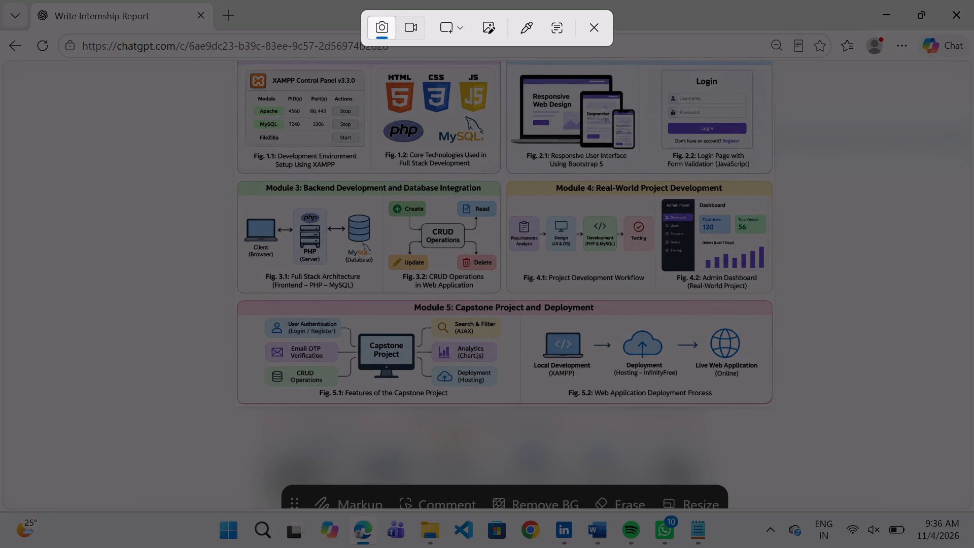
{"action": "left_click_drag", "start_coordinate": [241, 196], "coordinate": [375, 265]}
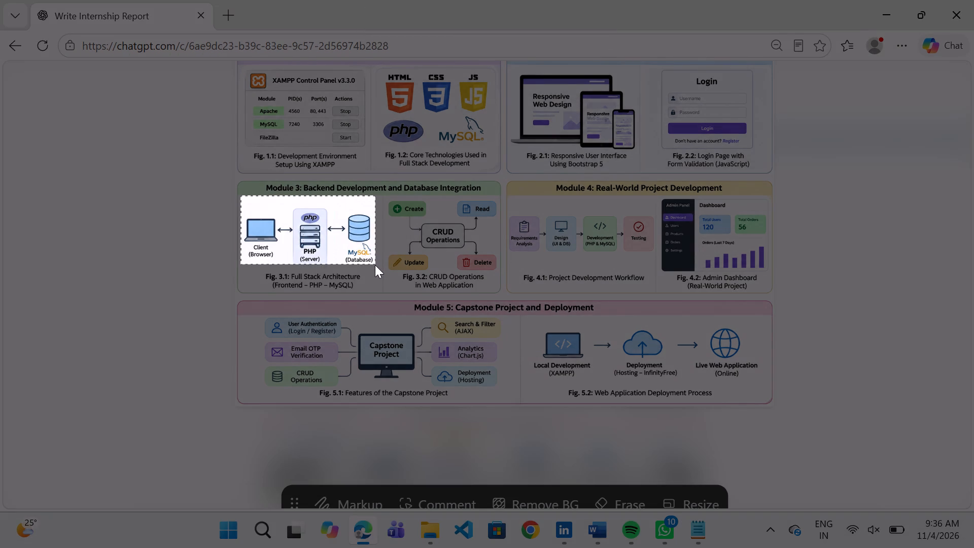
{"action": "left_click_drag", "start_coordinate": [375, 265], "coordinate": [375, 268]}
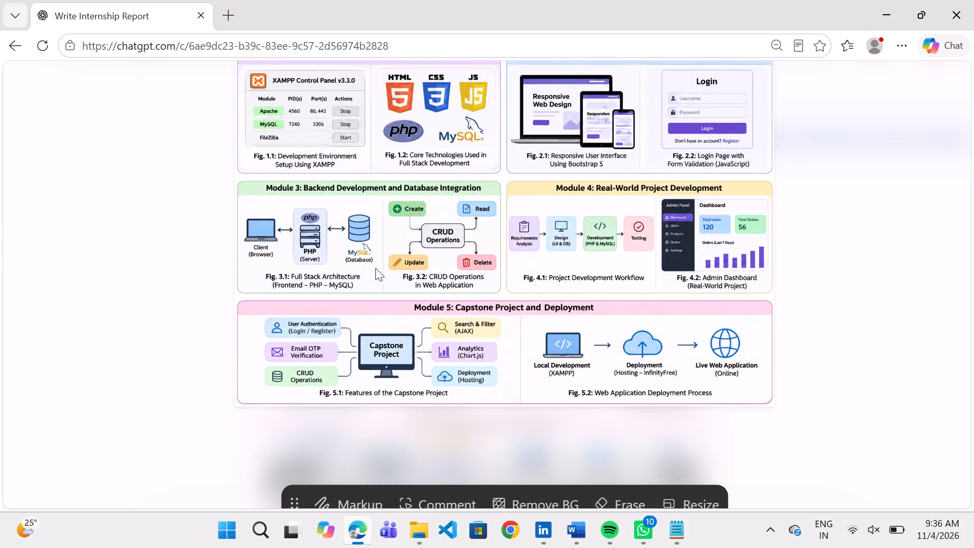
{"action": "left_click", "coordinate": [879, 16]}
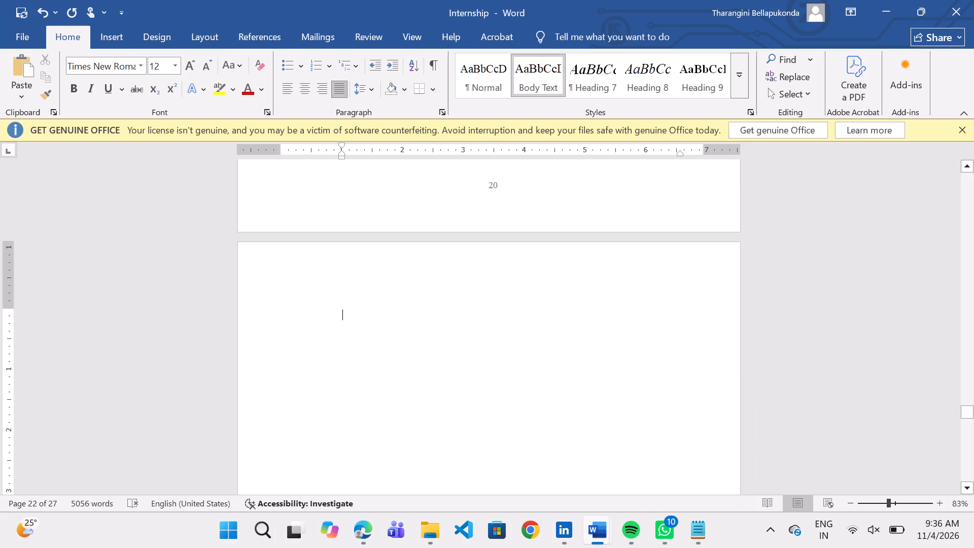
{"action": "key", "text": "ctrl+v"}
Enlarge the pasted full stack architecture picture proportionally to about 4.5 inches wide.
{"action": "left_click", "coordinate": [398, 338]}
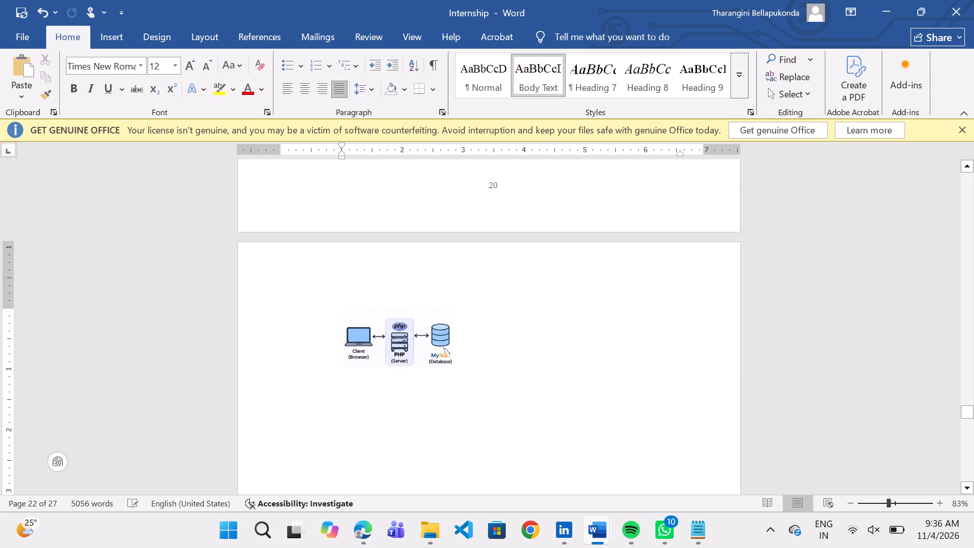
{"action": "left_click_drag", "start_coordinate": [455, 368], "coordinate": [566, 442]}
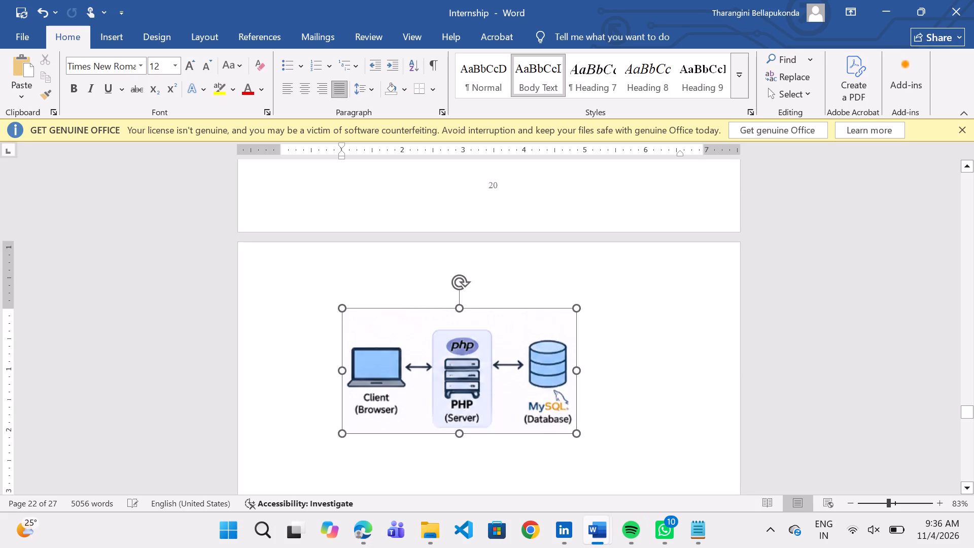
{"action": "left_click_drag", "start_coordinate": [566, 442], "coordinate": [592, 454]}
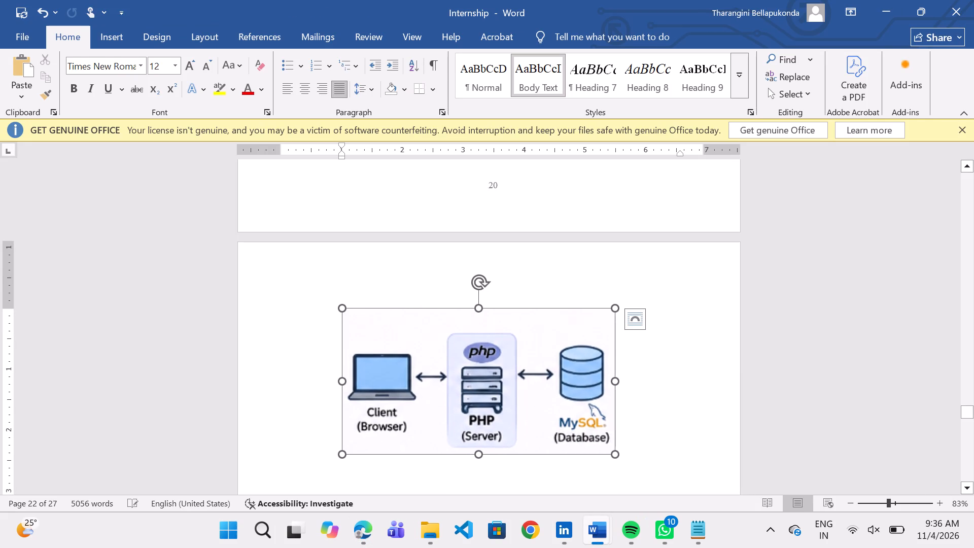
Snip the Fig. 3.2 CRUD Operations diagram from the ChatGPT image and paste it below the architecture picture in the report.
{"action": "scroll", "coordinate": [669, 419], "scroll_direction": "down", "scroll_amount": 2}
{"action": "left_click", "coordinate": [629, 409]}
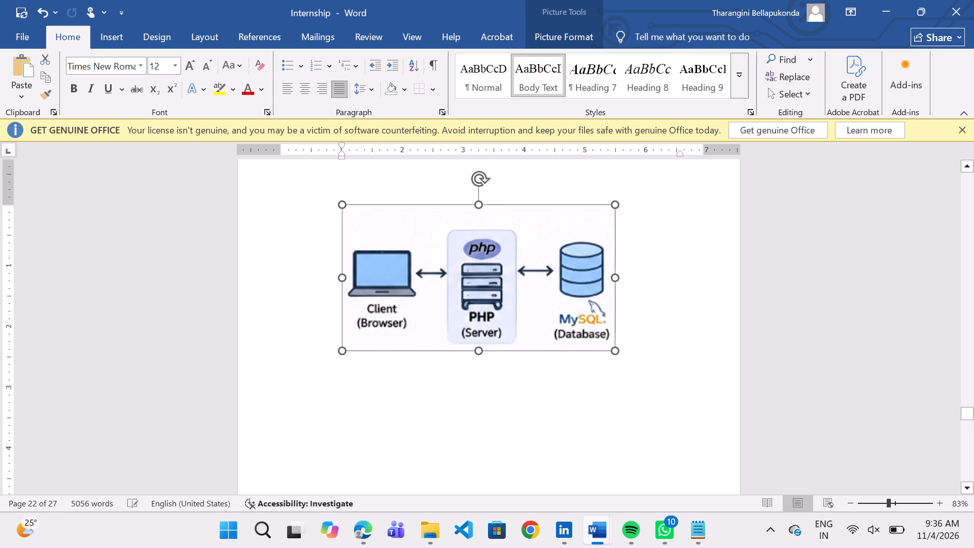
{"action": "left_click", "coordinate": [629, 409]}
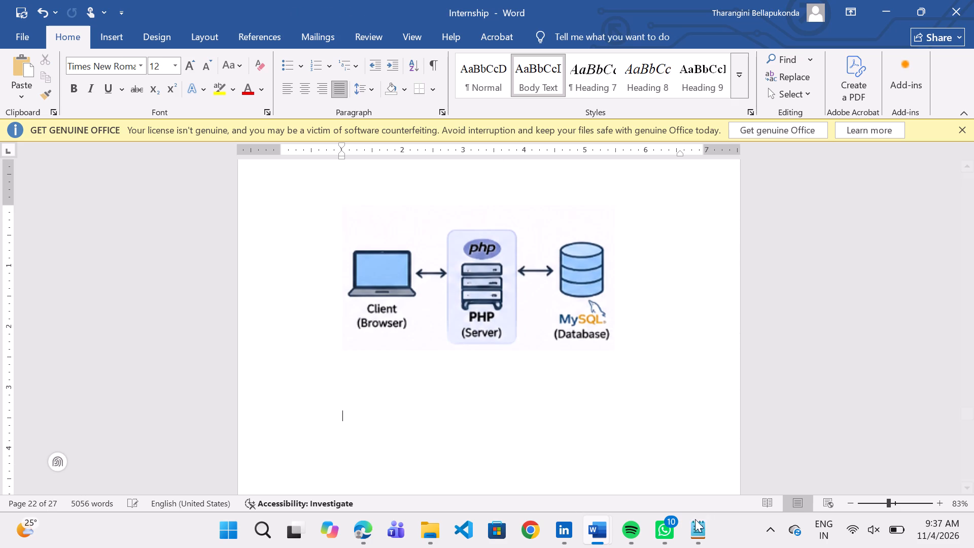
{"action": "left_click", "coordinate": [364, 527]}
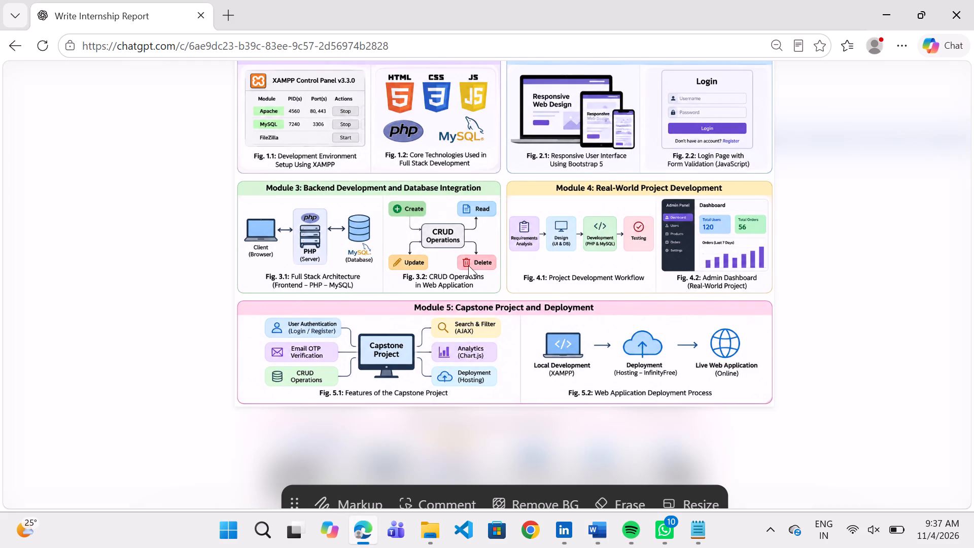
{"action": "key", "text": "Print"}
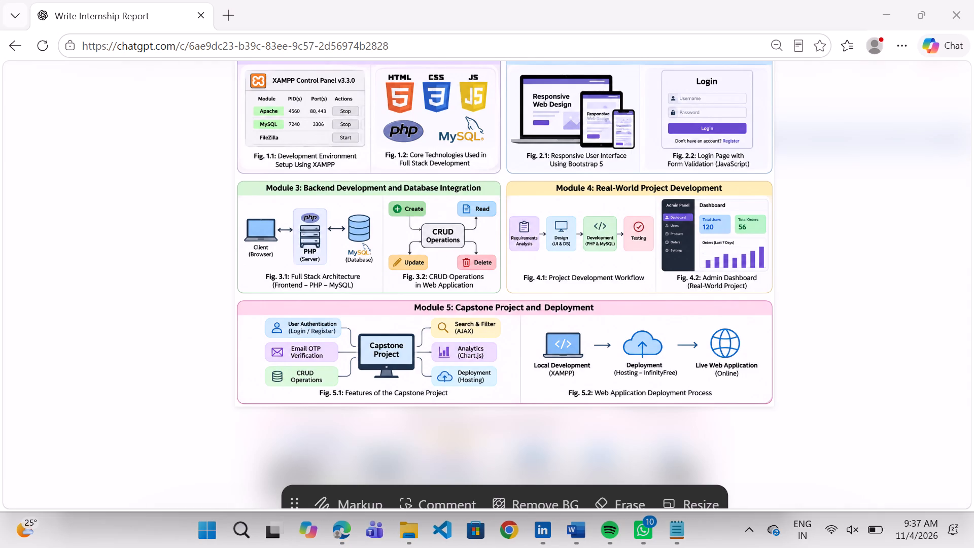
{"action": "left_click_drag", "start_coordinate": [388, 196], "coordinate": [493, 267]}
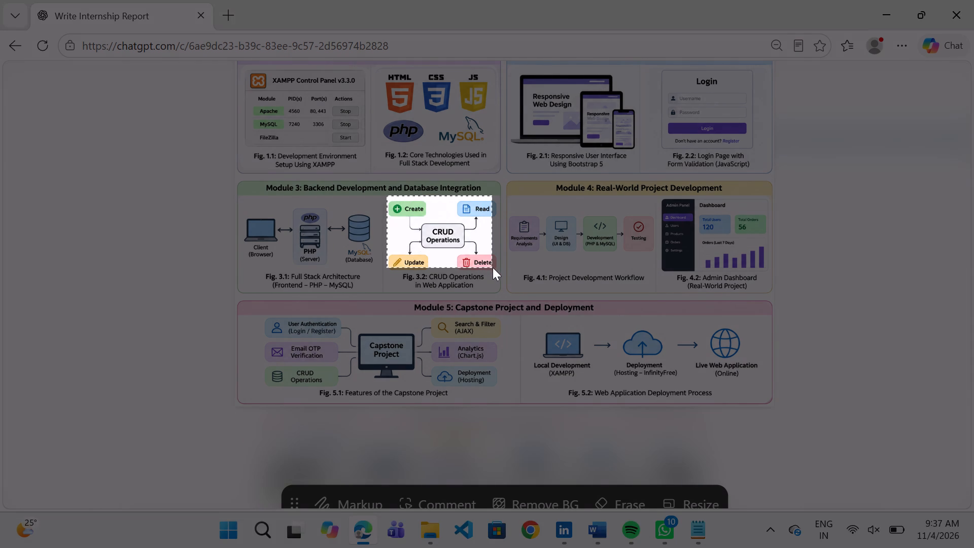
{"action": "left_click_drag", "start_coordinate": [493, 267], "coordinate": [498, 273]}
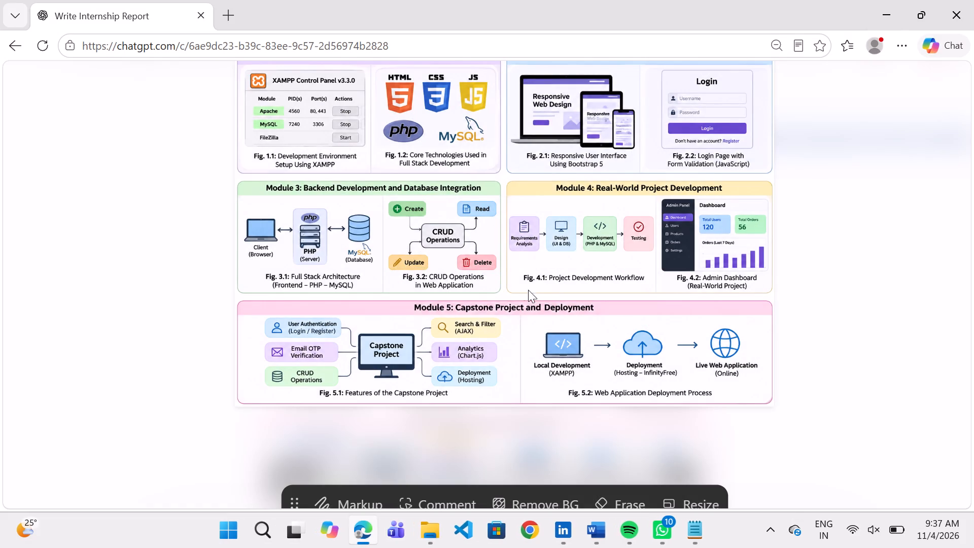
{"action": "left_click", "coordinate": [884, 11]}
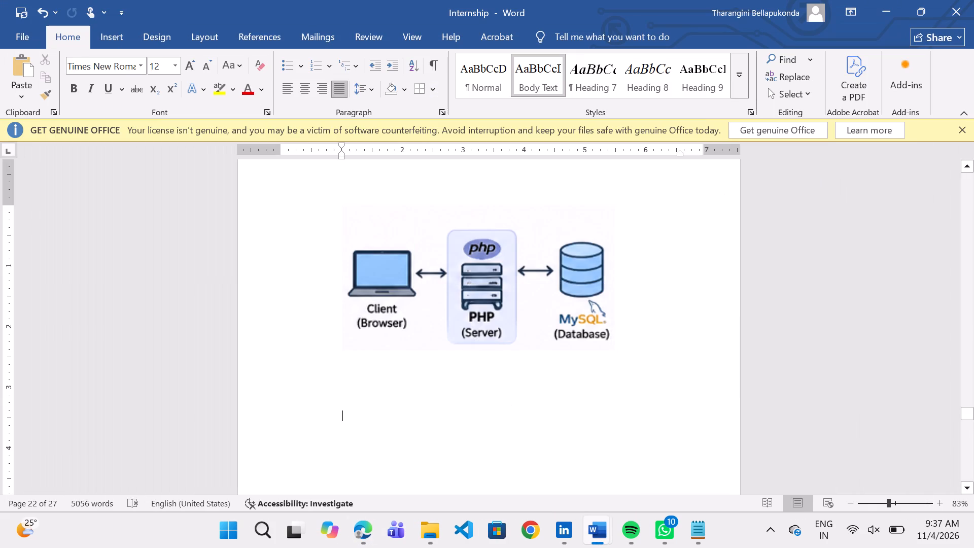
{"action": "key", "text": "ctrl+v"}
Enlarge the pasted CRUD Operations picture proportionally to about 4.6 inches wide.
{"action": "left_click", "coordinate": [399, 444]}
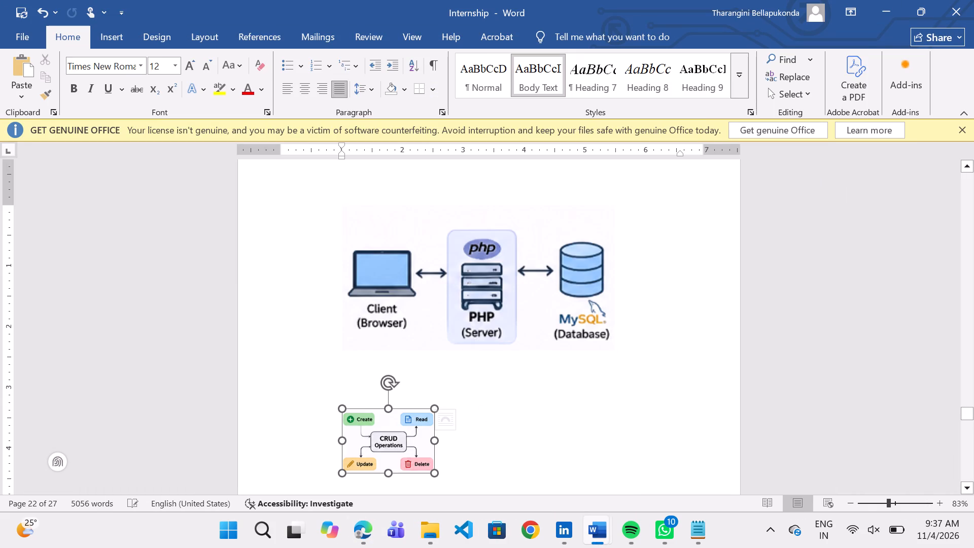
{"action": "left_click_drag", "start_coordinate": [436, 473], "coordinate": [553, 547]}
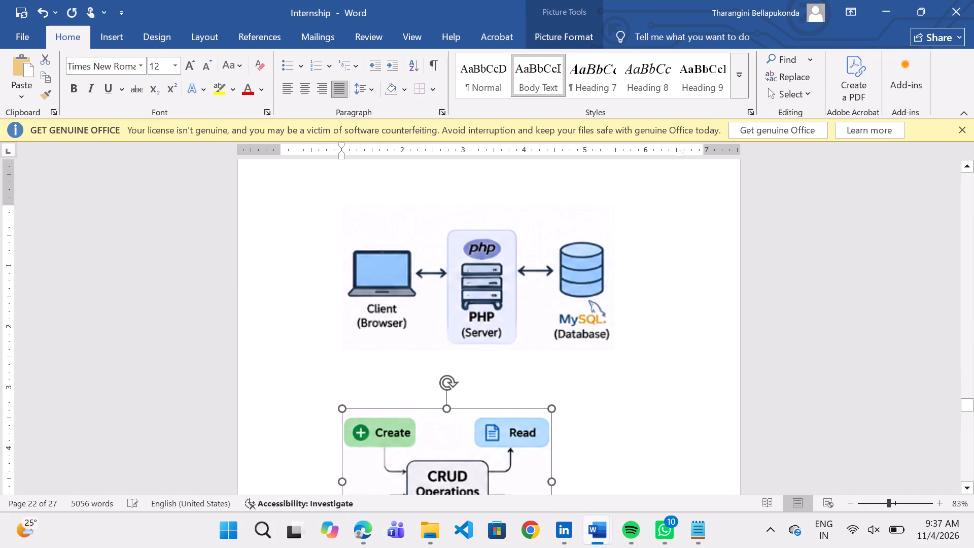
{"action": "left_click_drag", "start_coordinate": [553, 547], "coordinate": [618, 547]}
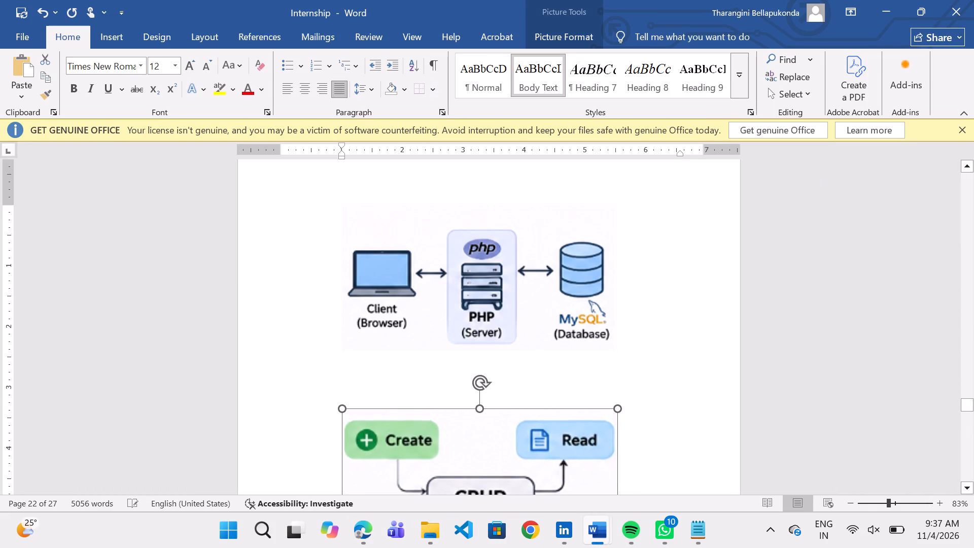
{"action": "left_click_drag", "start_coordinate": [618, 547], "coordinate": [623, 547]}
{"action": "scroll", "coordinate": [540, 406], "scroll_direction": "up", "scroll_amount": 3}
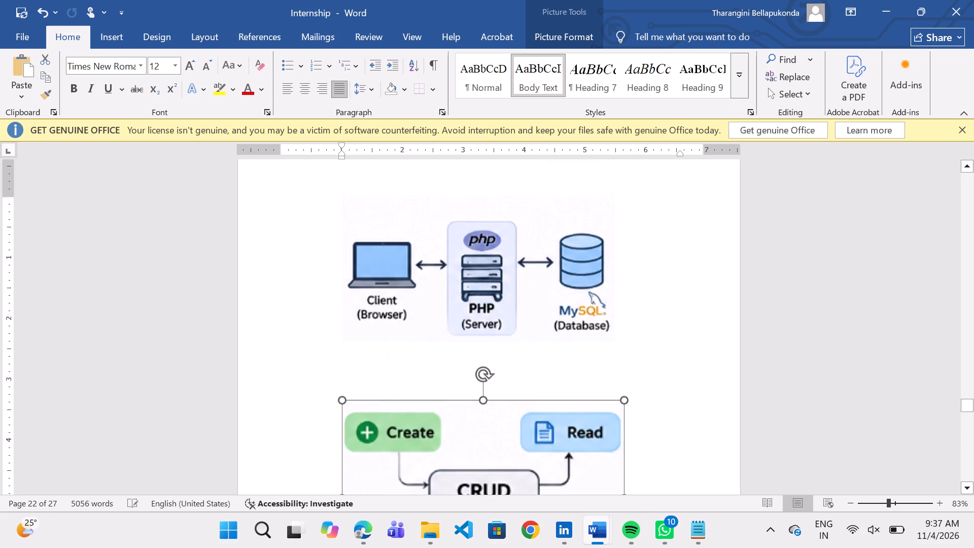
{"action": "scroll", "coordinate": [540, 396], "scroll_direction": "down", "scroll_amount": 3}
{"action": "scroll", "coordinate": [540, 396], "scroll_direction": "up", "scroll_amount": 3}
{"action": "left_click_drag", "start_coordinate": [513, 312], "coordinate": [514, 402]}
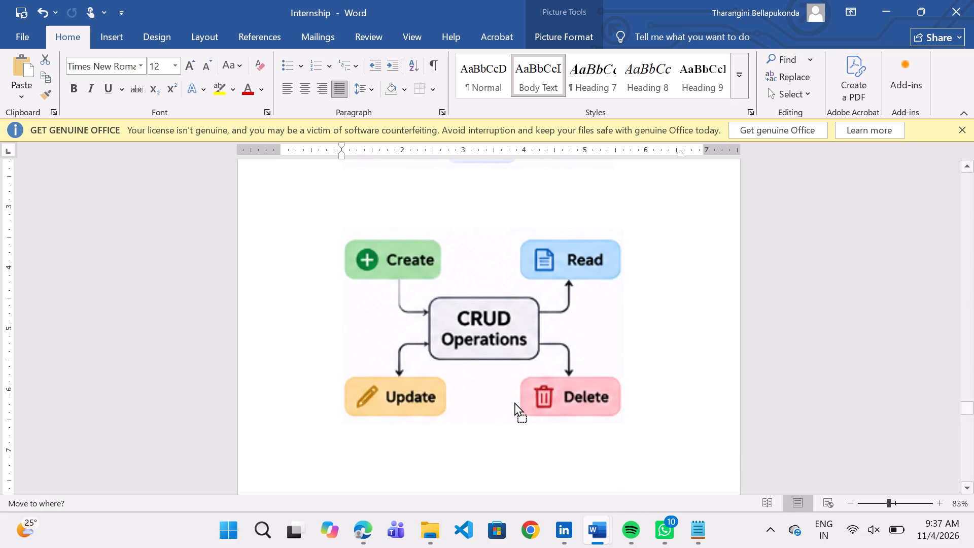
{"action": "left_click_drag", "start_coordinate": [514, 402], "coordinate": [512, 398]}
Insert three blank lines between the architecture picture and the CRUD Operations picture.
{"action": "scroll", "coordinate": [467, 278], "scroll_direction": "up", "scroll_amount": 2}
{"action": "left_click", "coordinate": [389, 195]}
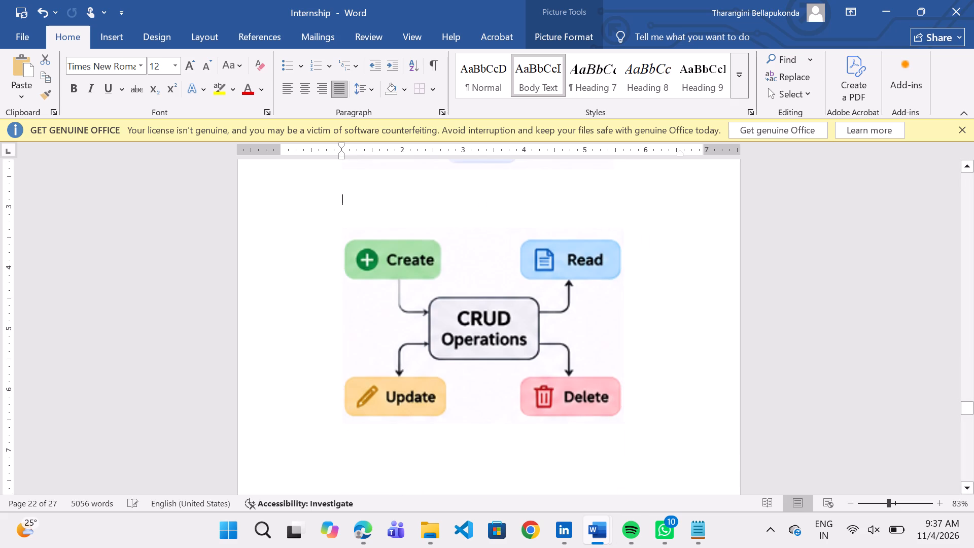
{"action": "key", "text": "Return"}
{"action": "key", "text": "Return"}
{"action": "key", "text": "Return"}
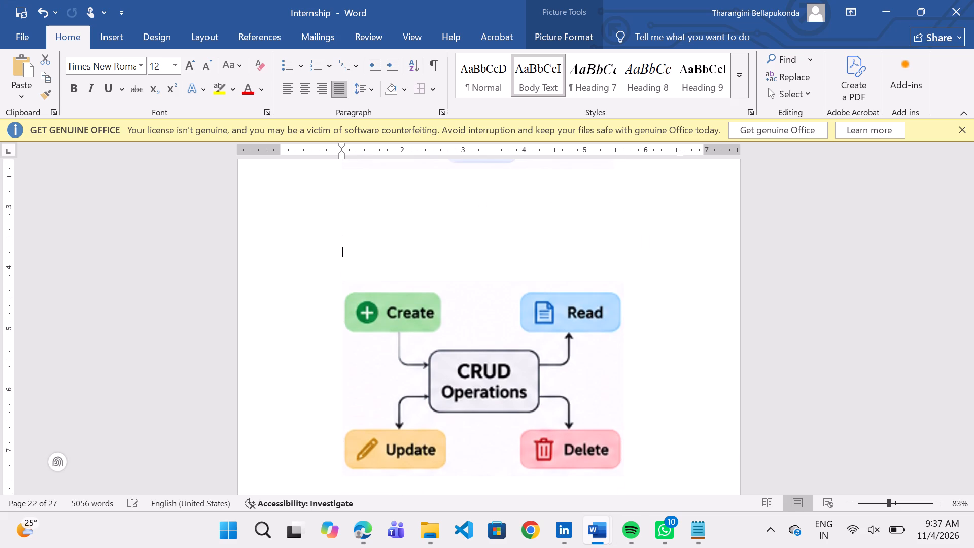
Stretch the full stack architecture picture vertically to about 3 inches tall, keeping its width.
{"action": "scroll", "coordinate": [400, 167], "scroll_direction": "down", "scroll_amount": 3}
{"action": "scroll", "coordinate": [400, 167], "scroll_direction": "up", "scroll_amount": 1}
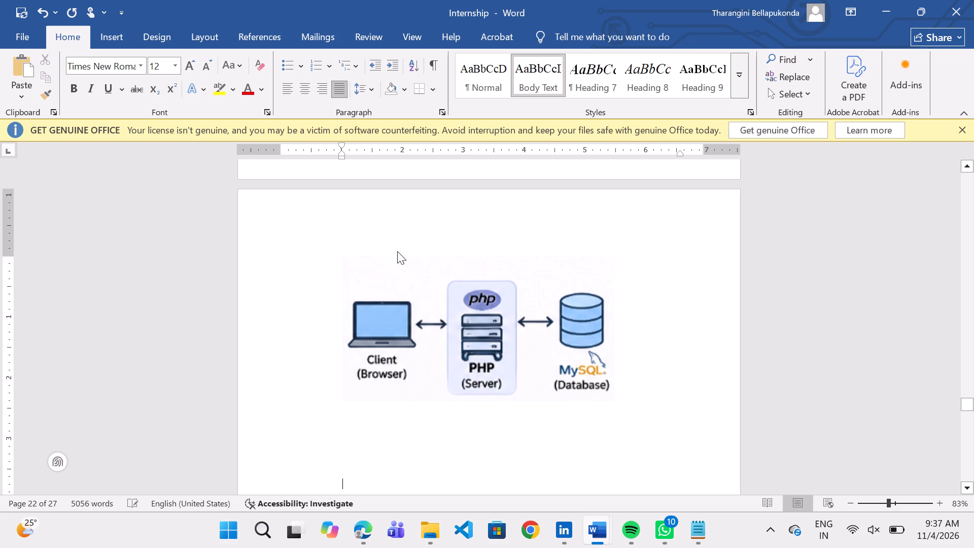
{"action": "left_click", "coordinate": [419, 306]}
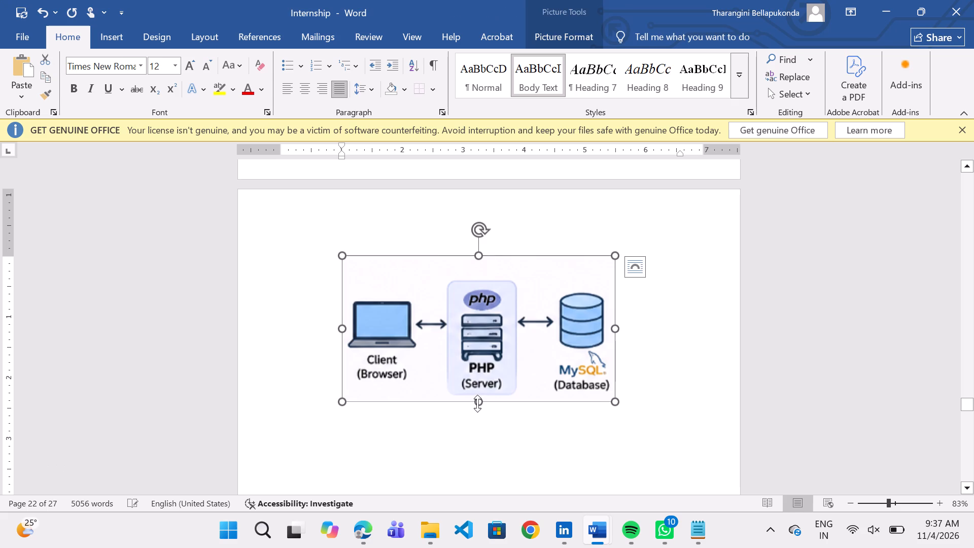
{"action": "left_click_drag", "start_coordinate": [478, 402], "coordinate": [488, 441]}
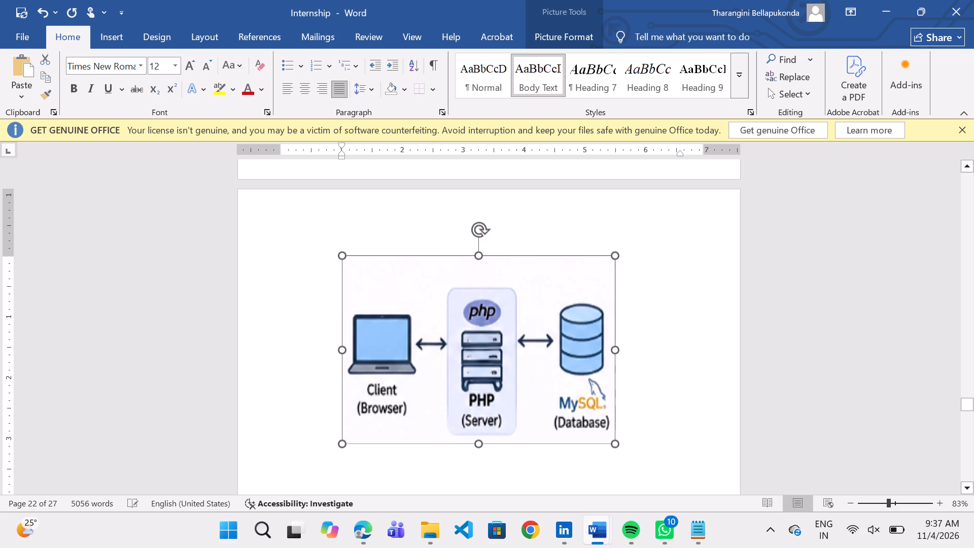
{"action": "left_click_drag", "start_coordinate": [488, 441], "coordinate": [488, 435]}
{"action": "left_click", "coordinate": [646, 396]}
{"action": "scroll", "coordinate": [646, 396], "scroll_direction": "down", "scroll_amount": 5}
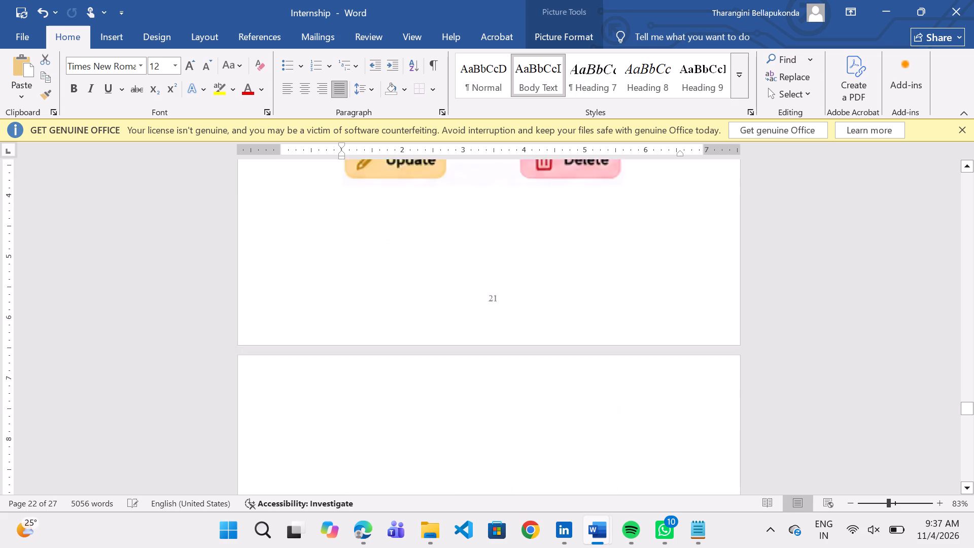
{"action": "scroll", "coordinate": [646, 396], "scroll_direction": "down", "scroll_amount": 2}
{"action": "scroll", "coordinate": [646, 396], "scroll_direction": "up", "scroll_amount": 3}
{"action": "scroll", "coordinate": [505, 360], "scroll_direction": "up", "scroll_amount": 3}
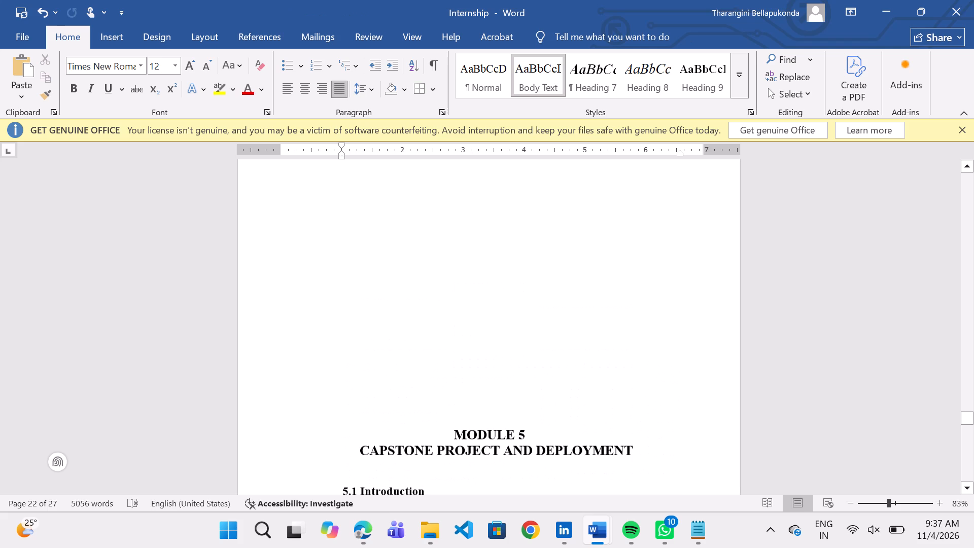
Delete the surplus blank lines above the MODULE 5 heading so it sits at the top of its page.
{"action": "left_click", "coordinate": [482, 418]}
{"action": "key", "text": "BackSpace"}
{"action": "key", "text": "BackSpace"}
{"action": "key", "text": "BackSpace"}
{"action": "key", "text": "BackSpace"}
{"action": "key", "text": "BackSpace"}
{"action": "key", "text": "BackSpace"}
{"action": "key", "text": "BackSpace"}
{"action": "key", "text": "BackSpace"}
{"action": "key", "text": "BackSpace"}
{"action": "key", "text": "BackSpace"}
{"action": "key", "text": "BackSpace"}
{"action": "key", "text": "BackSpace"}
{"action": "key", "text": "BackSpace"}
{"action": "key", "text": "BackSpace"}
{"action": "key", "text": "BackSpace"}
{"action": "key", "text": "BackSpace"}
{"action": "key", "text": "BackSpace"}
{"action": "key", "text": "BackSpace"}
{"action": "key", "text": "BackSpace"}
{"action": "key", "text": "BackSpace"}
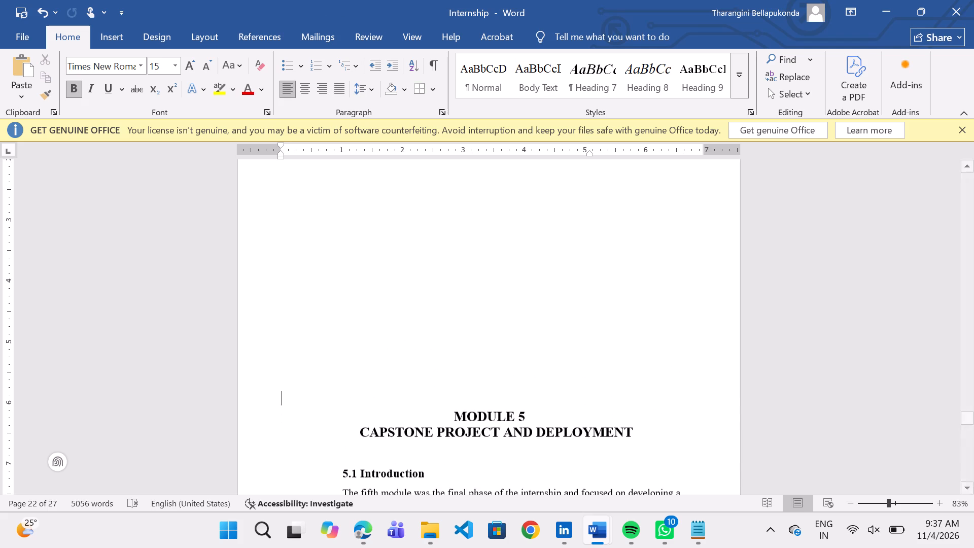
{"action": "key", "text": "BackSpace"}
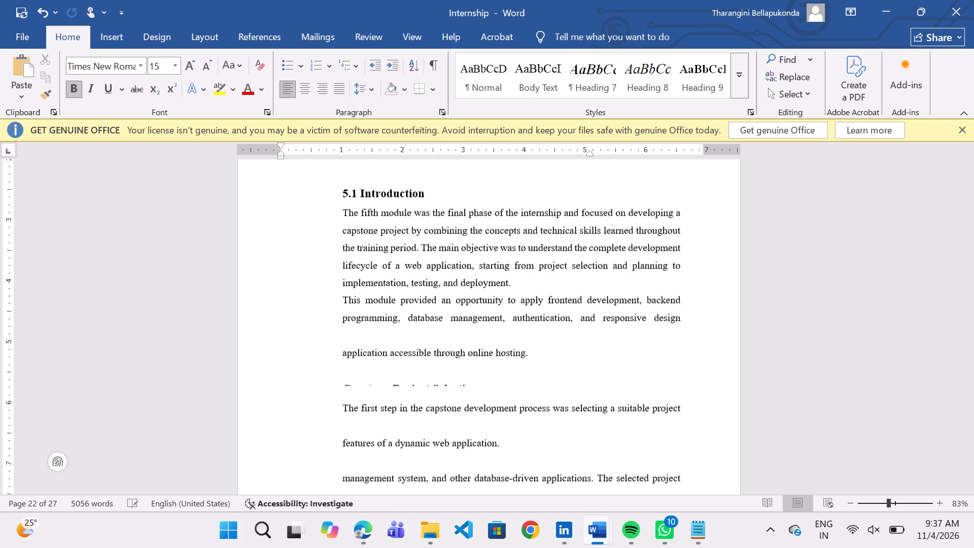
{"action": "scroll", "coordinate": [482, 418], "scroll_direction": "up", "scroll_amount": 6}
{"action": "key", "text": "BackSpace"}
{"action": "key", "text": "BackSpace"}
{"action": "key", "text": "BackSpace"}
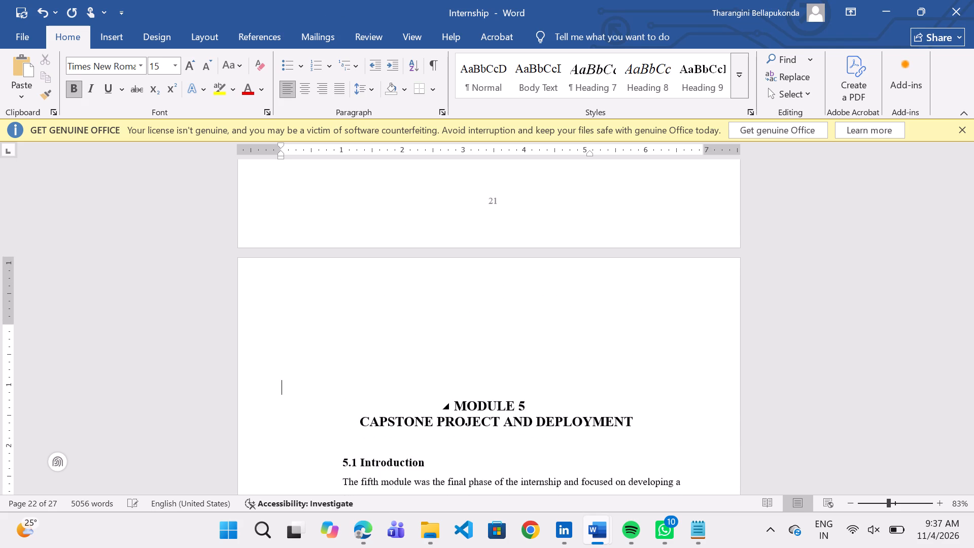
{"action": "key", "text": "BackSpace"}
{"action": "key", "text": "BackSpace"}
{"action": "key", "text": "BackSpace"}
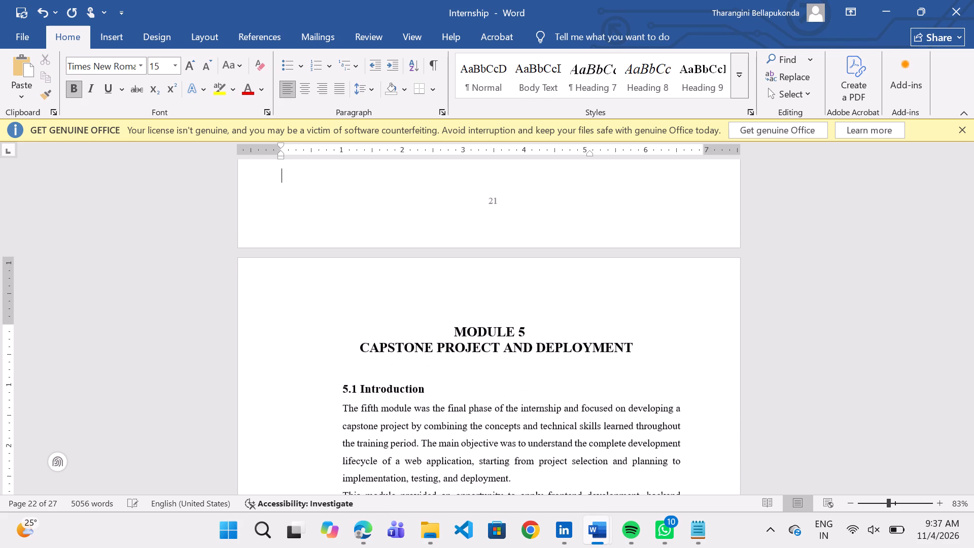
Insert blank lines between the end of Module 5 and the TECHNOLOGIES heading, leaving an empty page between them.
{"action": "scroll", "coordinate": [605, 547], "scroll_direction": "down", "scroll_amount": 2}
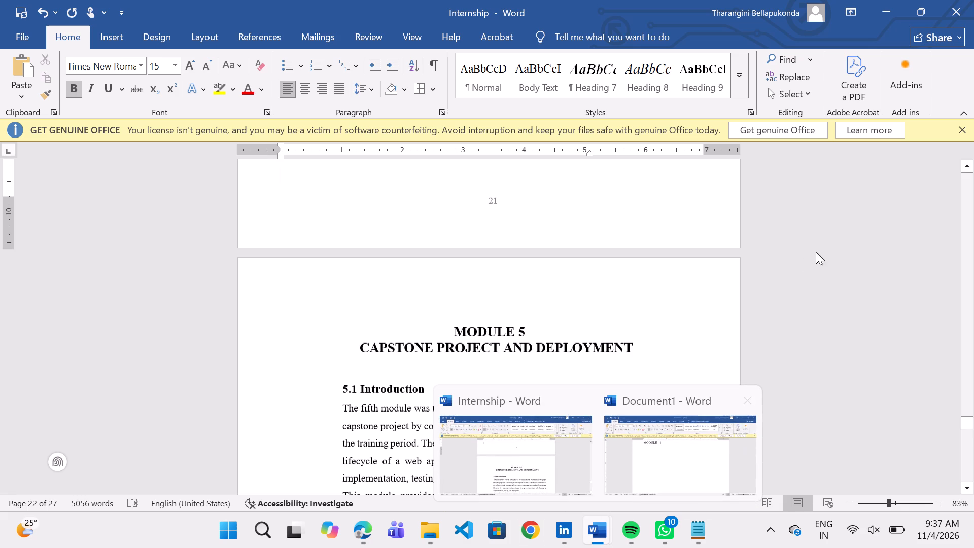
{"action": "left_click", "coordinate": [819, 235]}
{"action": "scroll", "coordinate": [819, 235], "scroll_direction": "down", "scroll_amount": 9}
{"action": "scroll", "coordinate": [819, 235], "scroll_direction": "up", "scroll_amount": 1}
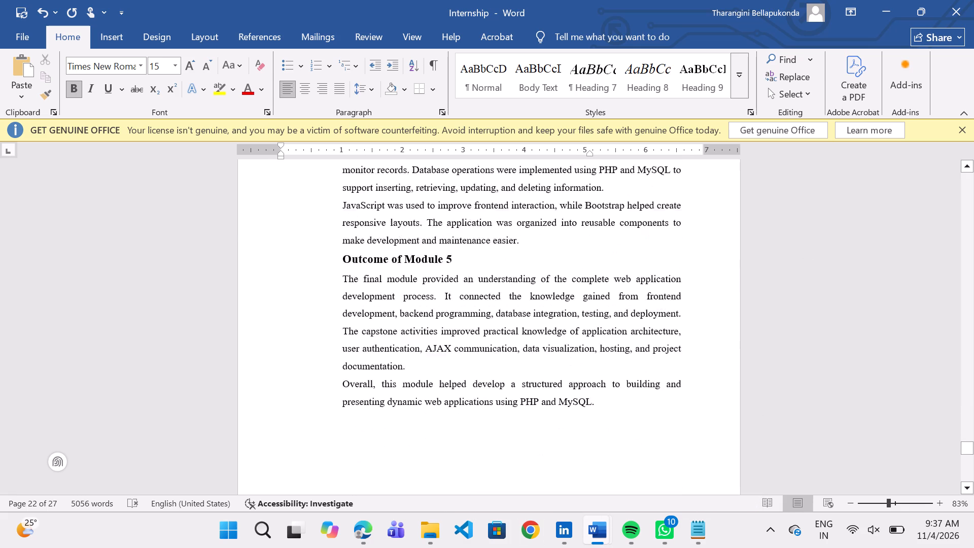
{"action": "scroll", "coordinate": [819, 235], "scroll_direction": "down", "scroll_amount": 4}
{"action": "scroll", "coordinate": [819, 235], "scroll_direction": "up", "scroll_amount": 1}
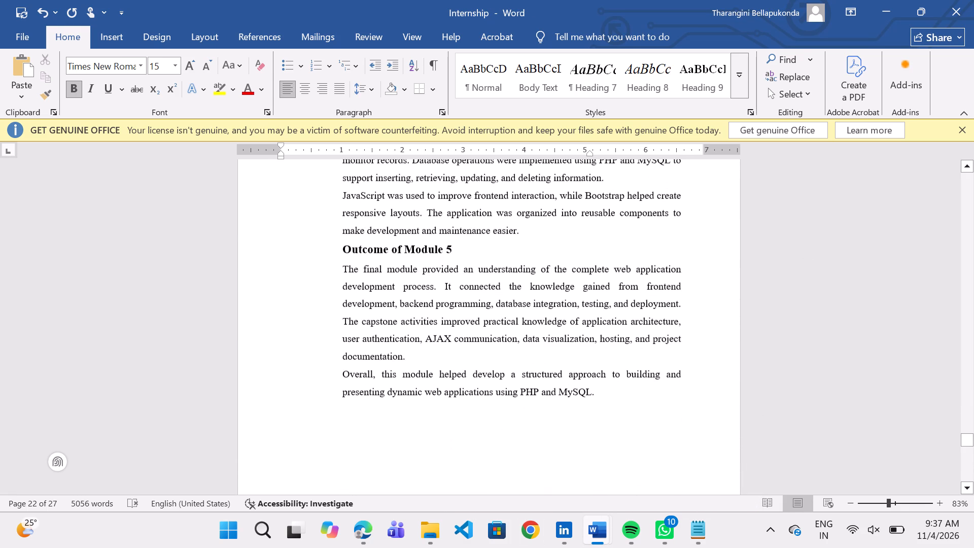
{"action": "scroll", "coordinate": [705, 317], "scroll_direction": "down", "scroll_amount": 3}
{"action": "left_click", "coordinate": [509, 418]}
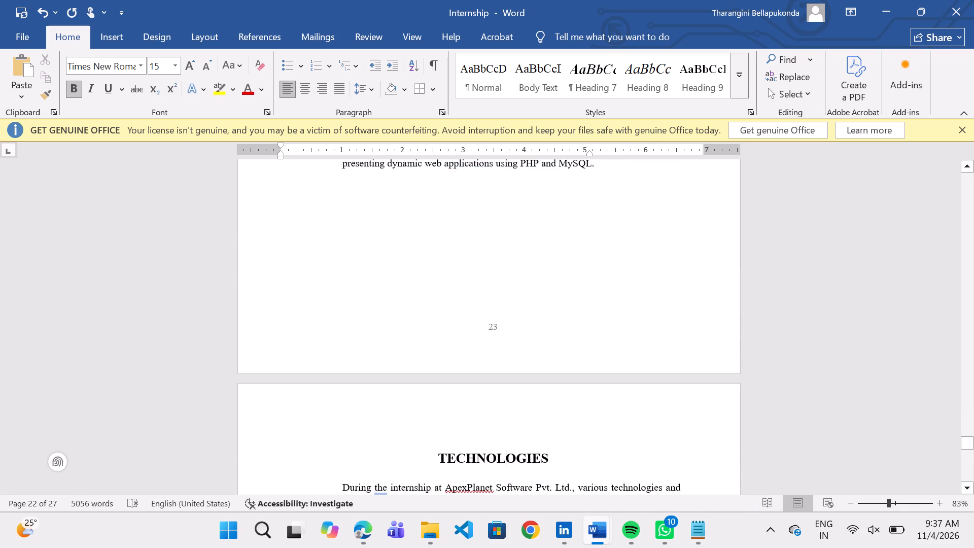
{"action": "key", "text": "Up"}
{"action": "key", "text": "Down"}
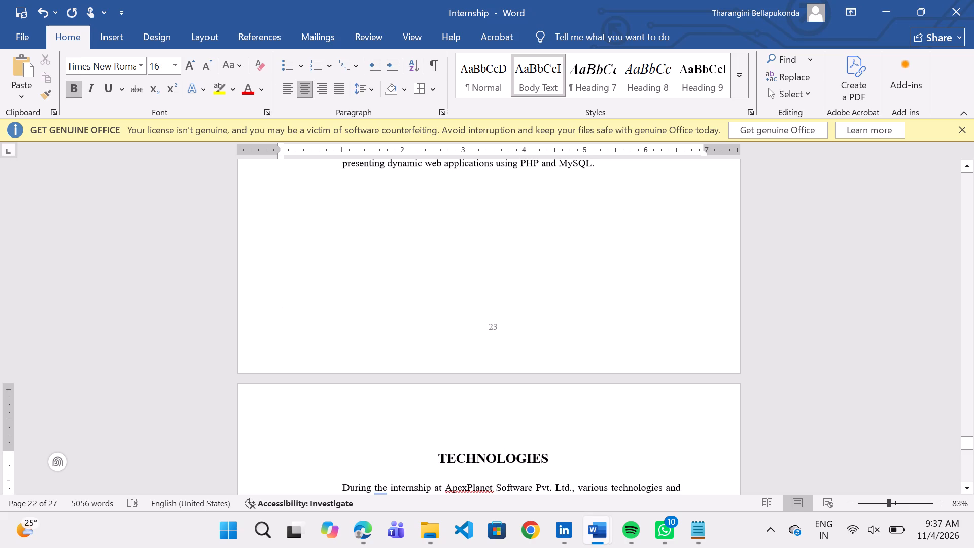
{"action": "left_click", "coordinate": [351, 431]}
{"action": "left_click", "coordinate": [512, 290]}
{"action": "key", "text": "Return"}
{"action": "key", "text": "Return"}
{"action": "key", "text": "Return"}
{"action": "key", "text": "Return"}
{"action": "key", "text": "Return"}
{"action": "key", "text": "Return"}
{"action": "key", "text": "Return"}
{"action": "key", "text": "Return"}
{"action": "key", "text": "Return"}
{"action": "key", "text": "Return"}
{"action": "key", "text": "Return"}
{"action": "key", "text": "Return"}
{"action": "key", "text": "Return"}
{"action": "key", "text": "Return"}
{"action": "key", "text": "Return"}
{"action": "key", "text": "Return"}
{"action": "key", "text": "Return"}
{"action": "key", "text": "Return"}
{"action": "key", "text": "Return"}
{"action": "key", "text": "Return"}
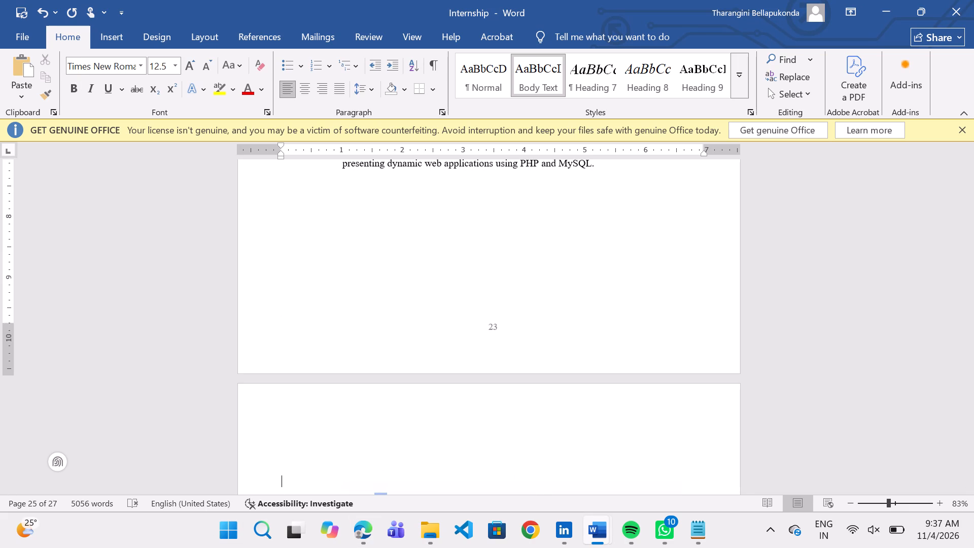
{"action": "scroll", "coordinate": [512, 290], "scroll_direction": "down", "scroll_amount": 6}
{"action": "key", "text": "Return"}
{"action": "key", "text": "Return"}
{"action": "key", "text": "Return"}
{"action": "key", "text": "Return"}
{"action": "key", "text": "Return"}
{"action": "key", "text": "Return"}
{"action": "key", "text": "Return"}
{"action": "key", "text": "Return"}
{"action": "key", "text": "Return"}
{"action": "key", "text": "Return"}
{"action": "key", "text": "Return"}
{"action": "key", "text": "Return"}
{"action": "key", "text": "Return"}
{"action": "key", "text": "Return"}
{"action": "key", "text": "Return"}
{"action": "key", "text": "Return"}
{"action": "key", "text": "Return"}
{"action": "key", "text": "Return"}
{"action": "key", "text": "Return"}
{"action": "key", "text": "Return"}
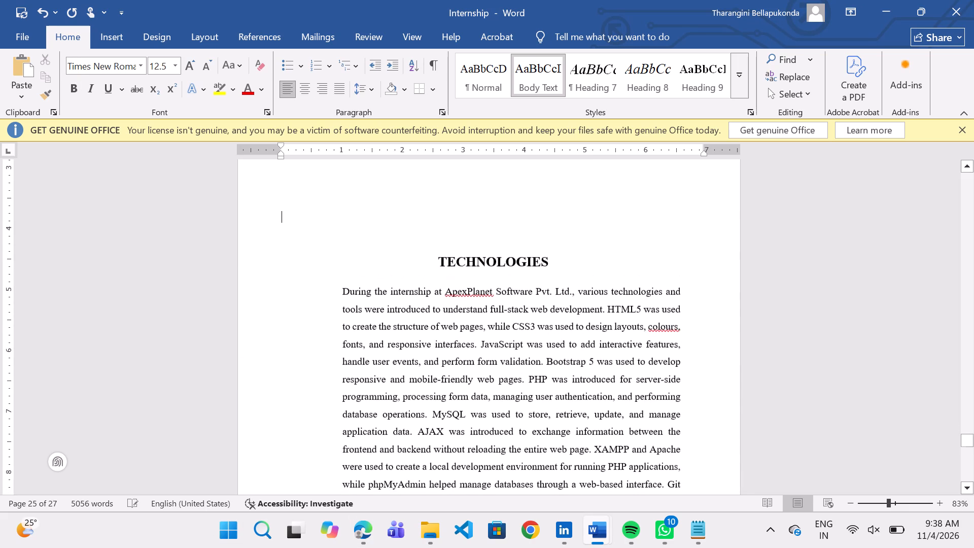
{"action": "scroll", "coordinate": [512, 290], "scroll_direction": "down", "scroll_amount": 2}
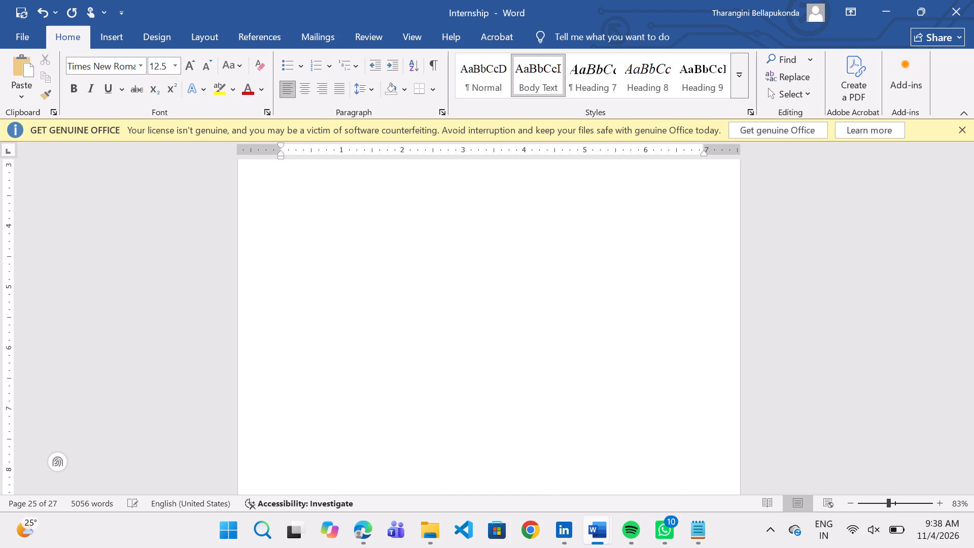
{"action": "scroll", "coordinate": [512, 290], "scroll_direction": "down", "scroll_amount": 2}
{"action": "key", "text": "Return"}
{"action": "scroll", "coordinate": [512, 290], "scroll_direction": "up", "scroll_amount": 6}
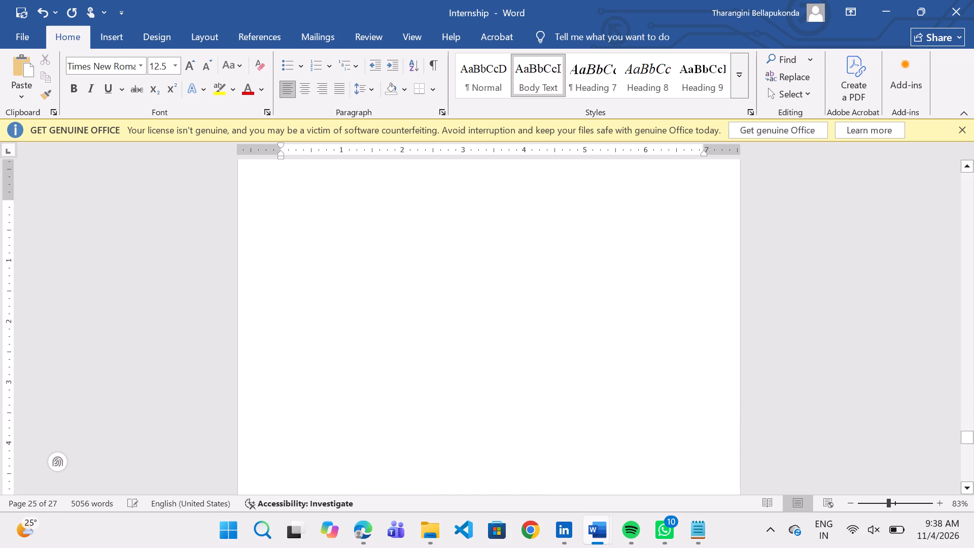
Place the cursor at the top of the empty page after page 23 and enter two spaces there.
{"action": "key", "text": "Up"}
{"action": "key", "text": "Up"}
{"action": "key", "text": "Up"}
{"action": "key", "text": "Up"}
{"action": "key", "text": "Up"}
{"action": "key", "text": "Up"}
{"action": "key", "text": "Up"}
{"action": "key", "text": "Up"}
{"action": "key", "text": "Up"}
{"action": "key", "text": "Up"}
{"action": "key", "text": "Up"}
{"action": "key", "text": "Up"}
{"action": "key", "text": "Up"}
{"action": "key", "text": "Up"}
{"action": "key", "text": "Up"}
{"action": "key", "text": "Up"}
{"action": "key", "text": "Up"}
{"action": "key", "text": "Up"}
{"action": "key", "text": "Up"}
{"action": "key", "text": "Up"}
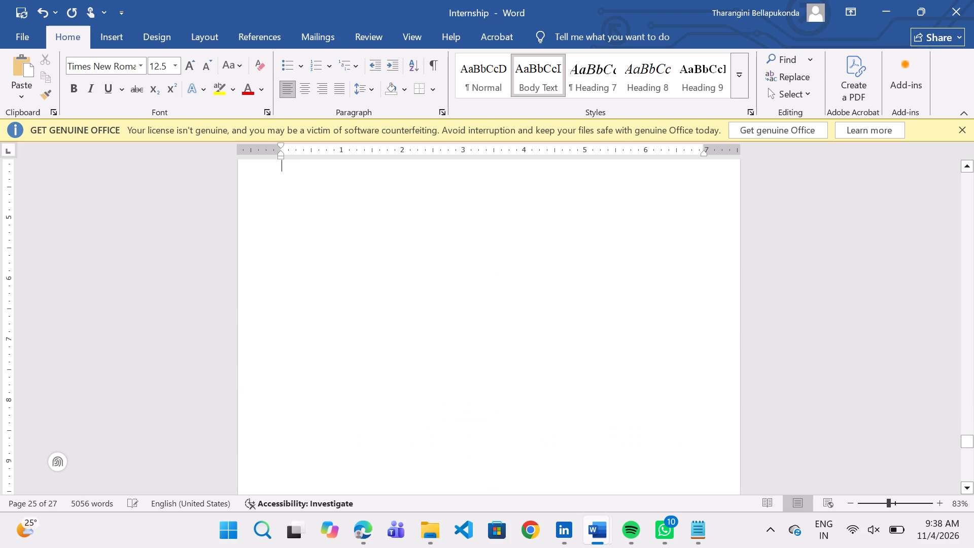
{"action": "key", "text": "Up"}
{"action": "key", "text": "Up"}
{"action": "key", "text": "Up"}
{"action": "key", "text": "Up"}
{"action": "key", "text": "Up"}
{"action": "key", "text": "Up"}
{"action": "key", "text": "Up"}
{"action": "key", "text": "Up"}
{"action": "key", "text": "Up"}
{"action": "key", "text": "Up"}
{"action": "key", "text": "Up"}
{"action": "key", "text": "Up"}
{"action": "key", "text": "Up"}
{"action": "key", "text": "Up"}
{"action": "key", "text": "Up"}
{"action": "key", "text": "Up"}
{"action": "key", "text": "Up"}
{"action": "key", "text": "Up"}
{"action": "key", "text": "Up"}
{"action": "key", "text": "Up"}
{"action": "key", "text": "Up"}
{"action": "key", "text": "Up"}
{"action": "key", "text": "Up"}
{"action": "key", "text": "Up"}
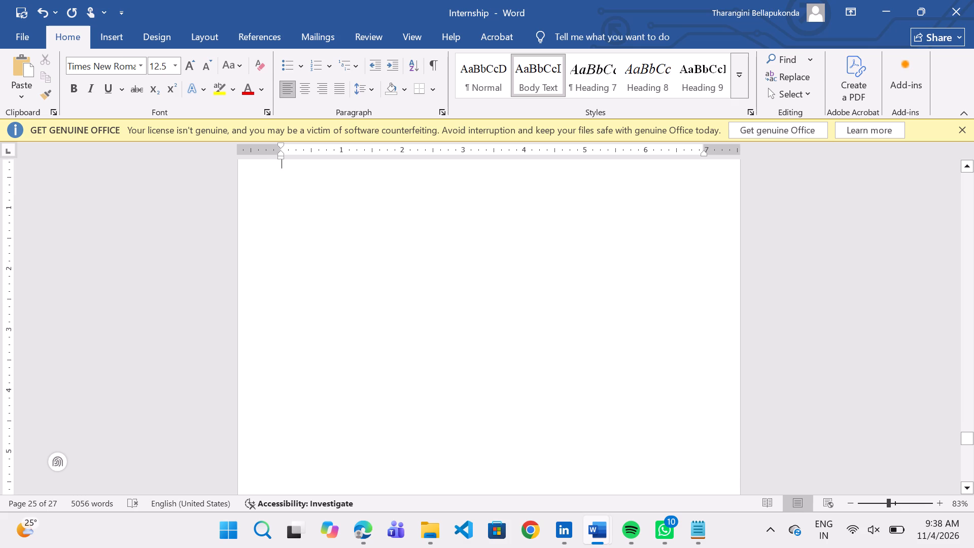
{"action": "key", "text": "Down"}
{"action": "key", "text": "Down"}
{"action": "key", "text": "Down"}
{"action": "key", "text": "Down"}
{"action": "key", "text": "Down"}
{"action": "key", "text": "Down"}
{"action": "key", "text": "Down"}
{"action": "key", "text": "Down"}
{"action": "key", "text": "Down"}
{"action": "key", "text": "Down"}
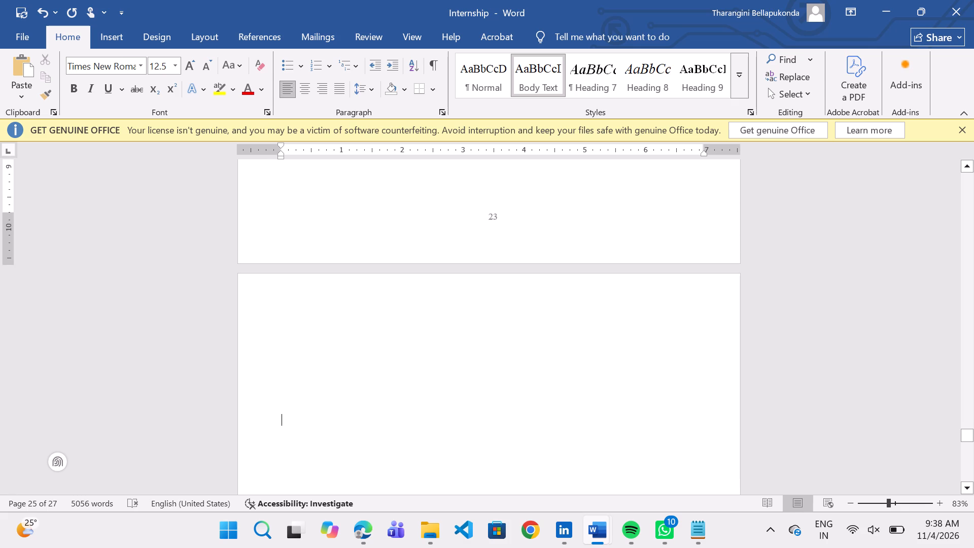
{"action": "key", "text": "Up"}
{"action": "key", "text": "Up"}
{"action": "key", "text": "Up"}
{"action": "key", "text": "Up"}
{"action": "key", "text": "Up"}
{"action": "key", "text": "Up"}
{"action": "key", "text": "Up"}
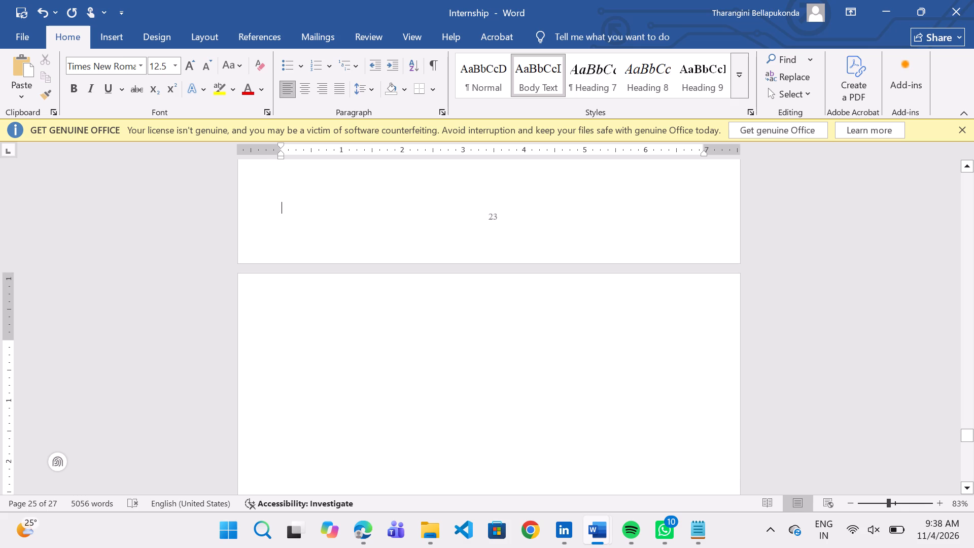
{"action": "key", "text": "Down"}
{"action": "key", "text": "Down"}
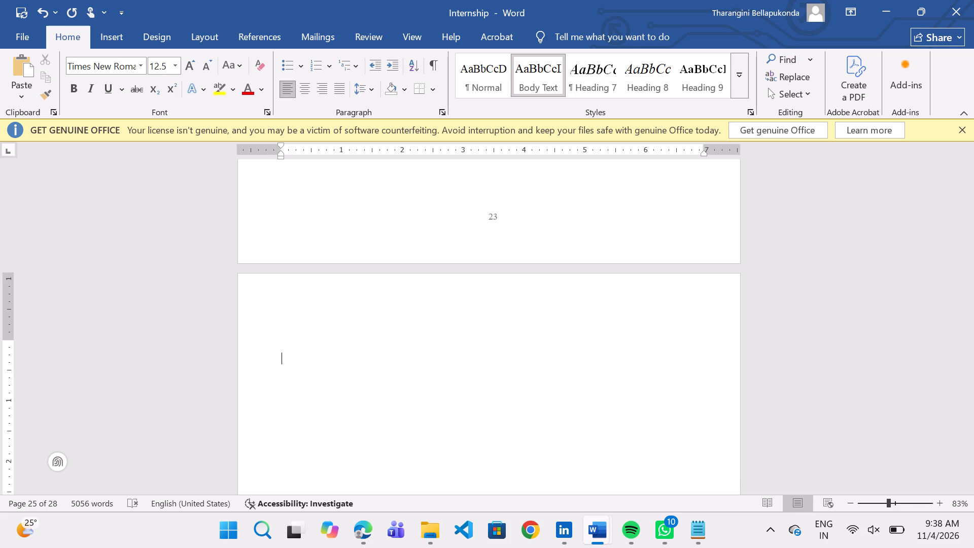
{"action": "key", "text": "space"}
{"action": "key", "text": "space"}
Review the report pages backwards from Module 5 to the start of Module 4.
{"action": "scroll", "coordinate": [485, 276], "scroll_direction": "up", "scroll_amount": 8}
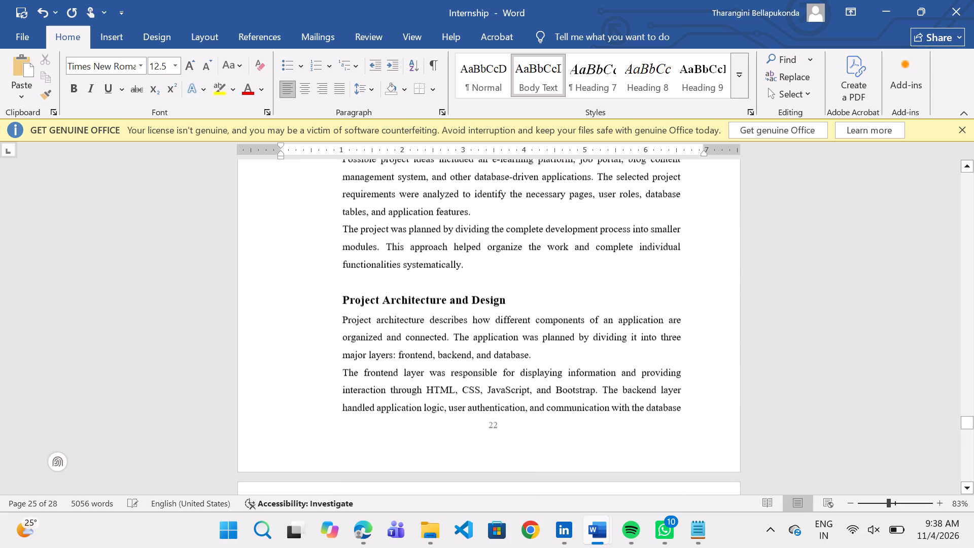
{"action": "scroll", "coordinate": [485, 276], "scroll_direction": "up", "scroll_amount": 3}
{"action": "scroll", "coordinate": [485, 276], "scroll_direction": "down", "scroll_amount": 1}
{"action": "scroll", "coordinate": [485, 276], "scroll_direction": "up", "scroll_amount": 3}
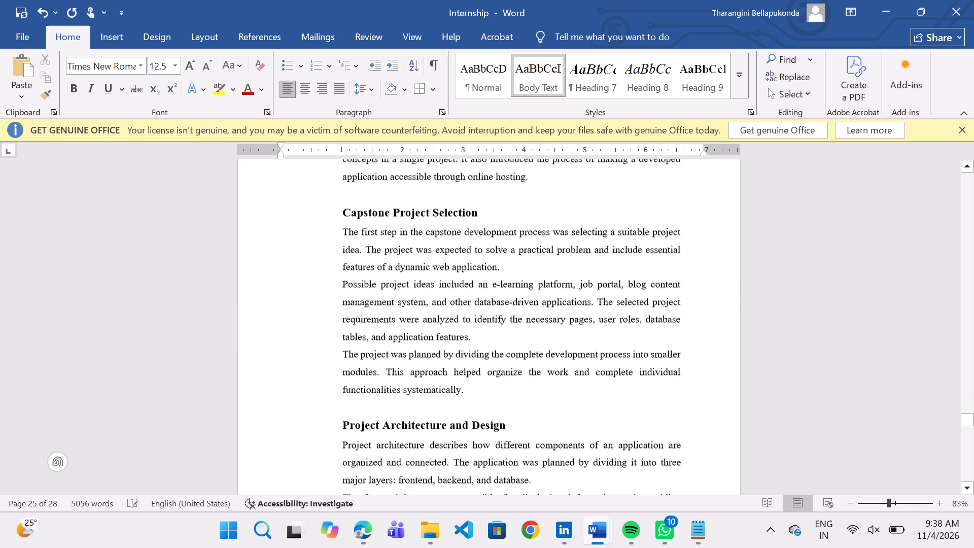
{"action": "scroll", "coordinate": [485, 276], "scroll_direction": "up", "scroll_amount": 12}
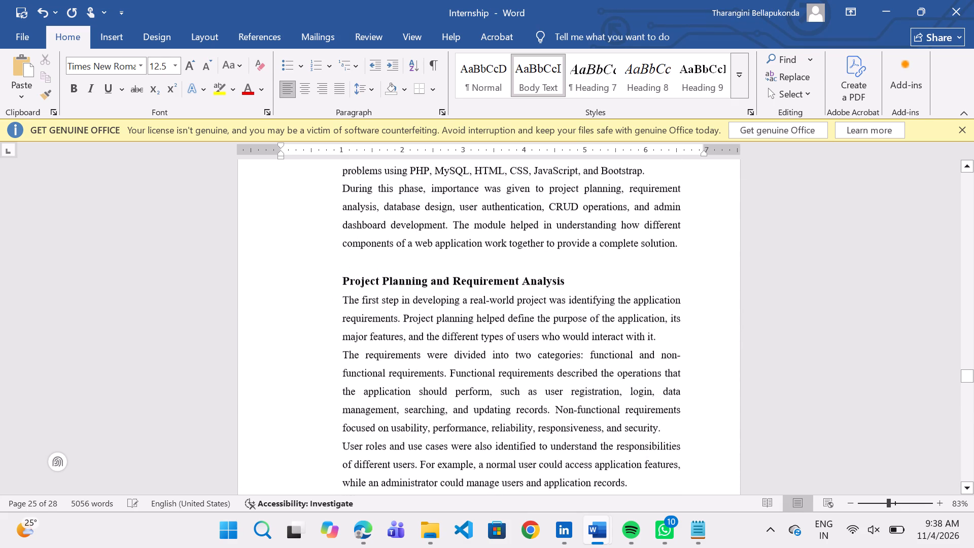
{"action": "scroll", "coordinate": [478, 241], "scroll_direction": "up", "scroll_amount": 8}
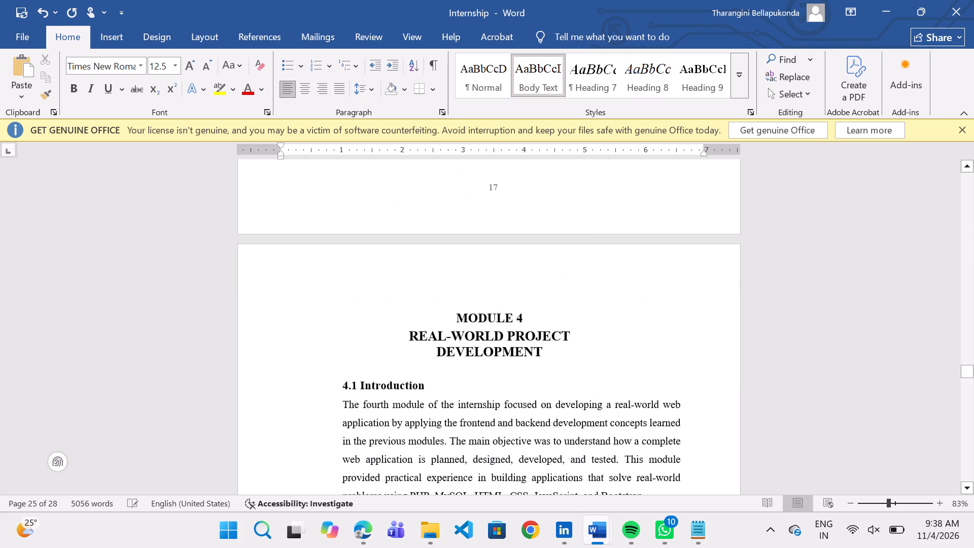
Insert blank lines above the MODULE 4 heading, leaving an empty page between page 17 and the heading.
{"action": "scroll", "coordinate": [478, 241], "scroll_direction": "up", "scroll_amount": 2}
{"action": "scroll", "coordinate": [485, 295], "scroll_direction": "down", "scroll_amount": 3}
{"action": "left_click", "coordinate": [519, 305]}
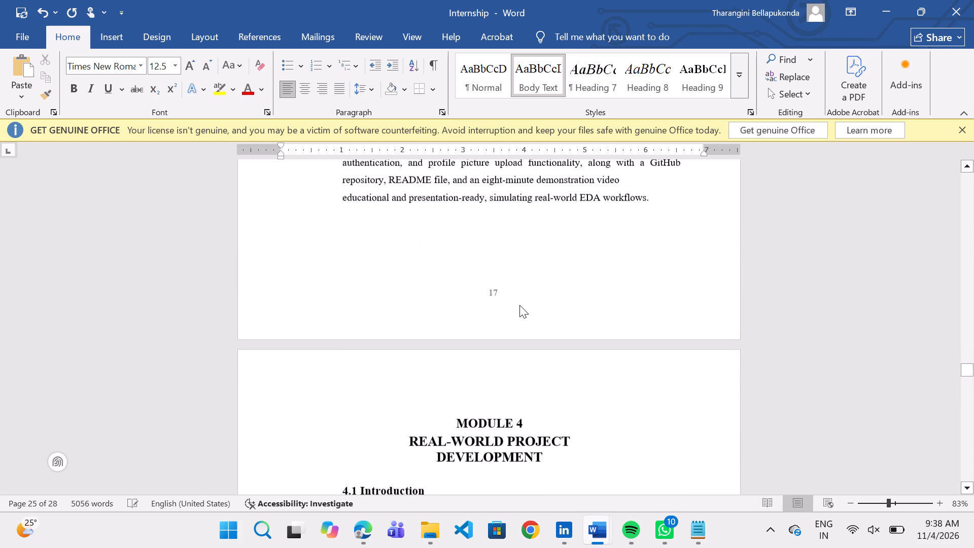
{"action": "key", "text": "Return"}
{"action": "key", "text": "Return"}
{"action": "key", "text": "Return"}
{"action": "key", "text": "Return"}
{"action": "key", "text": "Return"}
{"action": "key", "text": "Return"}
{"action": "key", "text": "Return"}
{"action": "key", "text": "Return"}
{"action": "key", "text": "Return"}
{"action": "key", "text": "Return"}
{"action": "key", "text": "Return"}
{"action": "key", "text": "Return"}
{"action": "key", "text": "Return"}
{"action": "key", "text": "Return"}
{"action": "key", "text": "Return"}
{"action": "key", "text": "Return"}
{"action": "key", "text": "Return"}
{"action": "key", "text": "Return"}
{"action": "key", "text": "Return"}
{"action": "key", "text": "Return"}
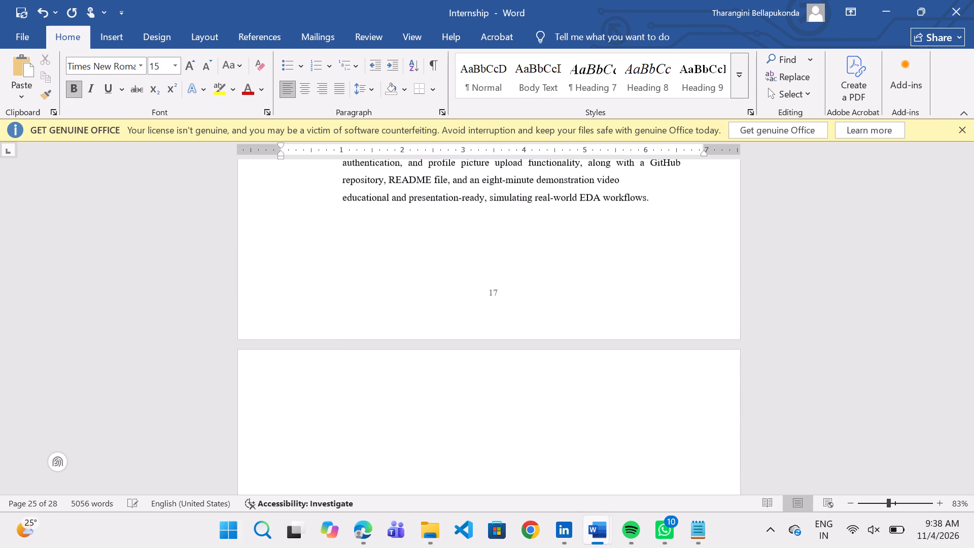
{"action": "scroll", "coordinate": [519, 305], "scroll_direction": "down", "scroll_amount": 6}
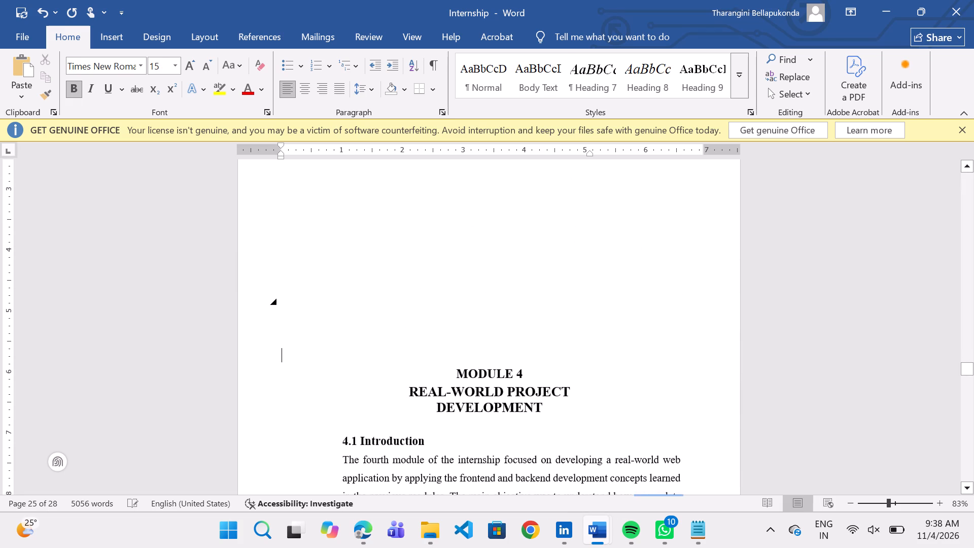
{"action": "key", "text": "Return"}
{"action": "key", "text": "Return"}
{"action": "key", "text": "Return"}
{"action": "key", "text": "Return"}
{"action": "key", "text": "Return"}
{"action": "key", "text": "Return"}
{"action": "key", "text": "Return"}
{"action": "key", "text": "Return"}
{"action": "key", "text": "Return"}
{"action": "key", "text": "Return"}
{"action": "key", "text": "Return"}
{"action": "key", "text": "Return"}
{"action": "key", "text": "Return"}
{"action": "key", "text": "Return"}
{"action": "key", "text": "Return"}
{"action": "key", "text": "Return"}
{"action": "key", "text": "Return"}
{"action": "key", "text": "Return"}
{"action": "key", "text": "Return"}
{"action": "key", "text": "Return"}
{"action": "key", "text": "Return"}
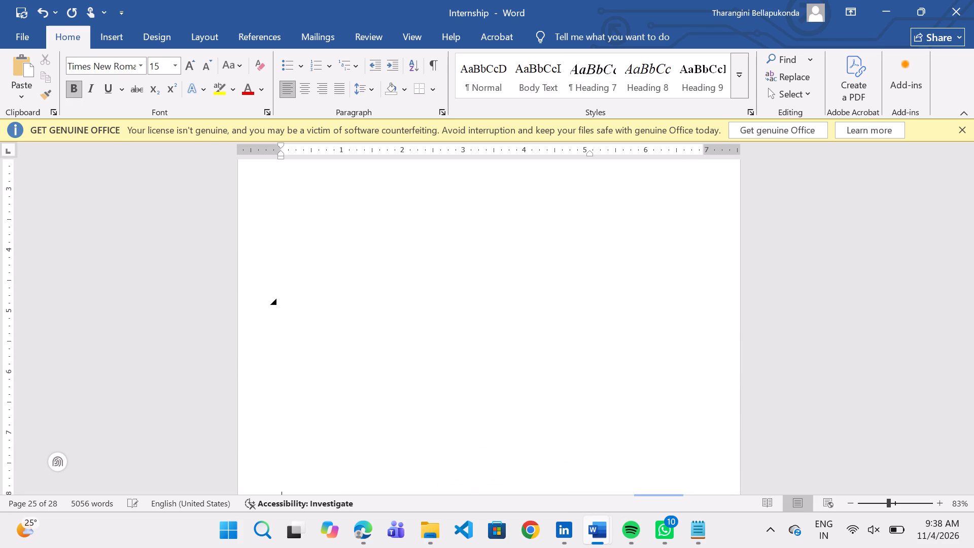
{"action": "scroll", "coordinate": [519, 305], "scroll_direction": "down", "scroll_amount": 4}
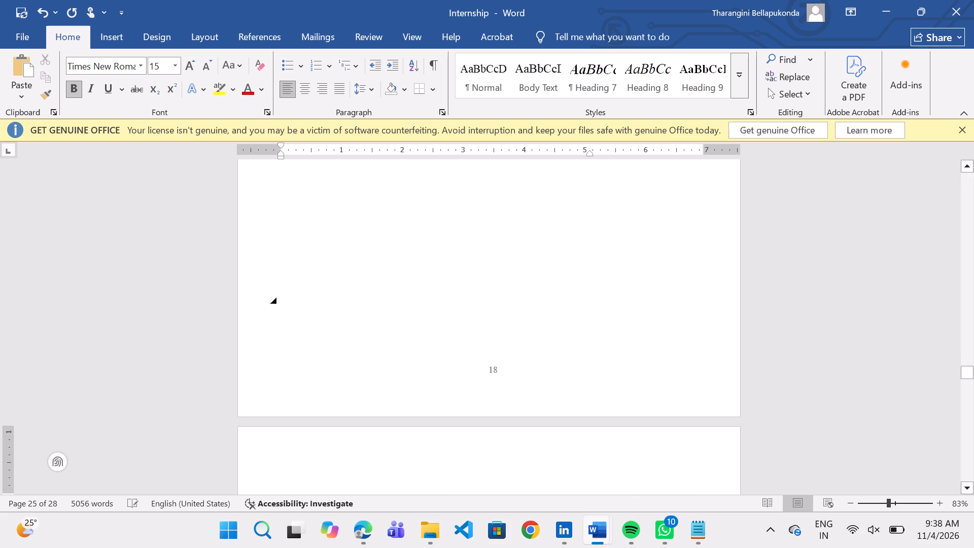
Paste the CRUD Operations picture in the lower part of the empty page 18.
{"action": "left_click", "coordinate": [538, 253]}
{"action": "key", "text": "ctrl+v"}
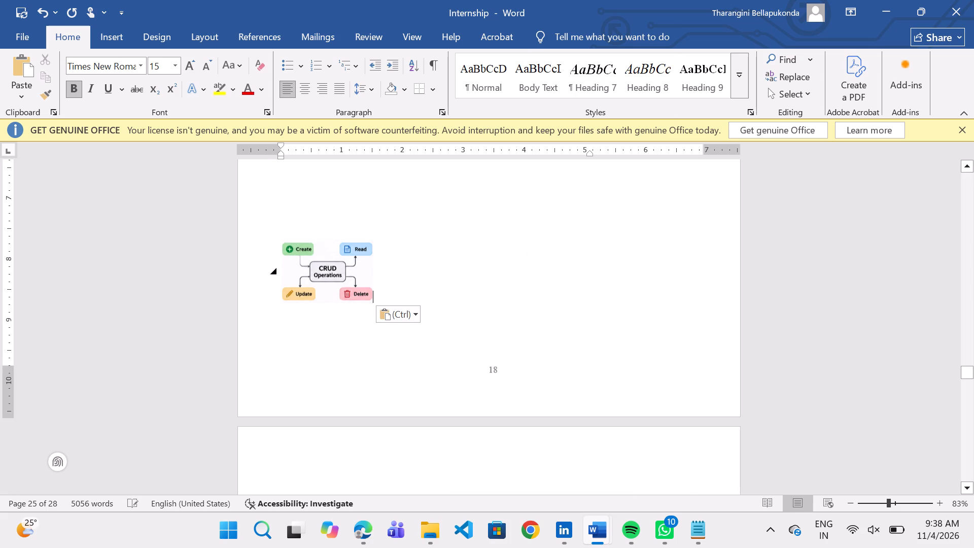
{"action": "left_click_drag", "start_coordinate": [340, 278], "coordinate": [430, 281]}
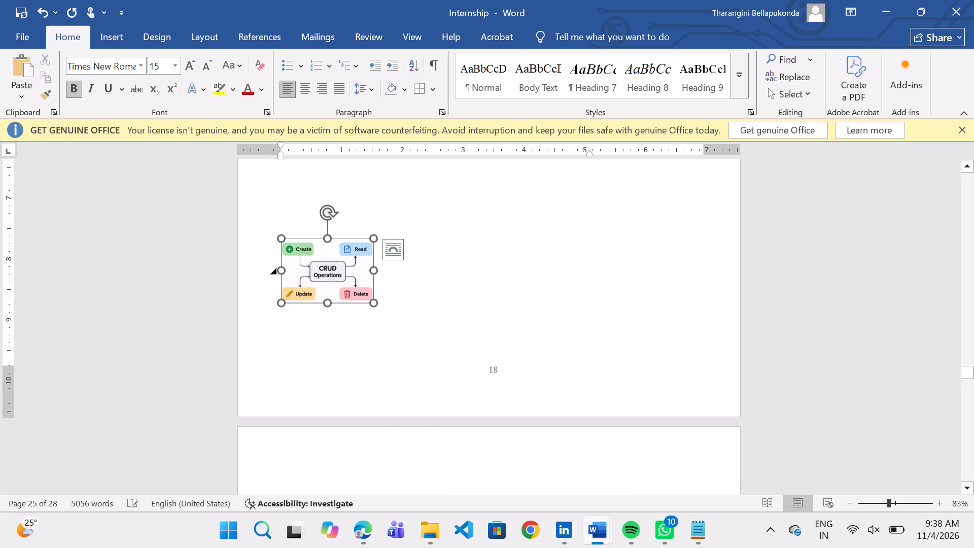
Remove two blank lines above the CRUD Operations picture to bring it up the page.
{"action": "left_click", "coordinate": [276, 284]}
{"action": "left_click", "coordinate": [283, 208]}
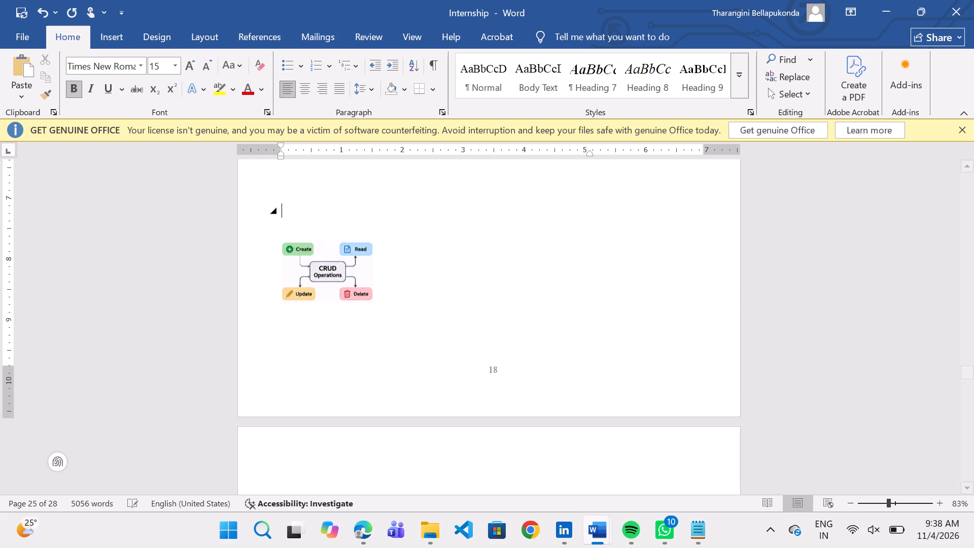
{"action": "key", "text": "Down"}
{"action": "key", "text": "BackSpace"}
{"action": "key", "text": "BackSpace"}
{"action": "key", "text": "Down"}
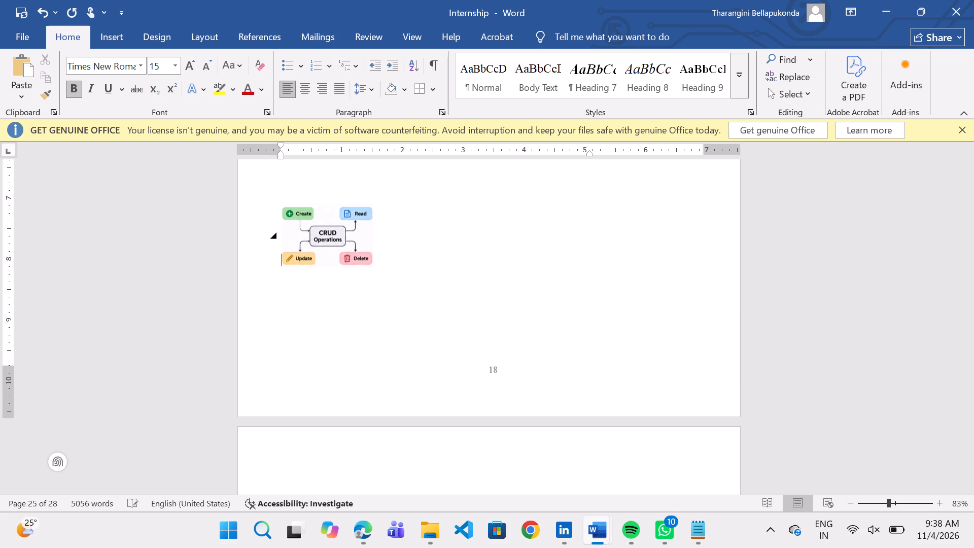
Shift the CRUD Operations picture away from the left margin by inserting eleven spaces before it.
{"action": "key", "text": "space"}
{"action": "key", "text": "space"}
{"action": "key", "text": "space"}
{"action": "key", "text": "space"}
{"action": "key", "text": "space"}
{"action": "key", "text": "space"}
{"action": "key", "text": "space"}
{"action": "key", "text": "space"}
{"action": "key", "text": "space"}
{"action": "key", "text": "space"}
{"action": "key", "text": "space"}
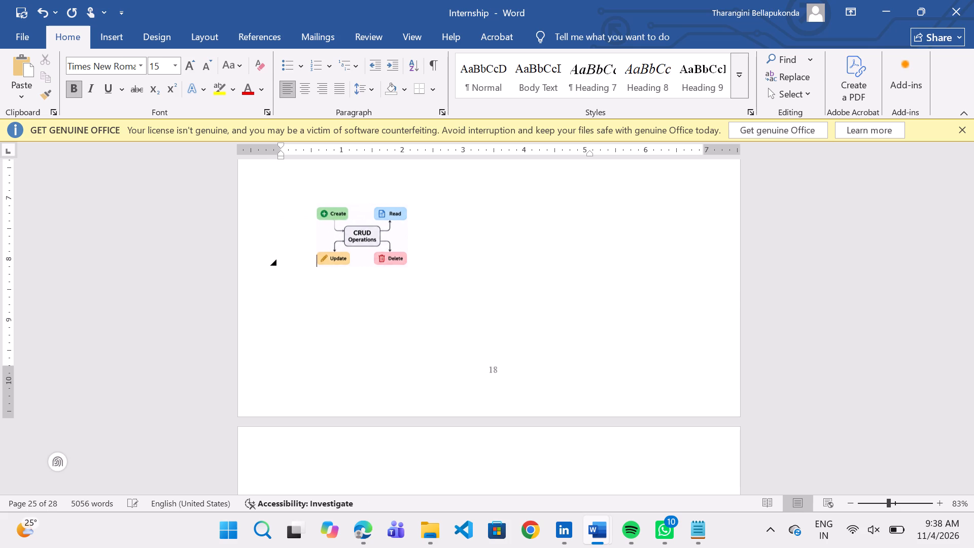
Remove two more blank lines above the CRUD Operations picture.
{"action": "key", "text": "Up"}
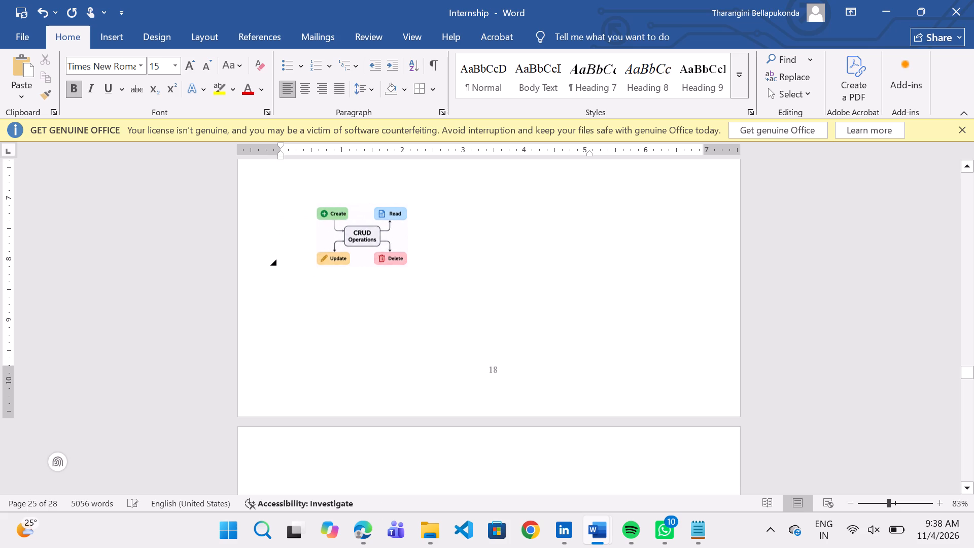
{"action": "key", "text": "BackSpace"}
{"action": "key", "text": "BackSpace"}
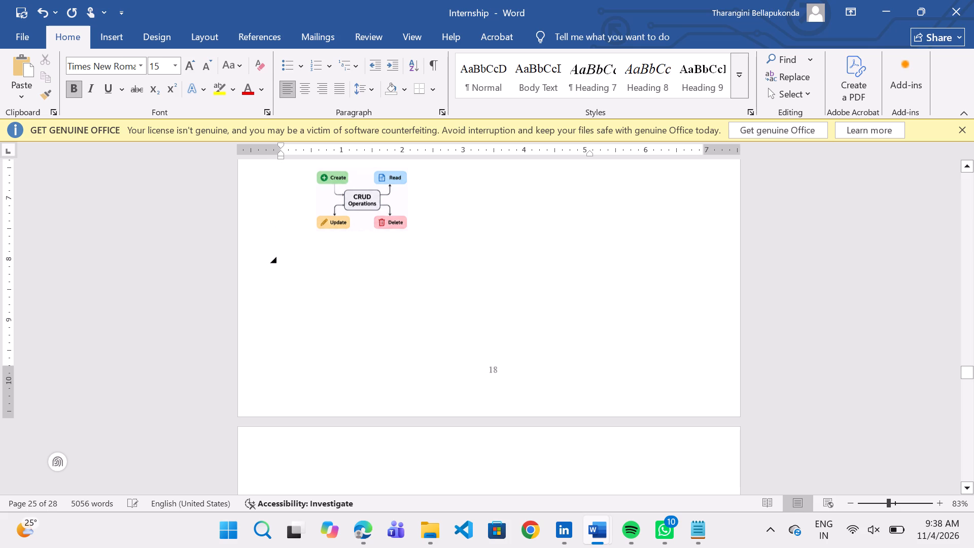
Enlarge the CRUD Operations picture proportionally to about 3.7 inches wide.
{"action": "left_click", "coordinate": [387, 186]}
{"action": "left_click", "coordinate": [397, 216]}
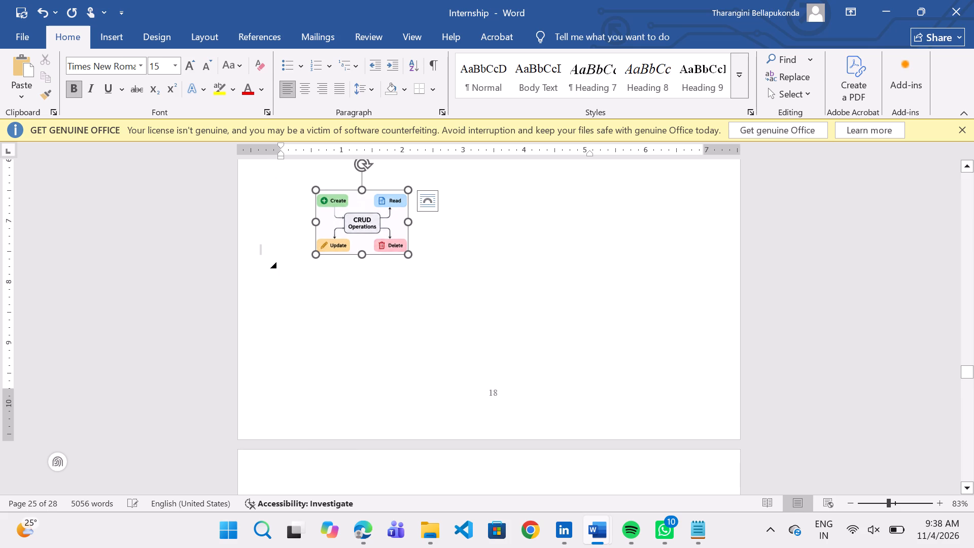
{"action": "left_click", "coordinate": [406, 249]}
{"action": "left_click_drag", "start_coordinate": [406, 254], "coordinate": [574, 303]}
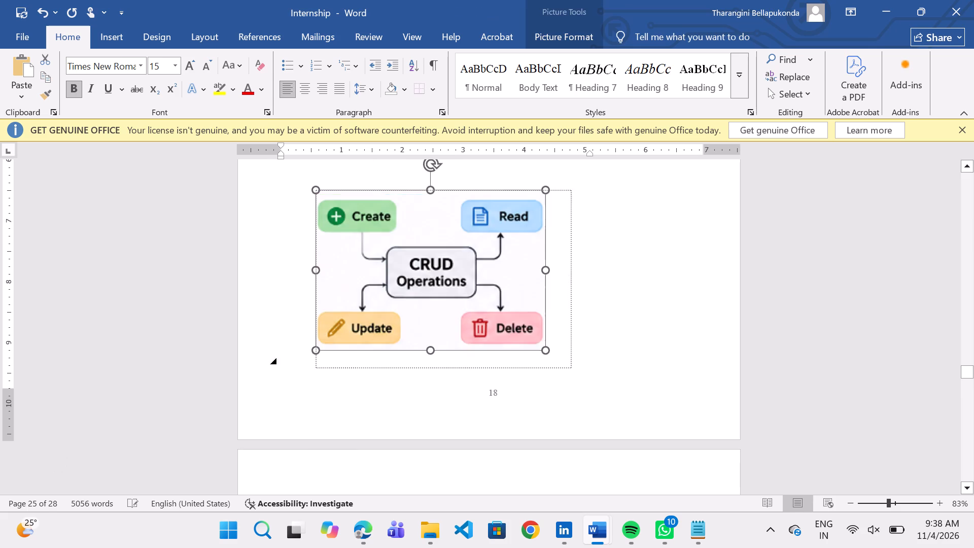
{"action": "left_click_drag", "start_coordinate": [574, 303], "coordinate": [570, 245]}
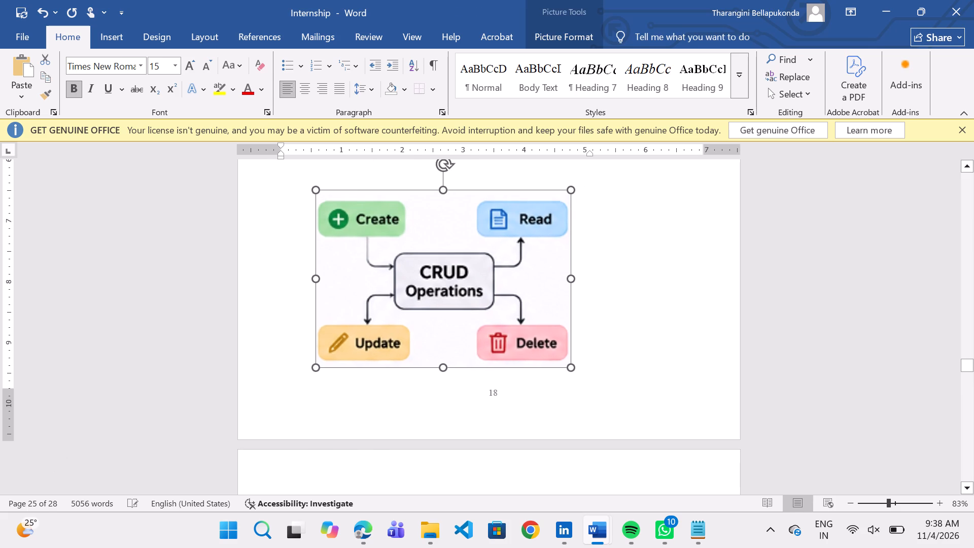
{"action": "left_click_drag", "start_coordinate": [570, 245], "coordinate": [540, 249]}
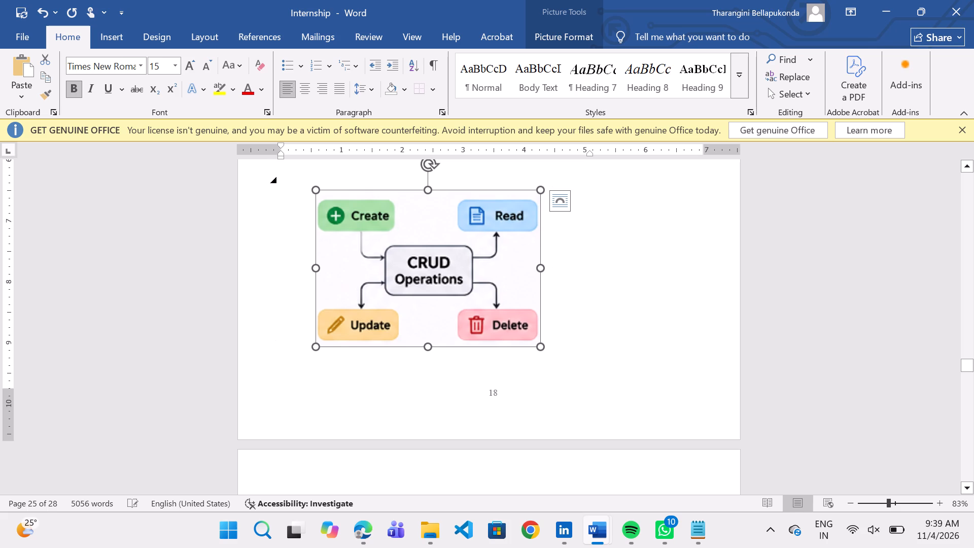
Delete two blank lines above the enlarged picture to make more room beneath it on page 18.
{"action": "left_click", "coordinate": [328, 168]}
{"action": "key", "text": "BackSpace"}
{"action": "key", "text": "BackSpace"}
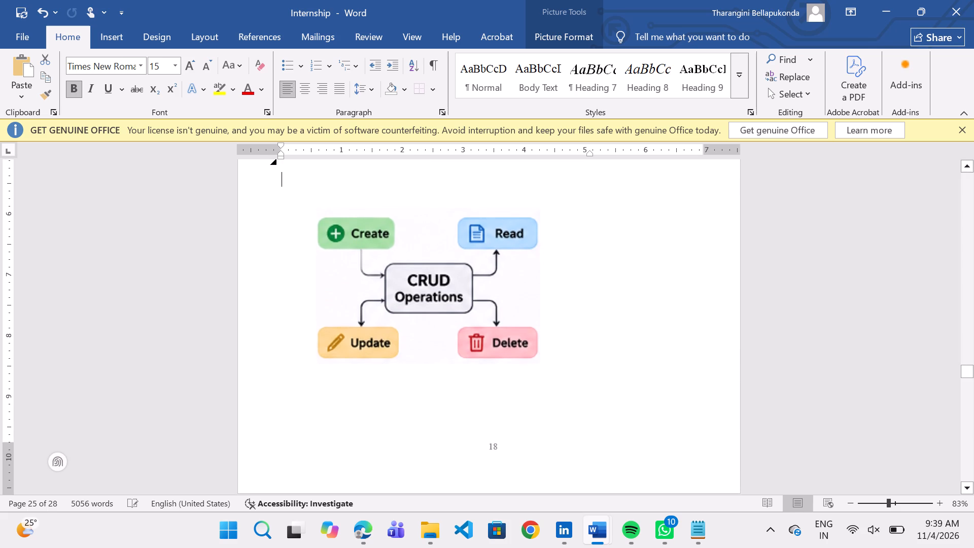
Enlarge the CRUD Operations picture further, to about 4.4 inches wide.
{"action": "left_click", "coordinate": [489, 363]}
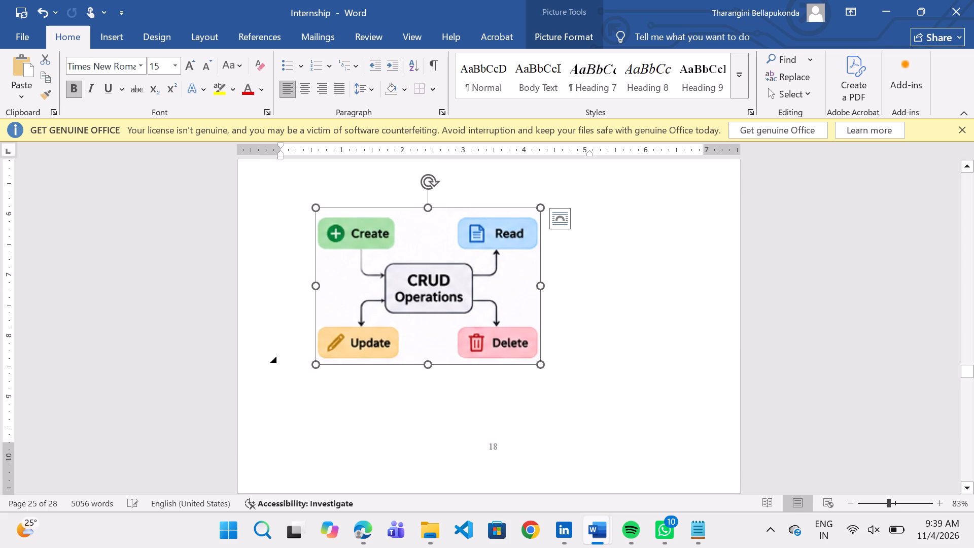
{"action": "left_click_drag", "start_coordinate": [542, 362], "coordinate": [585, 366]}
Try to shift the enlarged CRUD Operations picture further right by inserting more spaces before it.
{"action": "scroll", "coordinate": [428, 288], "scroll_direction": "up", "scroll_amount": 4}
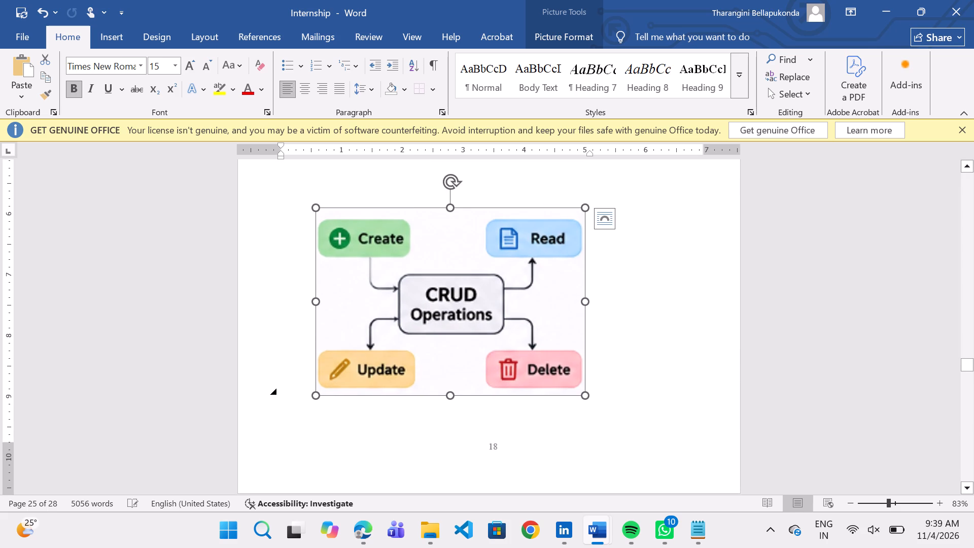
{"action": "scroll", "coordinate": [428, 288], "scroll_direction": "up", "scroll_amount": 1}
{"action": "left_click", "coordinate": [643, 306]}
{"action": "scroll", "coordinate": [643, 306], "scroll_direction": "up", "scroll_amount": 2}
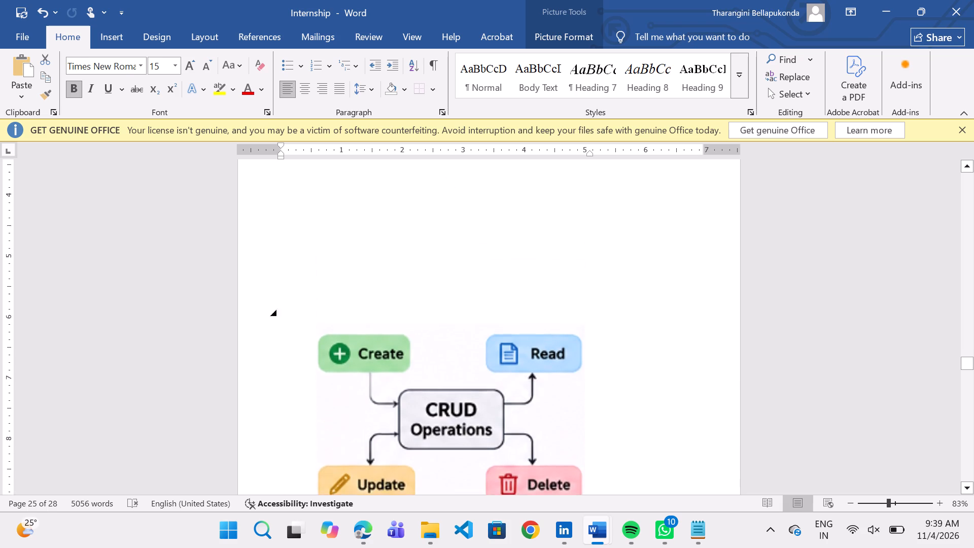
{"action": "scroll", "coordinate": [643, 306], "scroll_direction": "up", "scroll_amount": 1}
{"action": "scroll", "coordinate": [556, 293], "scroll_direction": "up", "scroll_amount": 2}
{"action": "left_click", "coordinate": [495, 310]}
{"action": "scroll", "coordinate": [495, 310], "scroll_direction": "down", "scroll_amount": 2}
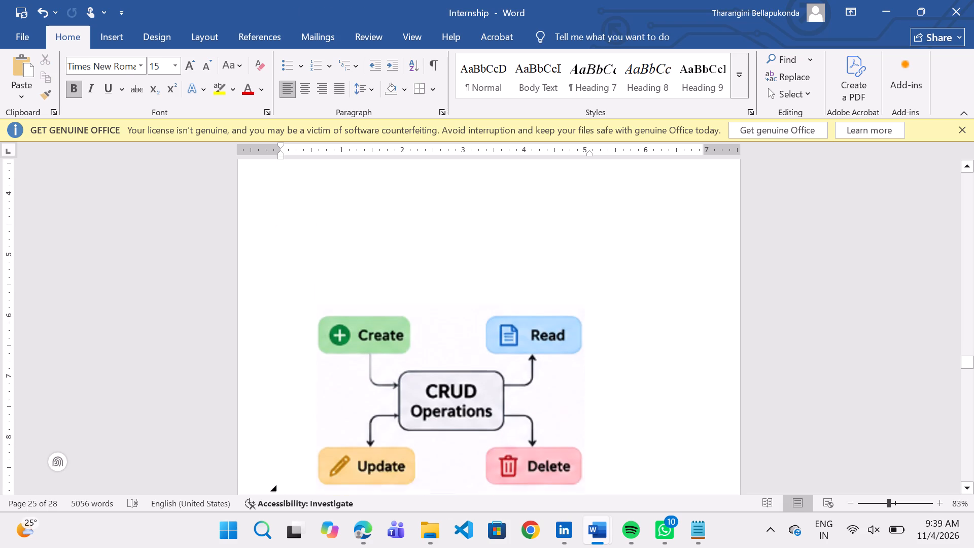
{"action": "scroll", "coordinate": [495, 310], "scroll_direction": "down", "scroll_amount": 2}
{"action": "left_click", "coordinate": [305, 309]}
{"action": "key", "text": "space"}
{"action": "key", "text": "space"}
{"action": "key", "text": "space"}
{"action": "key", "text": "space"}
{"action": "key", "text": "space"}
{"action": "key", "text": "space"}
{"action": "key", "text": "space"}
{"action": "key", "text": "space"}
{"action": "key", "text": "space"}
{"action": "key", "text": "space"}
{"action": "key", "text": "space"}
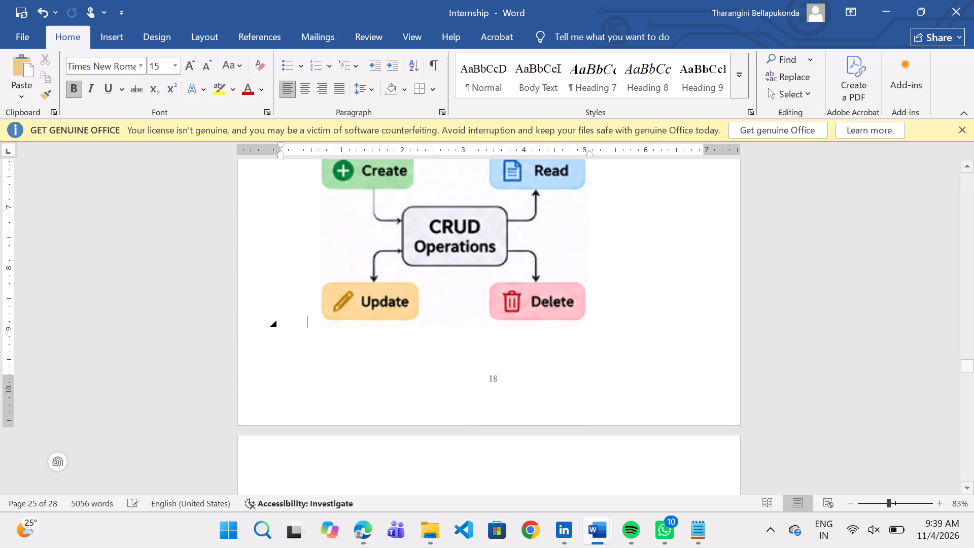
{"action": "key", "text": "space"}
{"action": "key", "text": "space"}
{"action": "scroll", "coordinate": [305, 309], "scroll_direction": "up", "scroll_amount": 1}
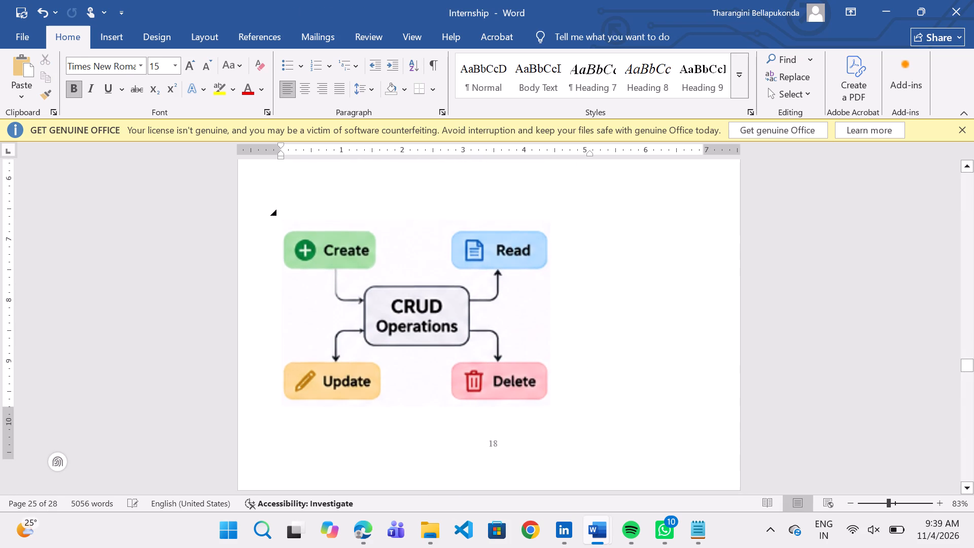
{"action": "scroll", "coordinate": [305, 309], "scroll_direction": "up", "scroll_amount": 1}
{"action": "left_click", "coordinate": [288, 406]}
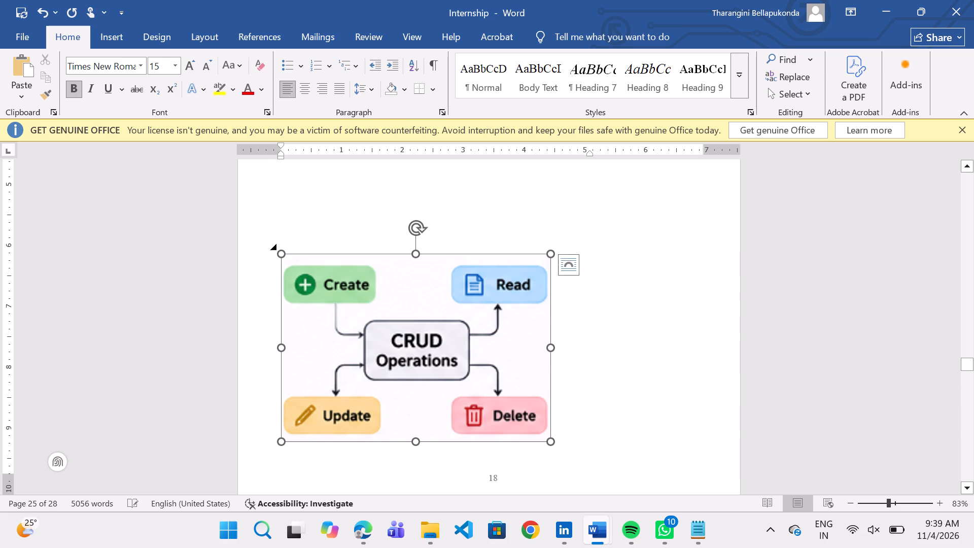
{"action": "left_click", "coordinate": [277, 271]}
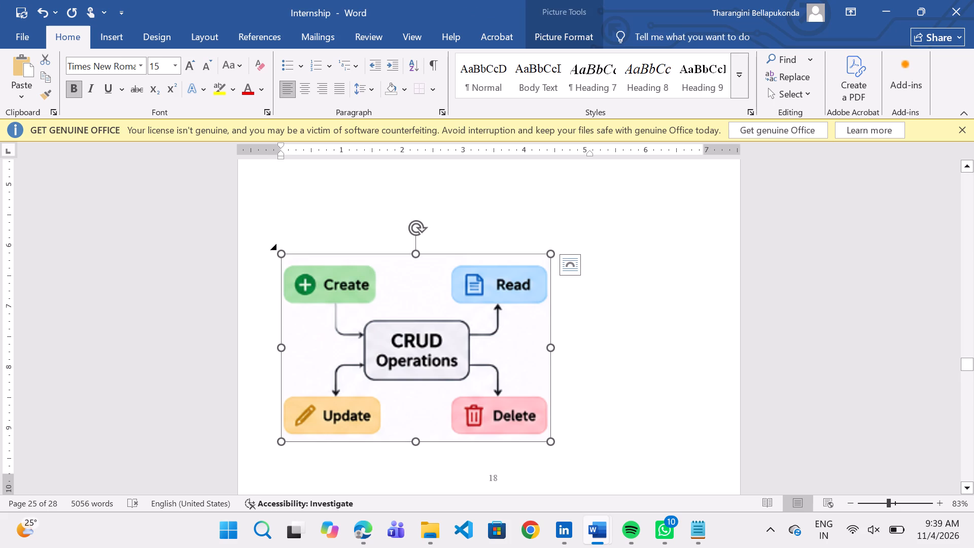
{"action": "left_click", "coordinate": [272, 268]}
{"action": "key", "text": "space"}
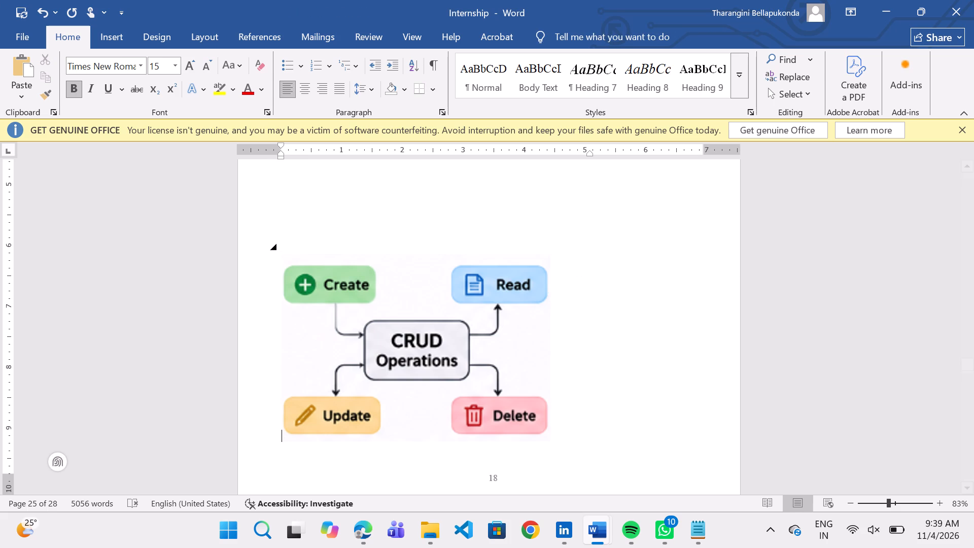
{"action": "key", "text": "space"}
{"action": "key", "text": "space"}
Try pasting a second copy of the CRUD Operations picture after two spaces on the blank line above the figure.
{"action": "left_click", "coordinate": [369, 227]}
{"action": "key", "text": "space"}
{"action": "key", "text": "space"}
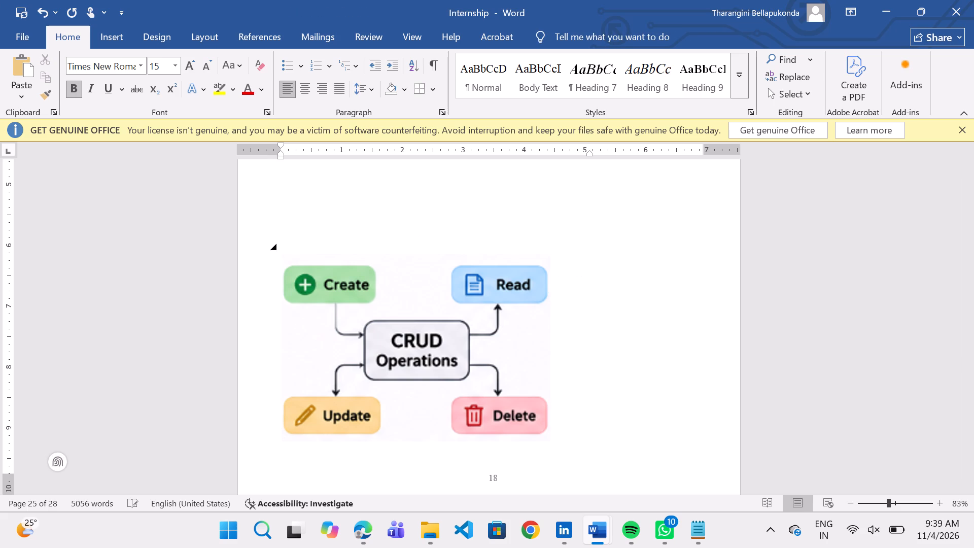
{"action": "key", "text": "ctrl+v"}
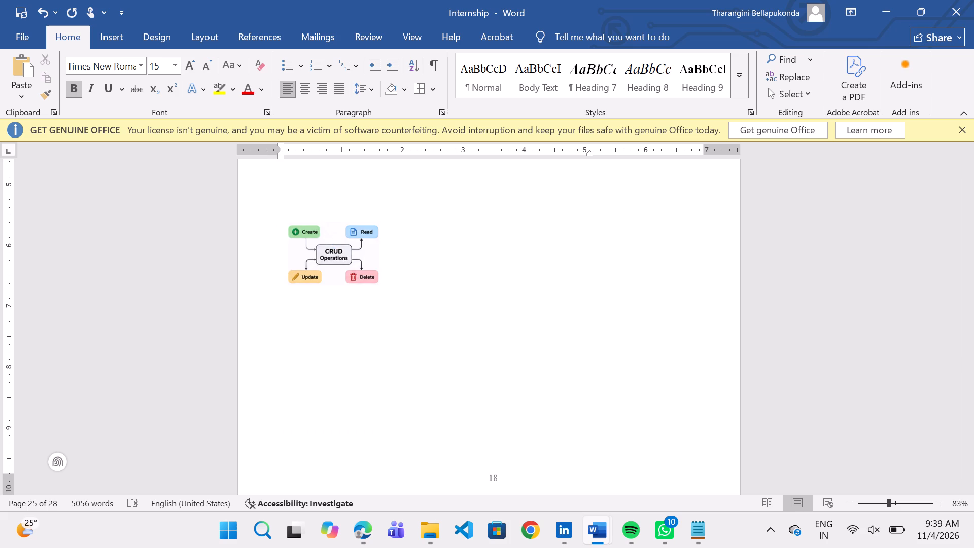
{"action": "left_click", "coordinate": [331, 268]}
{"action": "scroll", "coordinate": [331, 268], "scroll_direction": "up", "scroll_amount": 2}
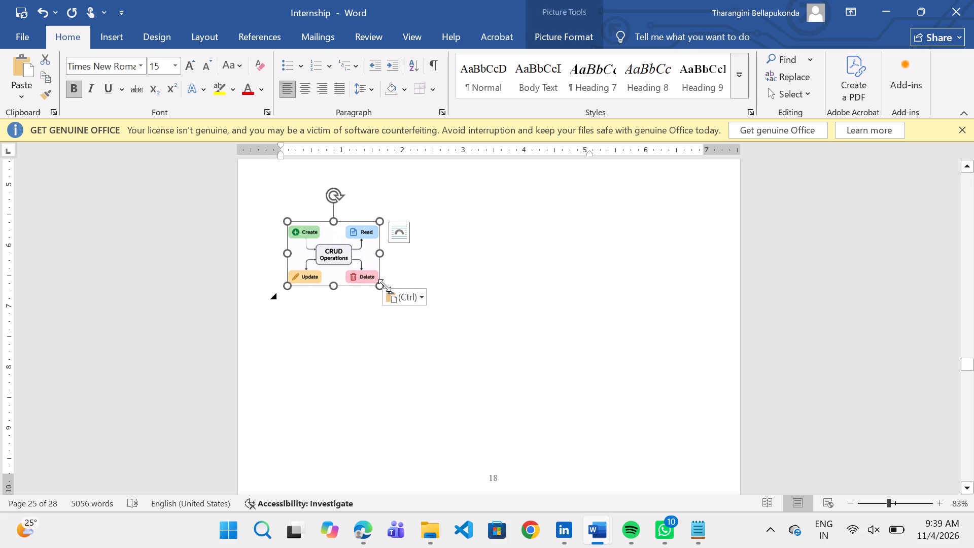
Try again to move the large CRUD Operations picture right by inserting spaces around it.
{"action": "left_click", "coordinate": [270, 257]}
{"action": "key", "text": "space"}
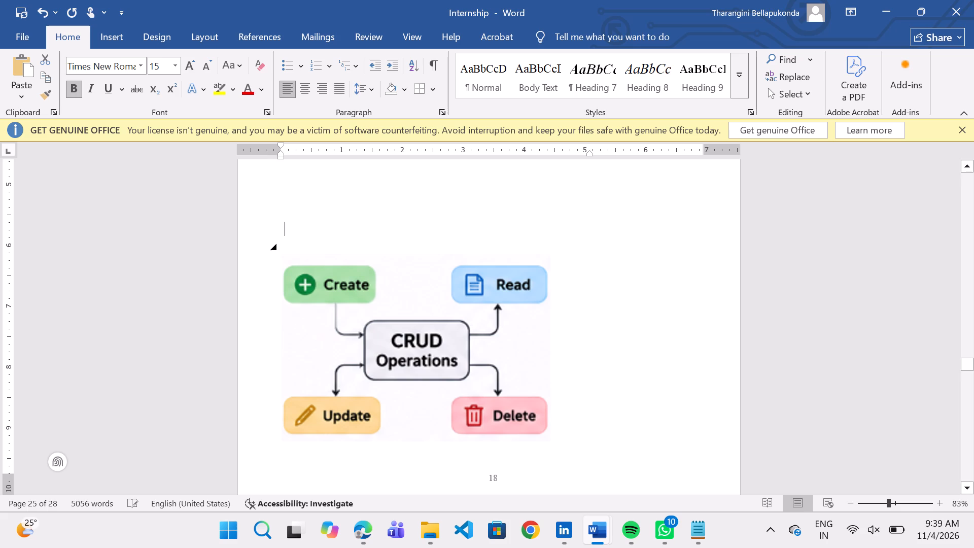
{"action": "left_click", "coordinate": [325, 328]}
{"action": "key", "text": "space"}
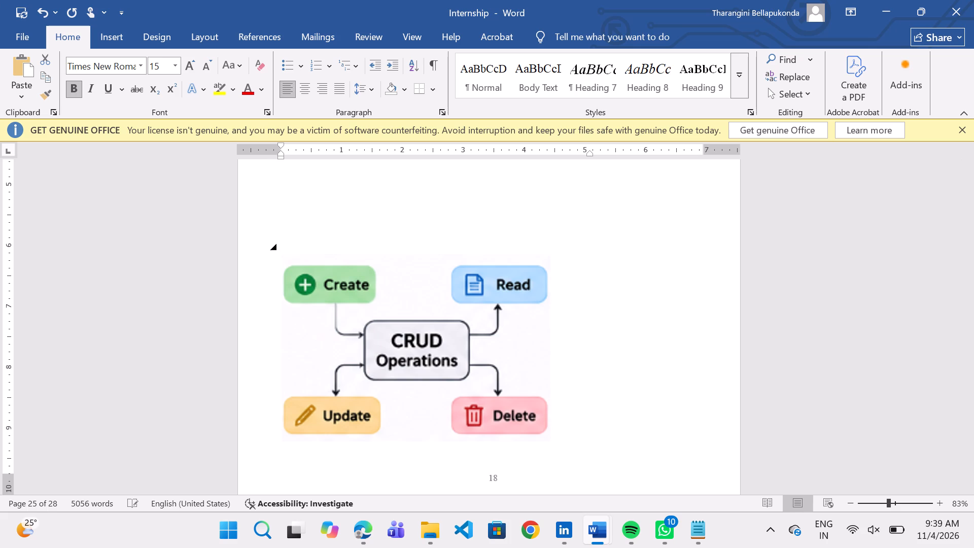
{"action": "key", "text": "space"}
{"action": "key", "text": "space"}
{"action": "key", "text": "space"}
{"action": "key", "text": "space"}
Indent the CRUD Operations picture's paragraph from the left margin by about 0.8 inch.
{"action": "left_click", "coordinate": [374, 344]}
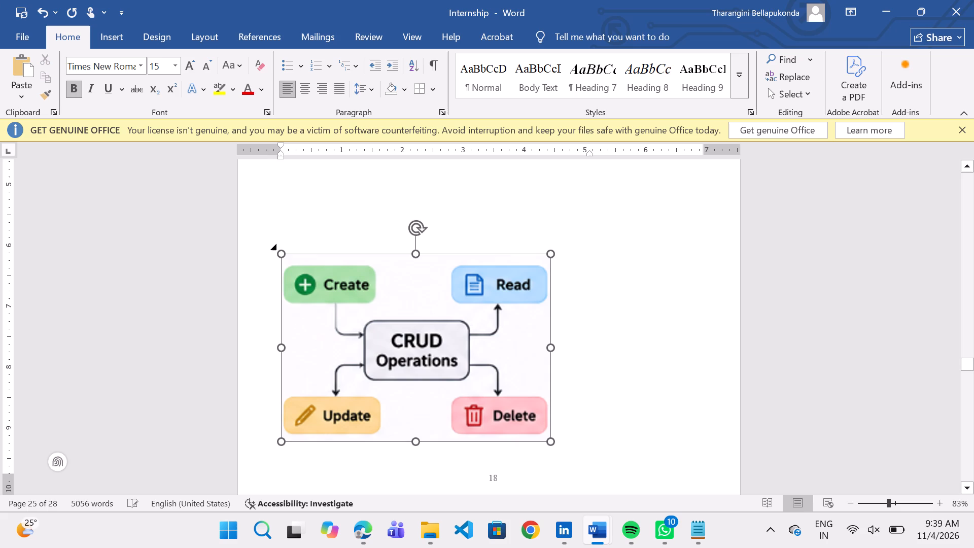
{"action": "left_click_drag", "start_coordinate": [282, 155], "coordinate": [329, 147]}
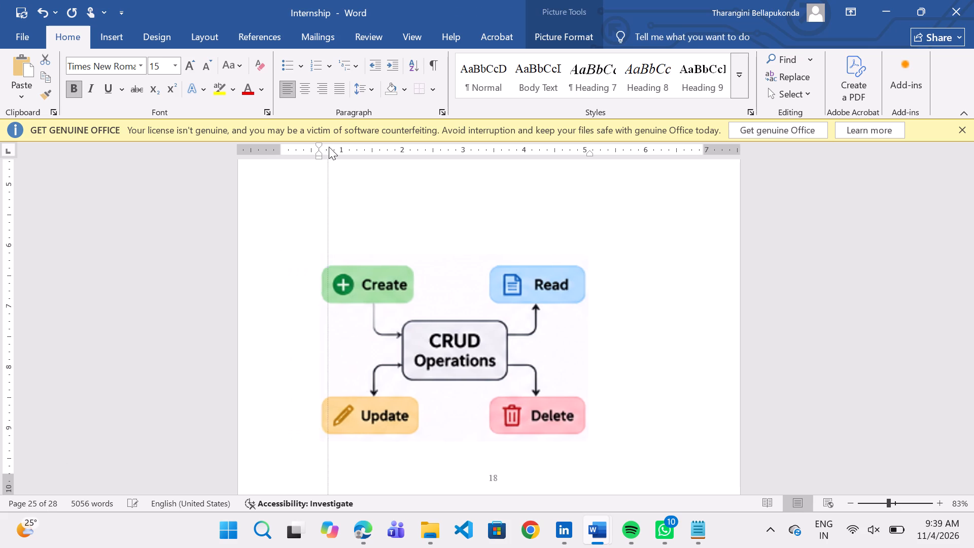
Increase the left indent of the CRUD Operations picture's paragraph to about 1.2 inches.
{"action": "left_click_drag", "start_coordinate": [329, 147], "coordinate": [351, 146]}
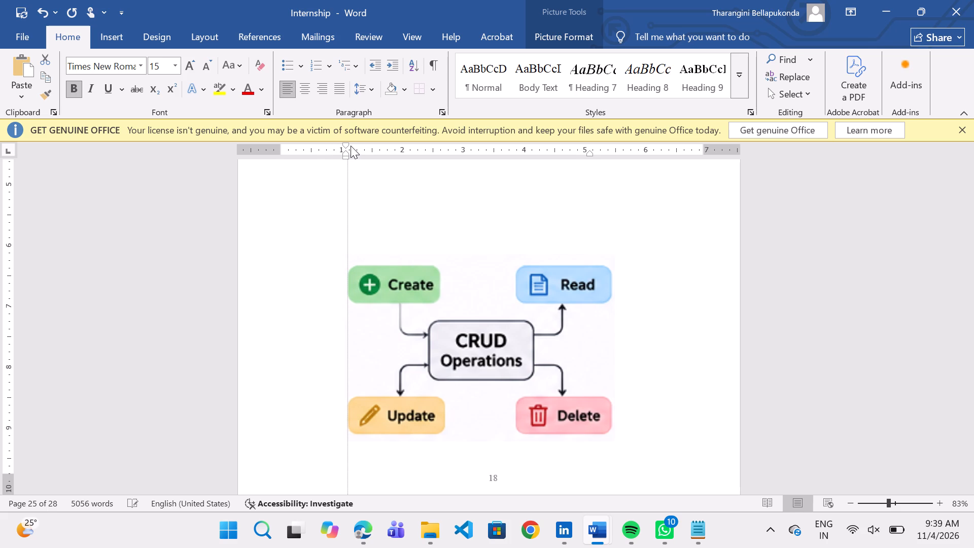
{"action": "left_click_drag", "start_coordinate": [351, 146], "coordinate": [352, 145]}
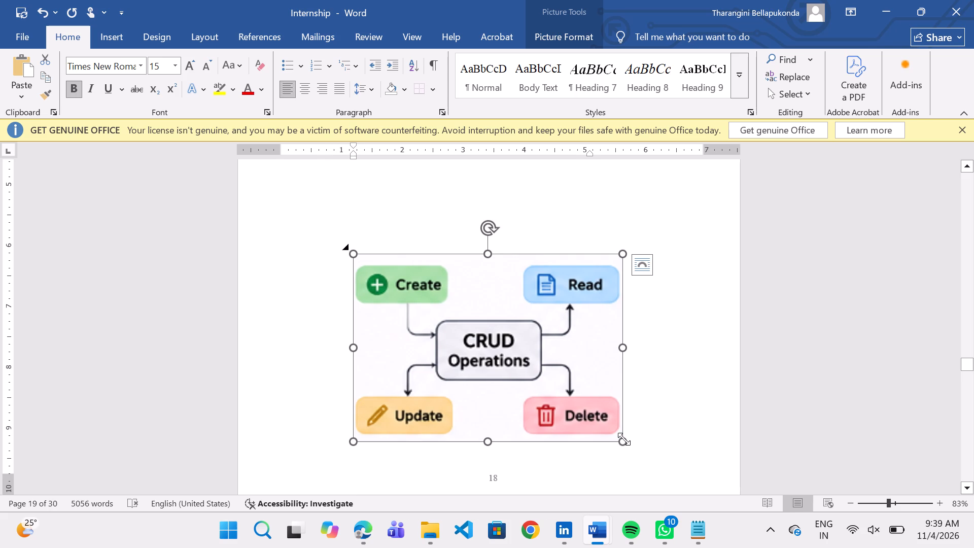
Shrink the CRUD Operations picture proportionally to about 4.1 inches wide.
{"action": "left_click_drag", "start_coordinate": [624, 439], "coordinate": [604, 399]}
Switch to Edge, snip the Client–PHP–MySQL diagram of Fig. 3.1 without its caption, and return to the Word report.
{"action": "left_click", "coordinate": [363, 533]}
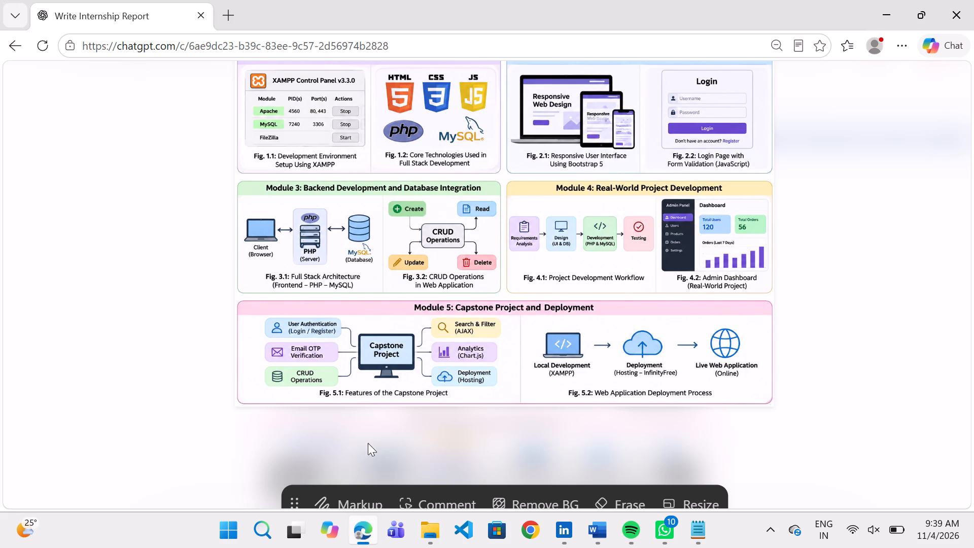
{"action": "key", "text": "Print"}
{"action": "left_click_drag", "start_coordinate": [240, 198], "coordinate": [342, 246]}
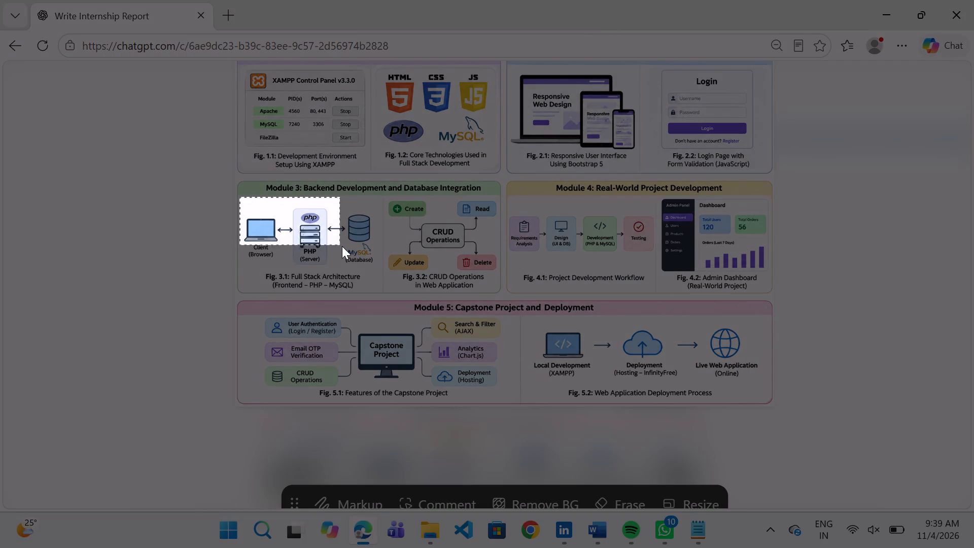
{"action": "left_click_drag", "start_coordinate": [342, 246], "coordinate": [379, 268]}
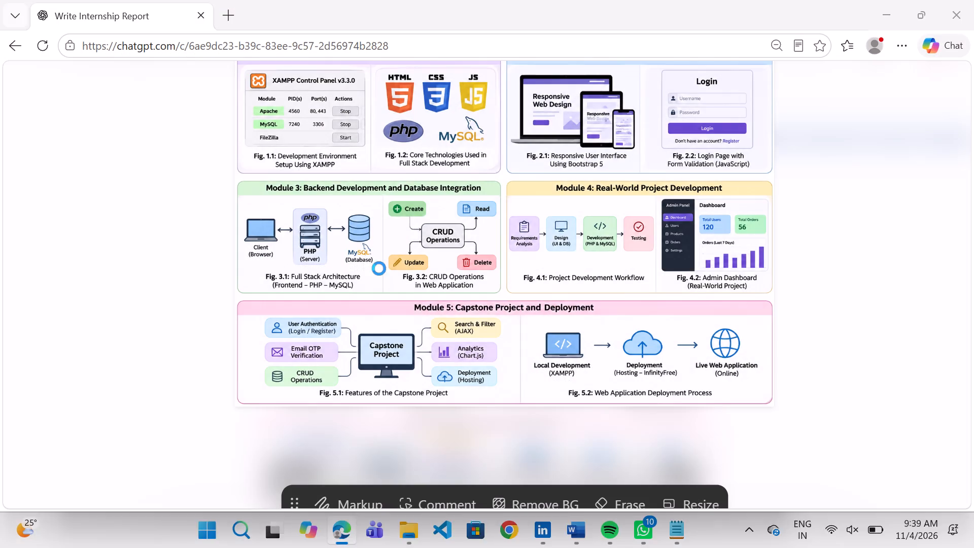
{"action": "left_click", "coordinate": [881, 9]}
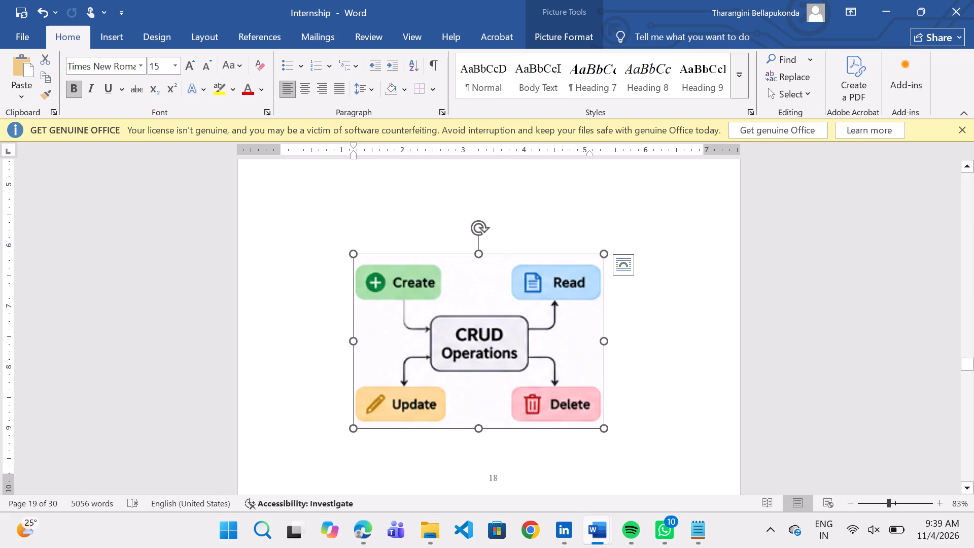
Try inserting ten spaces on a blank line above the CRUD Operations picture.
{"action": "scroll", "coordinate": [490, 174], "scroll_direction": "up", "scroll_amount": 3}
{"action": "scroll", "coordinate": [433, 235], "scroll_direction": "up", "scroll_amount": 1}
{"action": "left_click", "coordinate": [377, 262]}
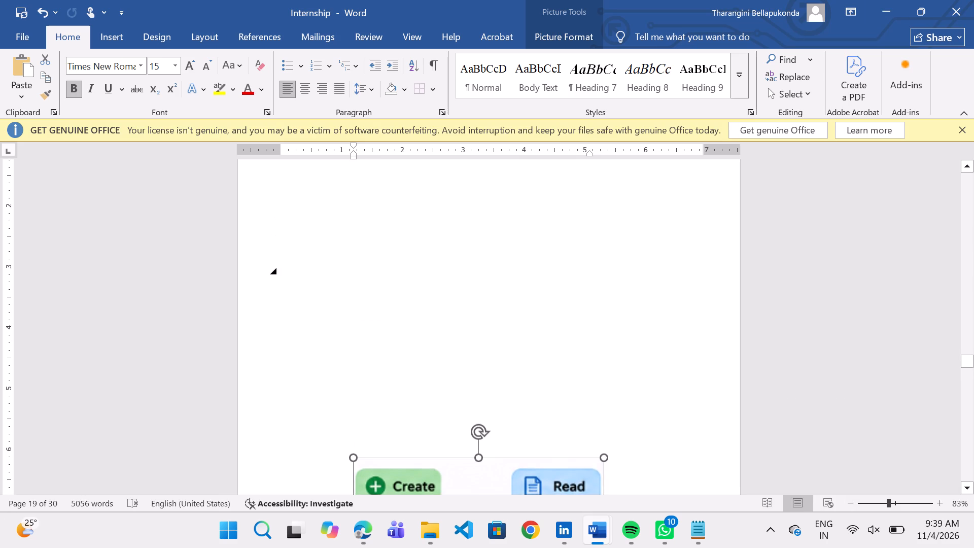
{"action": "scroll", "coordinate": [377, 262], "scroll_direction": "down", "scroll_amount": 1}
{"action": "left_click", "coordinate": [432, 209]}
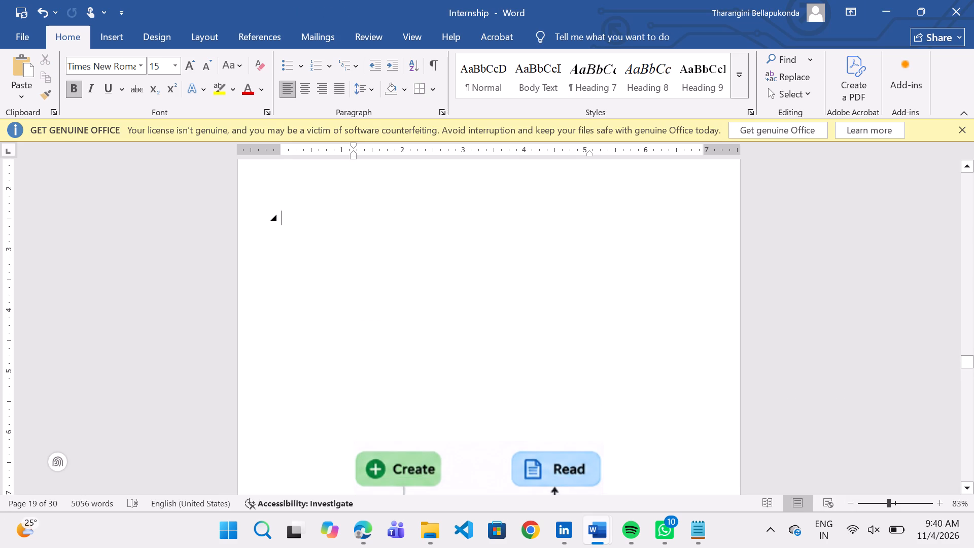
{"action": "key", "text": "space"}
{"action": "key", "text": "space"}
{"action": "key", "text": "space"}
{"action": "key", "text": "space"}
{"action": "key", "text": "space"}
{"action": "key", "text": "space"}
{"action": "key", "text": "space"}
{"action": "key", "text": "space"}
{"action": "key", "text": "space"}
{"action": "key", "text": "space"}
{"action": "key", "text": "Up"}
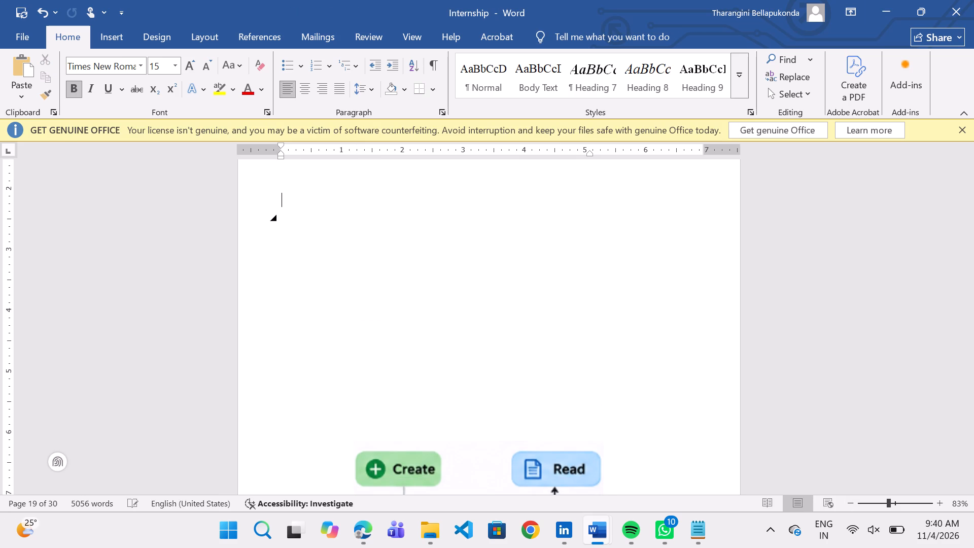
Paste the captured Client–PHP–MySQL diagram after 19 spaces near the top of the page preceding the CRUD Operations picture.
{"action": "scroll", "coordinate": [432, 209], "scroll_direction": "up", "scroll_amount": 3}
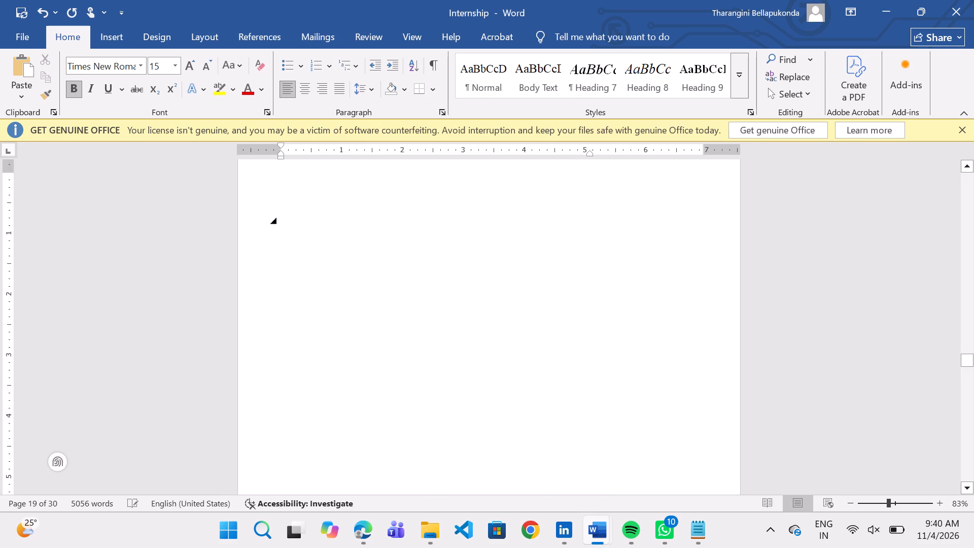
{"action": "scroll", "coordinate": [432, 209], "scroll_direction": "up", "scroll_amount": 1}
{"action": "key", "text": "Up"}
{"action": "key", "text": "Up"}
{"action": "key", "text": "Up"}
{"action": "key", "text": "Up"}
{"action": "key", "text": "Up"}
{"action": "key", "text": "Up"}
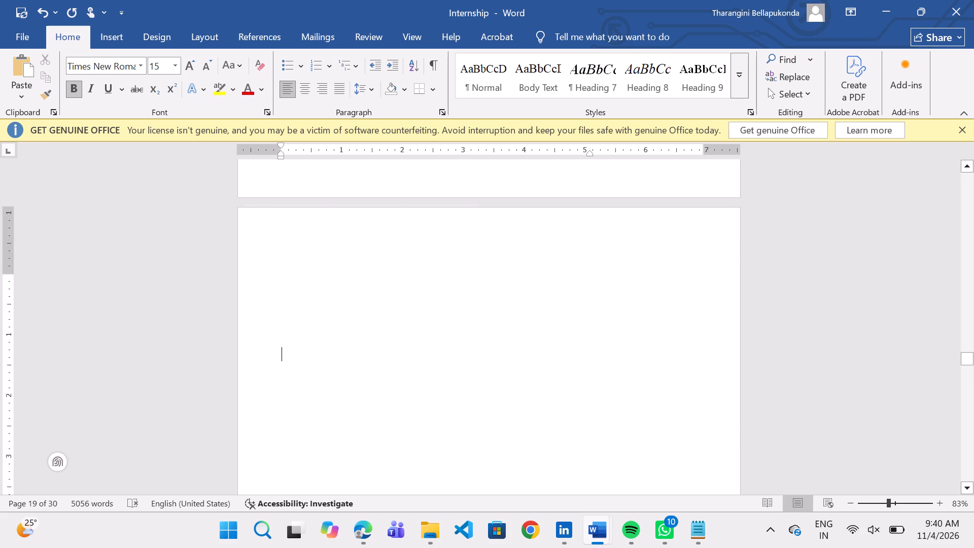
{"action": "key", "text": "space"}
{"action": "key", "text": "space"}
{"action": "key", "text": "space"}
{"action": "key", "text": "space"}
{"action": "key", "text": "space"}
{"action": "key", "text": "space"}
{"action": "key", "text": "space"}
{"action": "key", "text": "space"}
{"action": "key", "text": "space"}
{"action": "key", "text": "space"}
{"action": "key", "text": "space"}
{"action": "key", "text": "space"}
{"action": "key", "text": "space"}
{"action": "key", "text": "space"}
{"action": "key", "text": "space"}
{"action": "key", "text": "space"}
{"action": "key", "text": "space"}
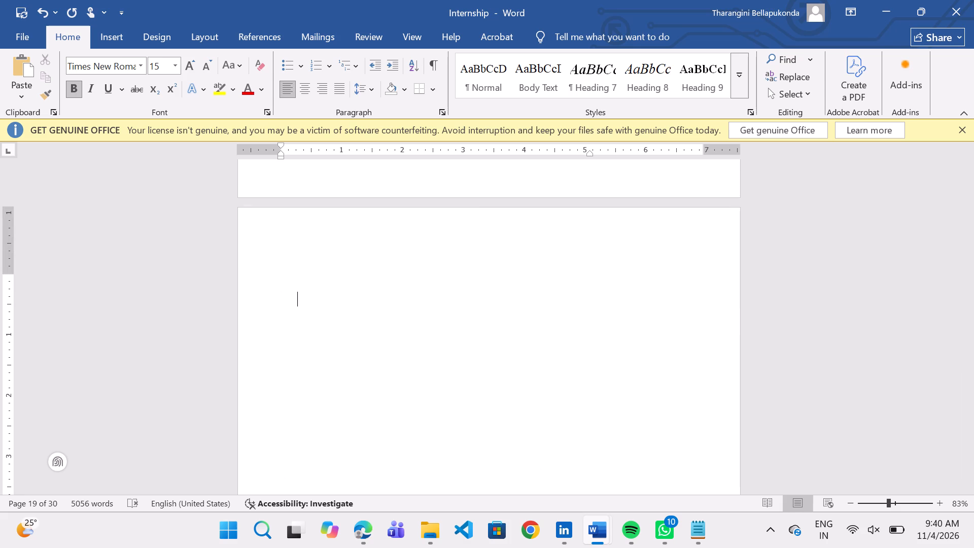
{"action": "key", "text": "space"}
{"action": "key", "text": "space"}
{"action": "key", "text": "ctrl+v"}
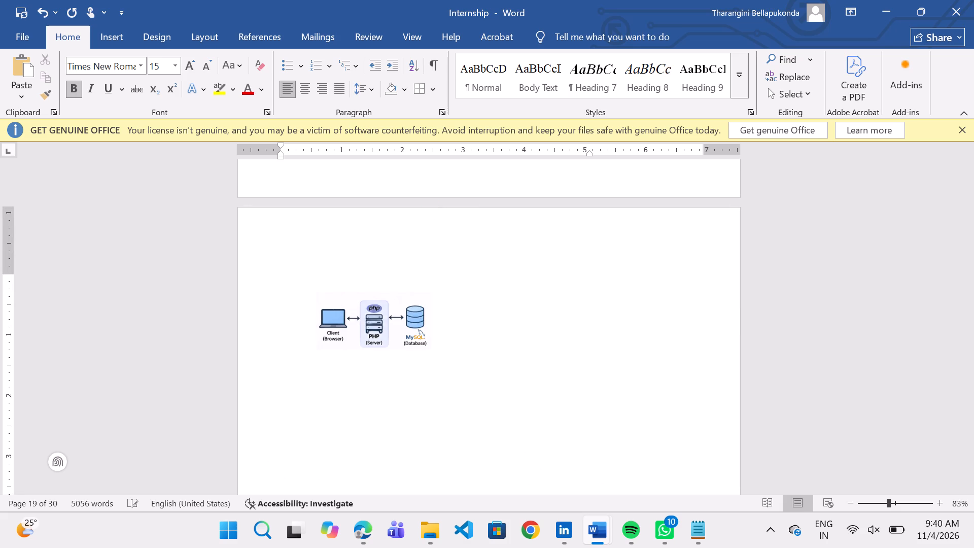
Enlarge the pasted Client–PHP–MySQL diagram proportionally to about 5.4 inches wide.
{"action": "left_click", "coordinate": [388, 341]}
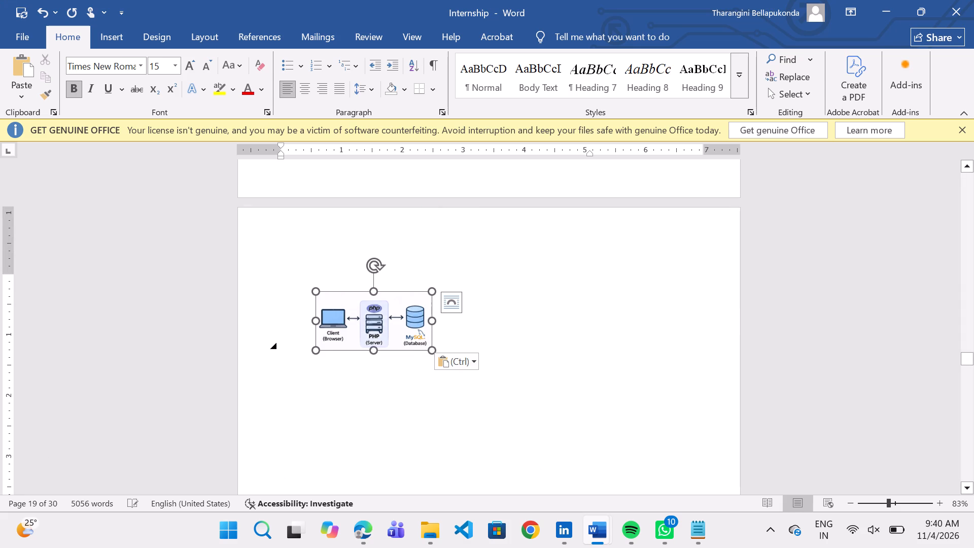
{"action": "left_click_drag", "start_coordinate": [432, 353], "coordinate": [545, 464]}
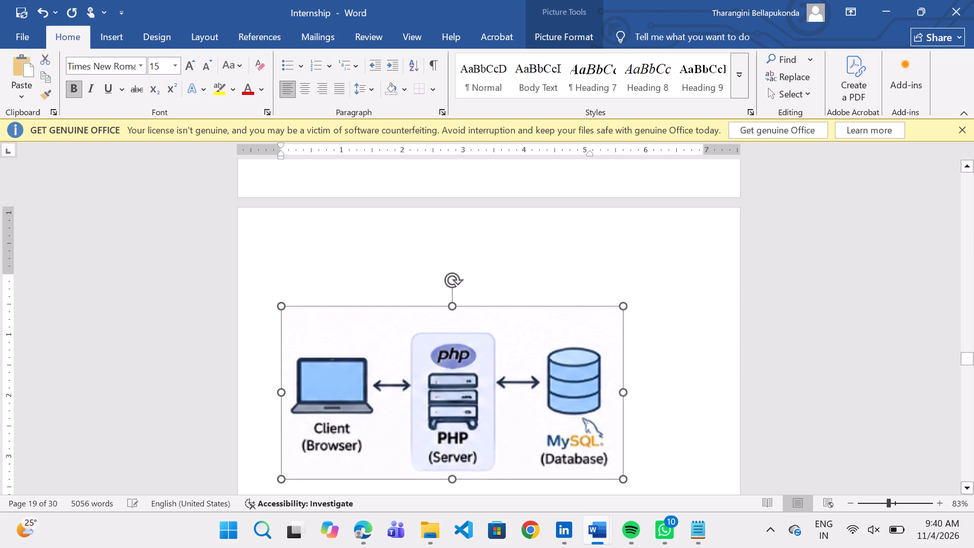
{"action": "left_click_drag", "start_coordinate": [545, 464], "coordinate": [559, 458]}
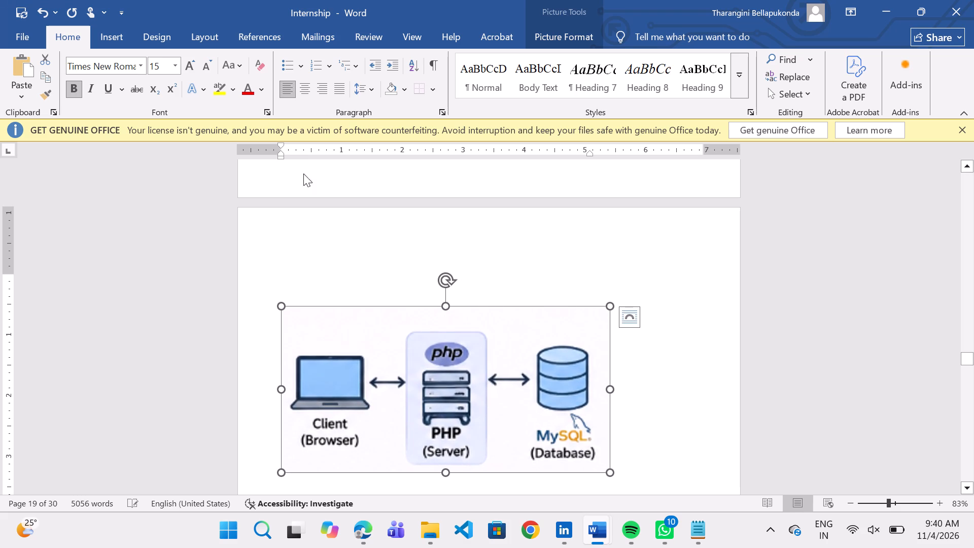
Indent the Client–PHP–MySQL diagram's paragraph from the left margin by about 0.6 inch.
{"action": "left_click_drag", "start_coordinate": [283, 155], "coordinate": [322, 157]}
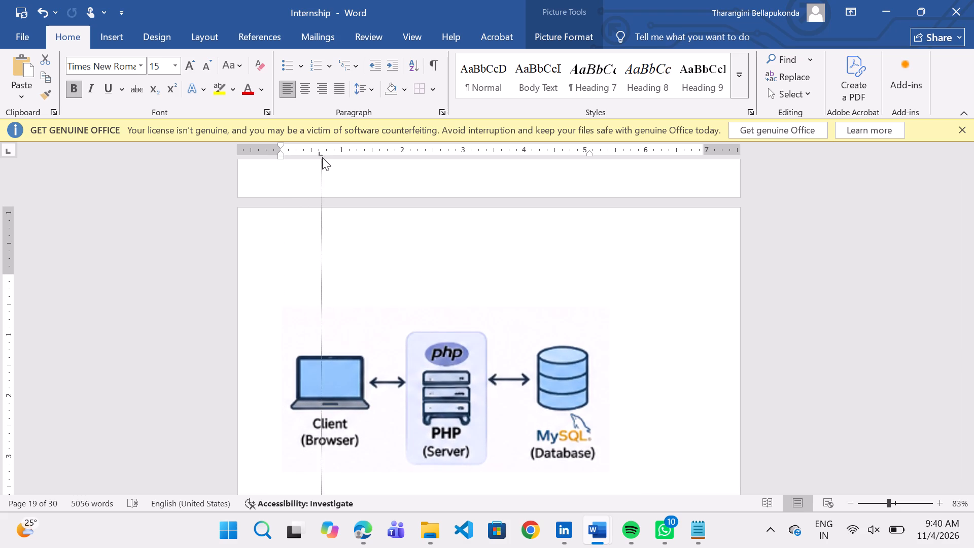
{"action": "left_click_drag", "start_coordinate": [322, 157], "coordinate": [296, 157]}
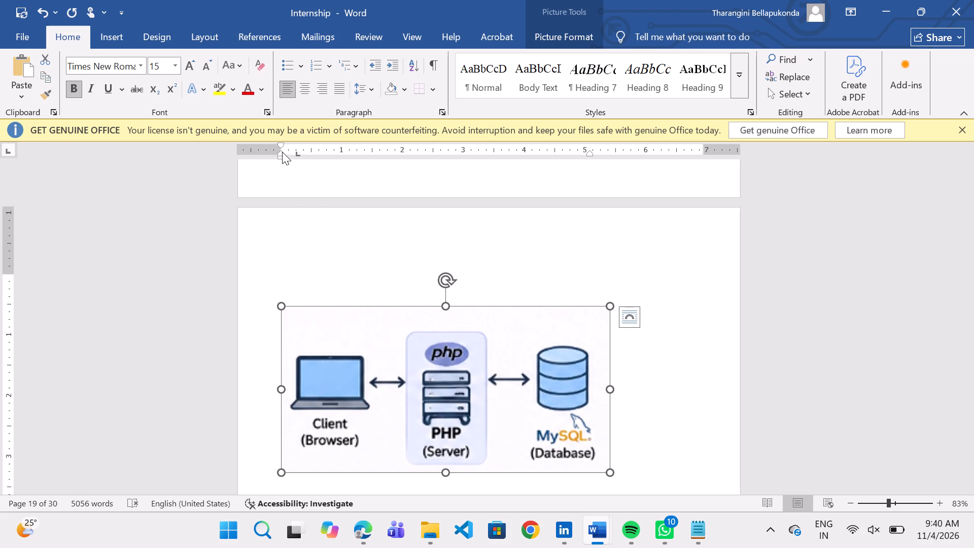
{"action": "left_click_drag", "start_coordinate": [281, 153], "coordinate": [315, 152]}
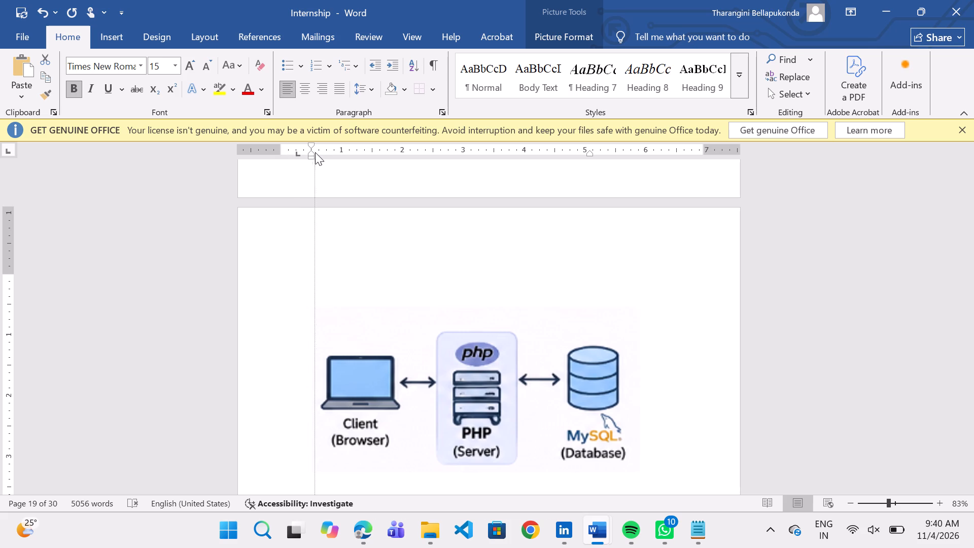
{"action": "left_click_drag", "start_coordinate": [315, 152], "coordinate": [319, 152]}
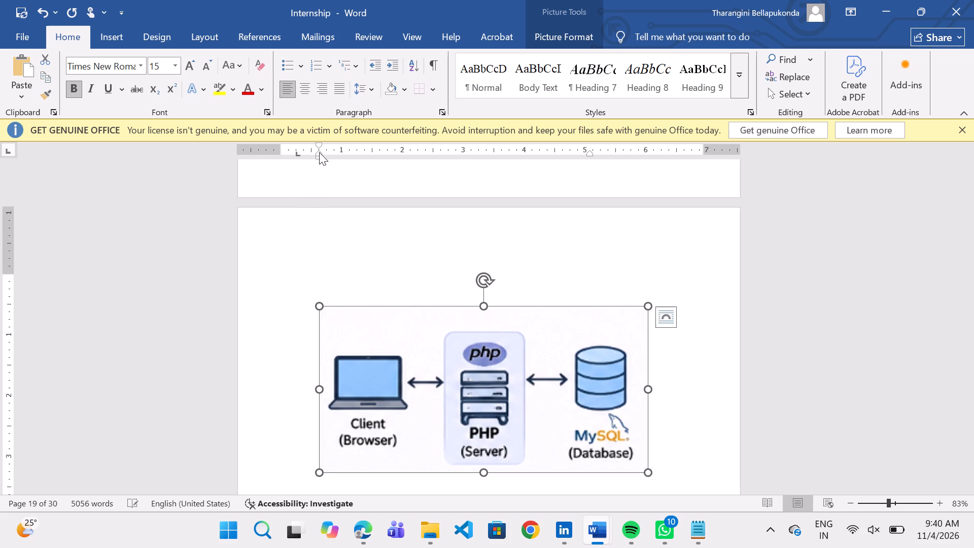
Remove the CRUD Operations picture's left indent and the empty lines immediately above it at the page break.
{"action": "scroll", "coordinate": [404, 259], "scroll_direction": "down", "scroll_amount": 7}
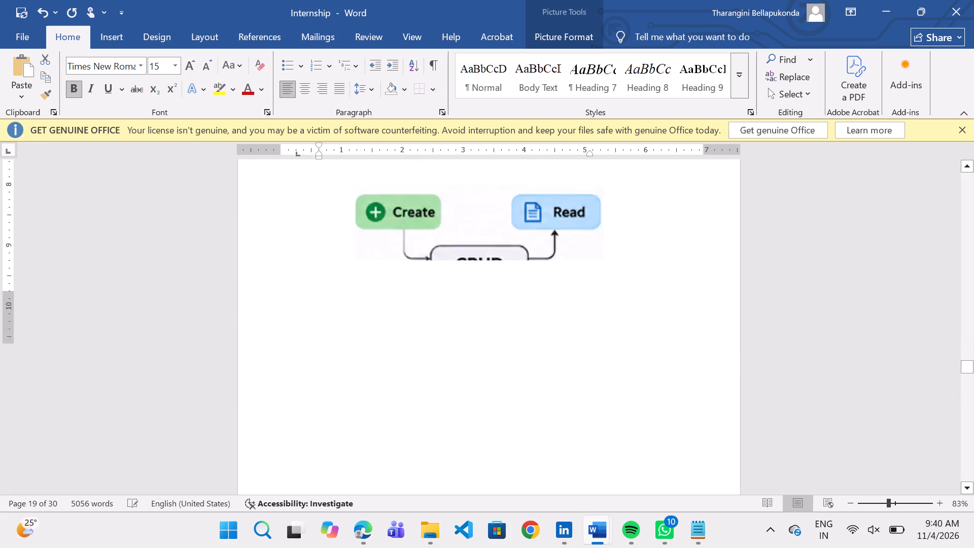
{"action": "scroll", "coordinate": [378, 264], "scroll_direction": "up", "scroll_amount": 4}
{"action": "left_click", "coordinate": [339, 336]}
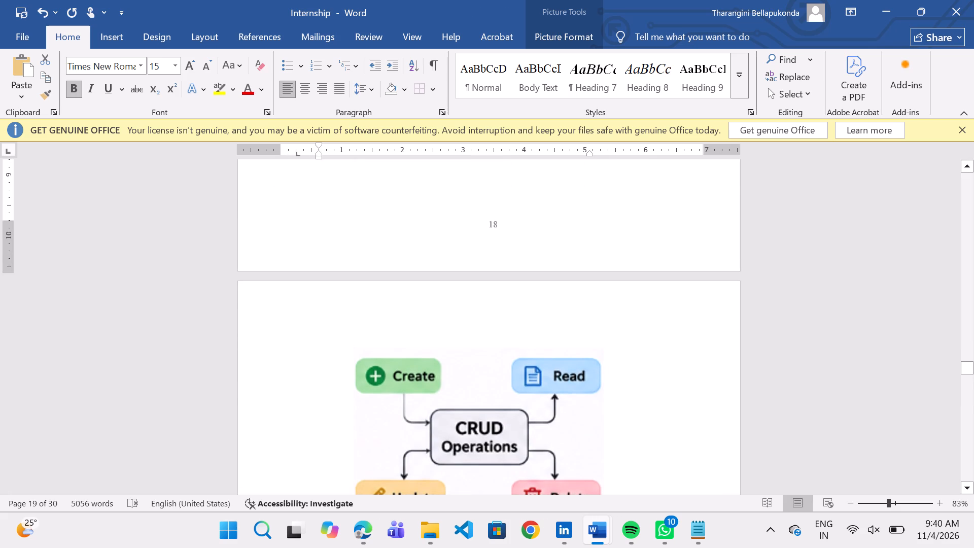
{"action": "left_click", "coordinate": [337, 352]}
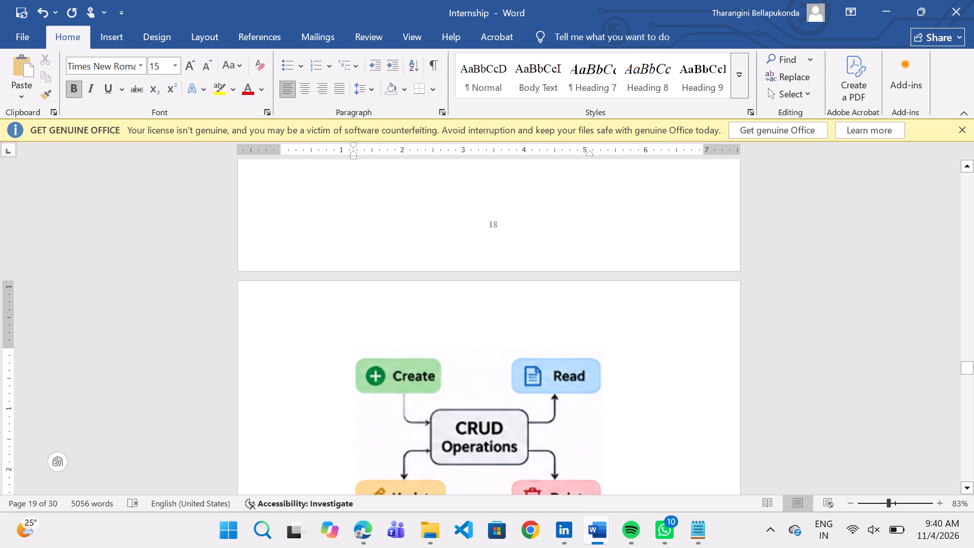
{"action": "left_click", "coordinate": [336, 226]}
{"action": "key", "text": "BackSpace"}
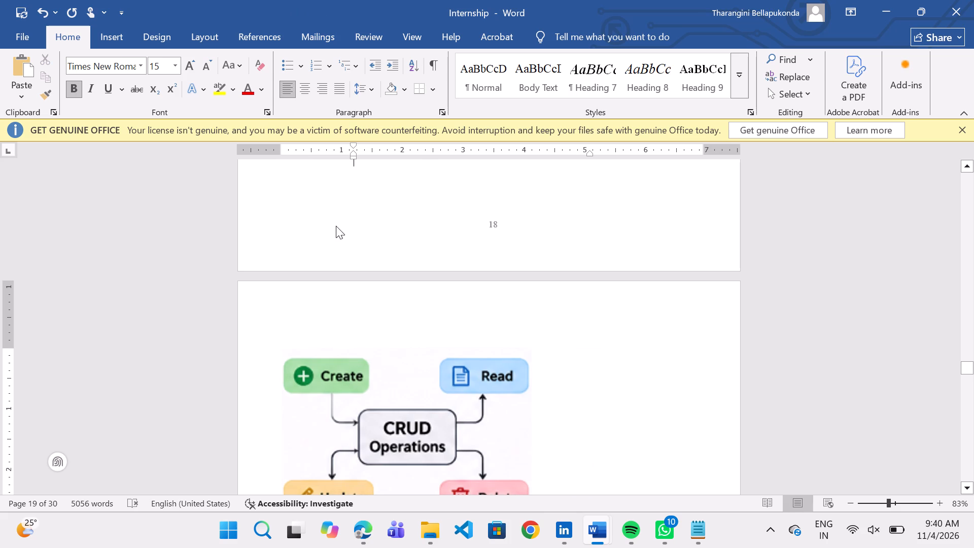
{"action": "key", "text": "BackSpace"}
{"action": "key", "text": "BackSpace"}
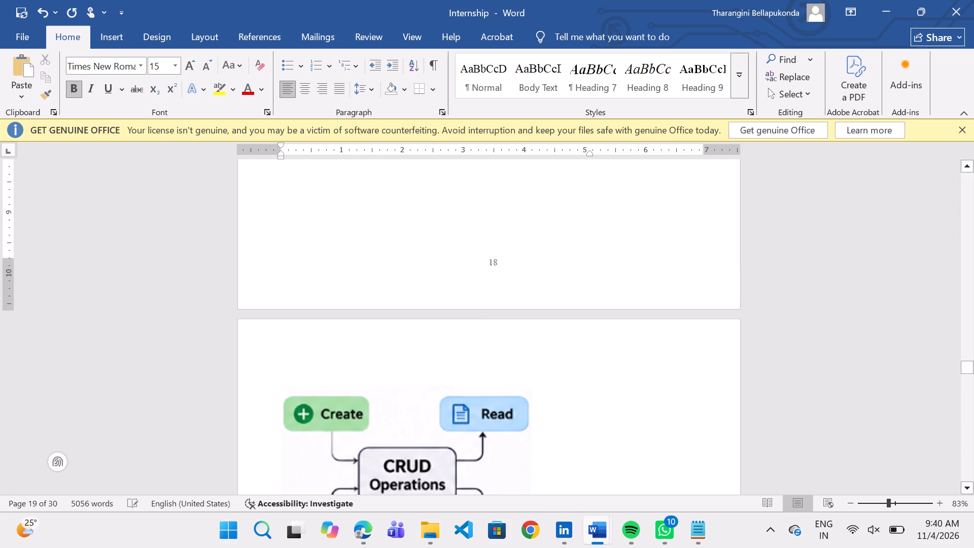
{"action": "left_click", "coordinate": [281, 384]}
{"action": "key", "text": "BackSpace"}
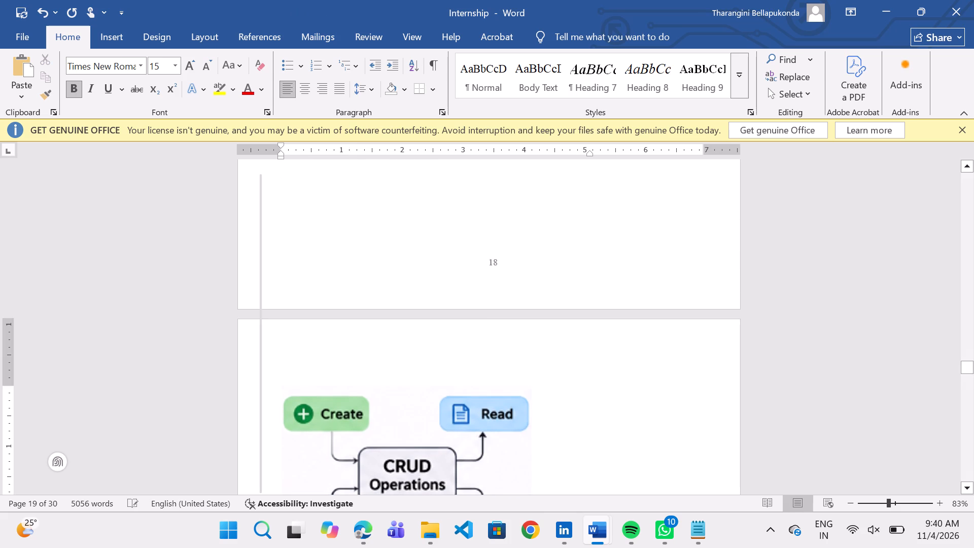
{"action": "key", "text": "BackSpace"}
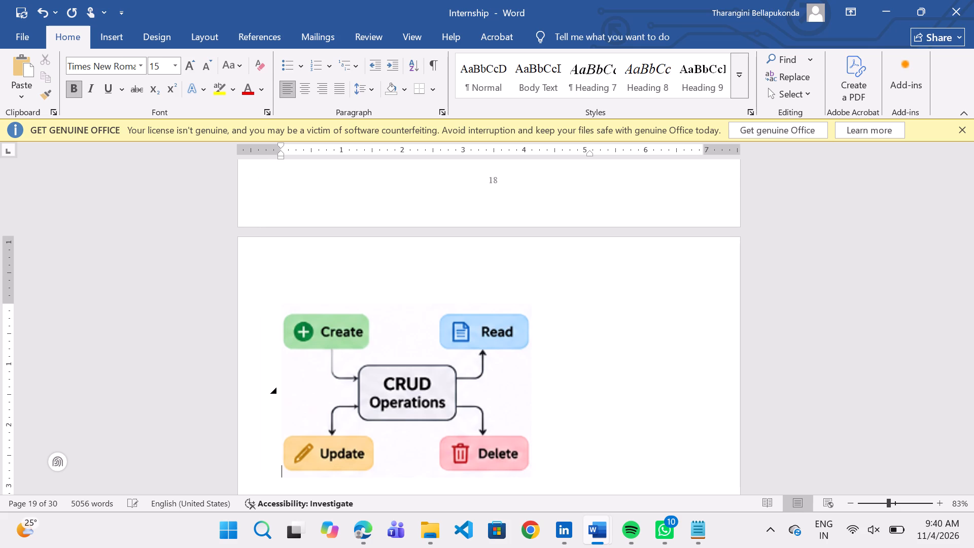
Delete the surplus blank lines between the two diagrams to bring the CRUD Operations picture up below the Client–PHP–MySQL diagram.
{"action": "scroll", "coordinate": [356, 418], "scroll_direction": "up", "scroll_amount": 6}
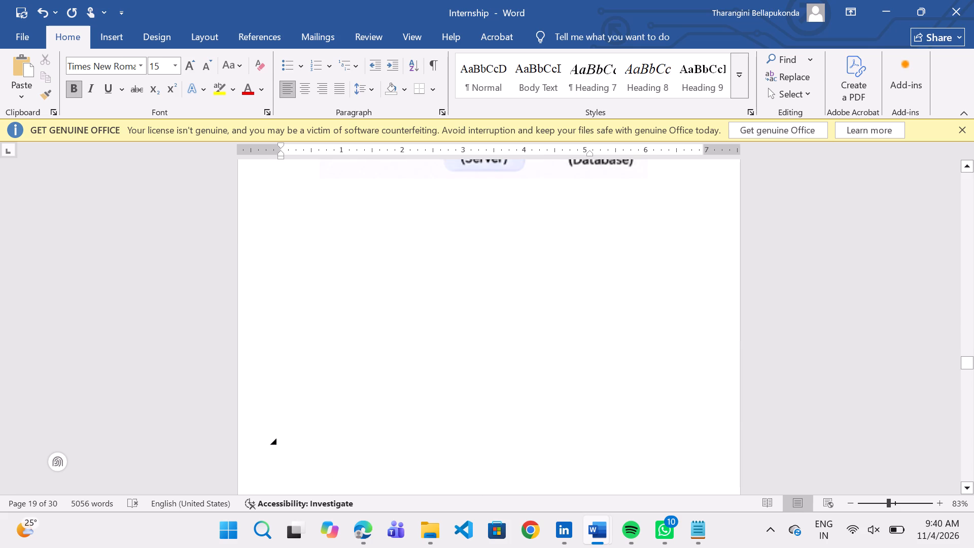
{"action": "left_click", "coordinate": [310, 453]}
{"action": "key", "text": "BackSpace"}
{"action": "key", "text": "BackSpace"}
{"action": "key", "text": "BackSpace"}
{"action": "key", "text": "BackSpace"}
{"action": "key", "text": "BackSpace"}
{"action": "key", "text": "BackSpace"}
{"action": "key", "text": "BackSpace"}
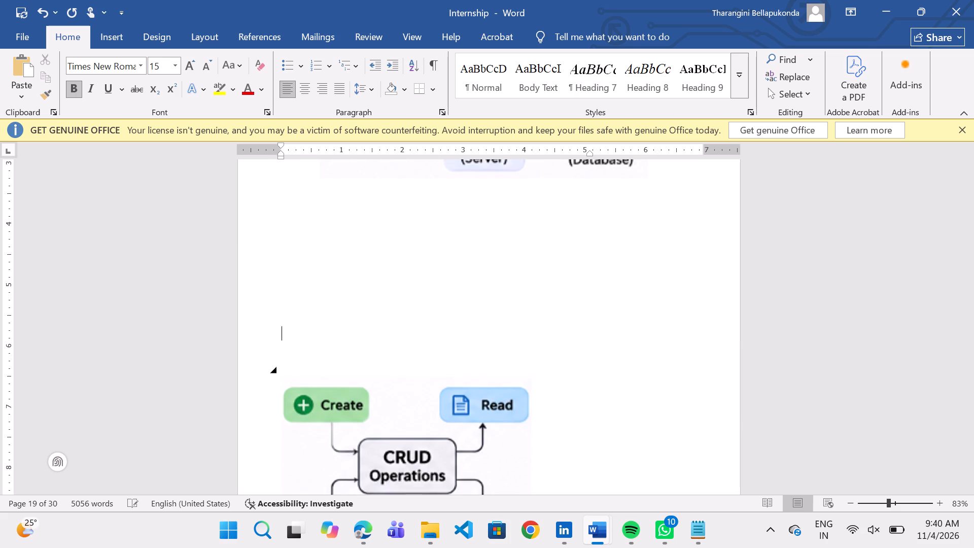
{"action": "key", "text": "BackSpace"}
{"action": "key", "text": "BackSpace"}
{"action": "key", "text": "BackSpace"}
{"action": "key", "text": "BackSpace"}
{"action": "key", "text": "BackSpace"}
{"action": "key", "text": "BackSpace"}
{"action": "key", "text": "BackSpace"}
{"action": "key", "text": "BackSpace"}
{"action": "key", "text": "BackSpace"}
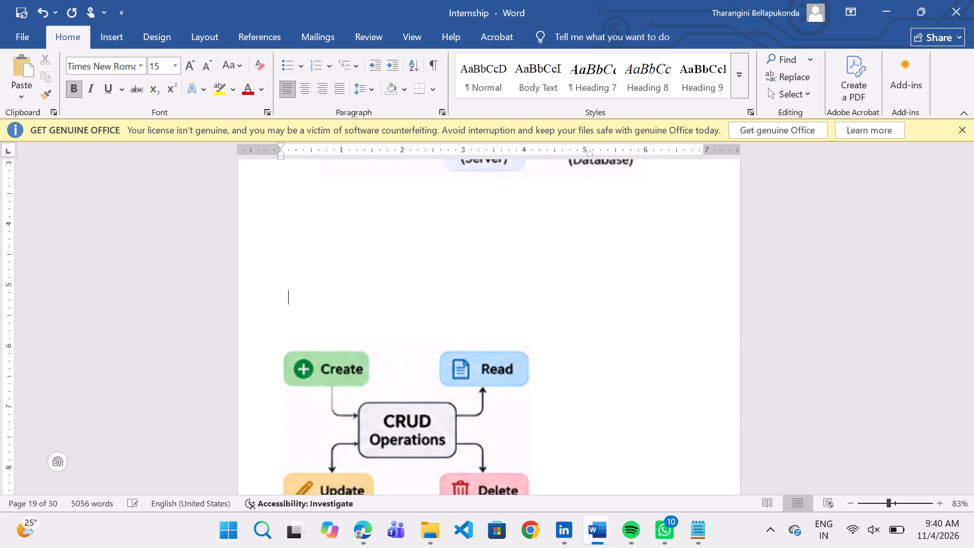
{"action": "key", "text": "BackSpace"}
{"action": "key", "text": "BackSpace"}
{"action": "key", "text": "BackSpace"}
{"action": "key", "text": "BackSpace"}
{"action": "key", "text": "BackSpace"}
{"action": "key", "text": "BackSpace"}
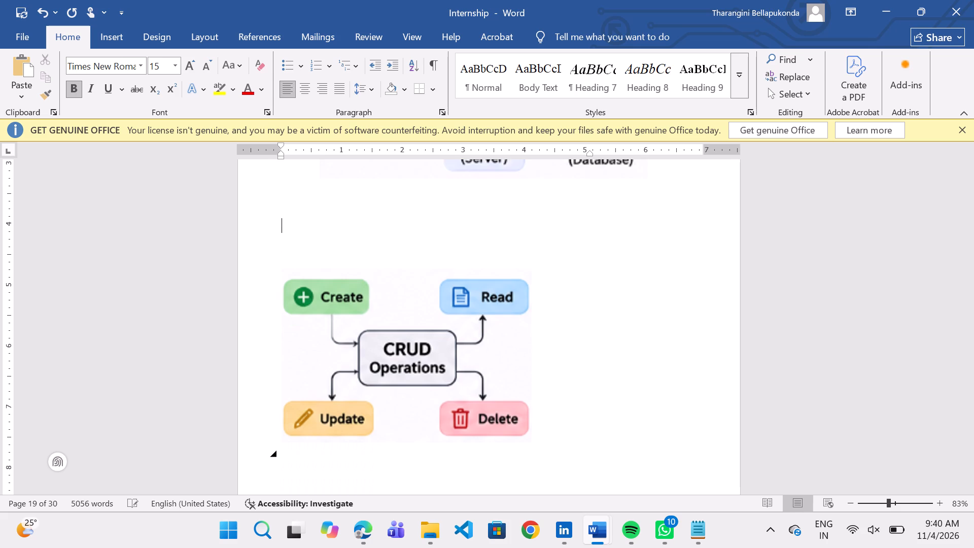
{"action": "left_click", "coordinate": [454, 547]}
{"action": "left_click", "coordinate": [429, 431]}
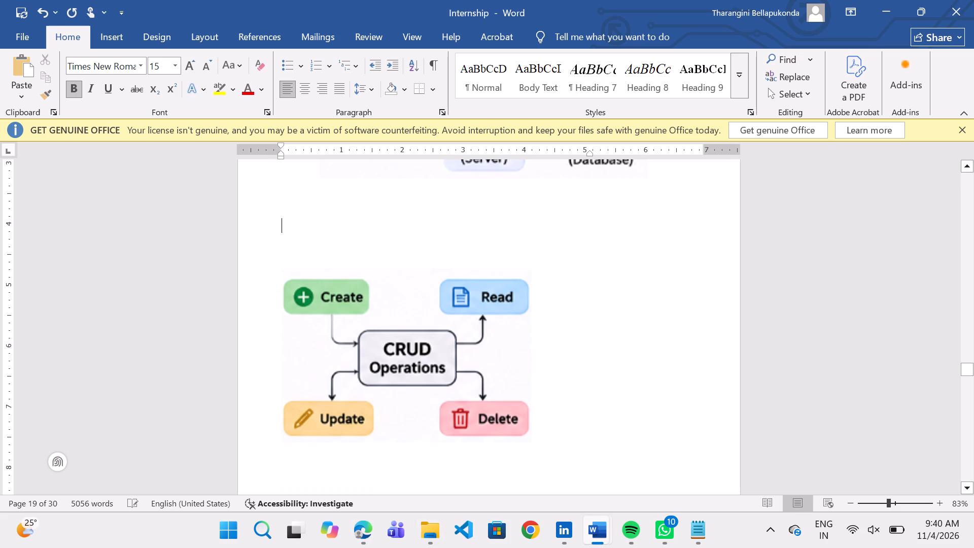
Indent the CRUD Operations picture's paragraph from the left margin by about 0.75 inch.
{"action": "left_click", "coordinate": [437, 364]}
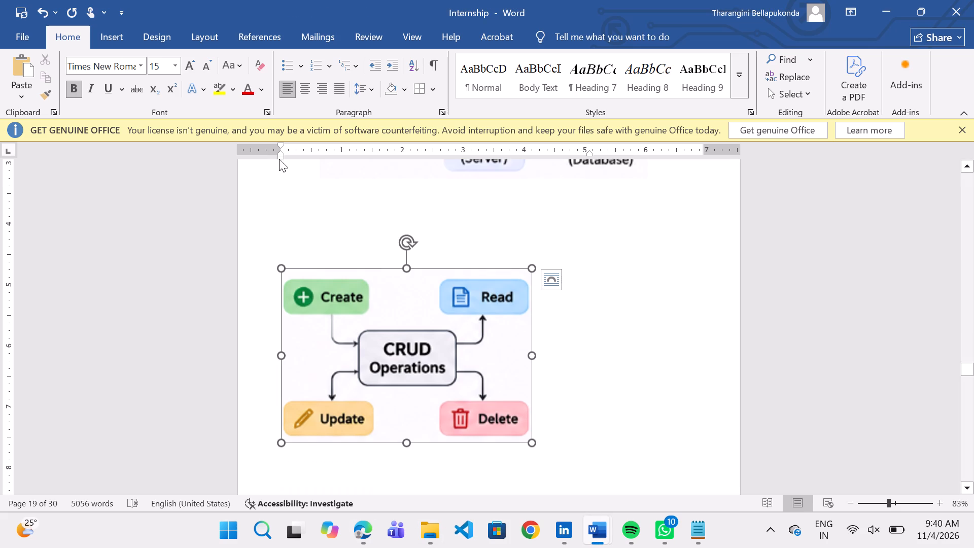
{"action": "left_click", "coordinate": [279, 156]}
{"action": "left_click_drag", "start_coordinate": [281, 156], "coordinate": [340, 165]}
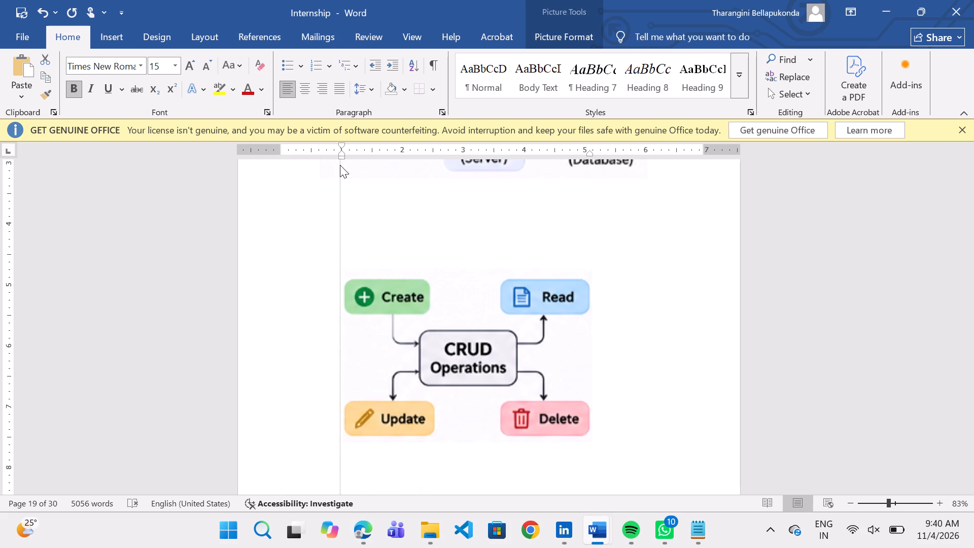
{"action": "left_click_drag", "start_coordinate": [340, 165], "coordinate": [325, 167]}
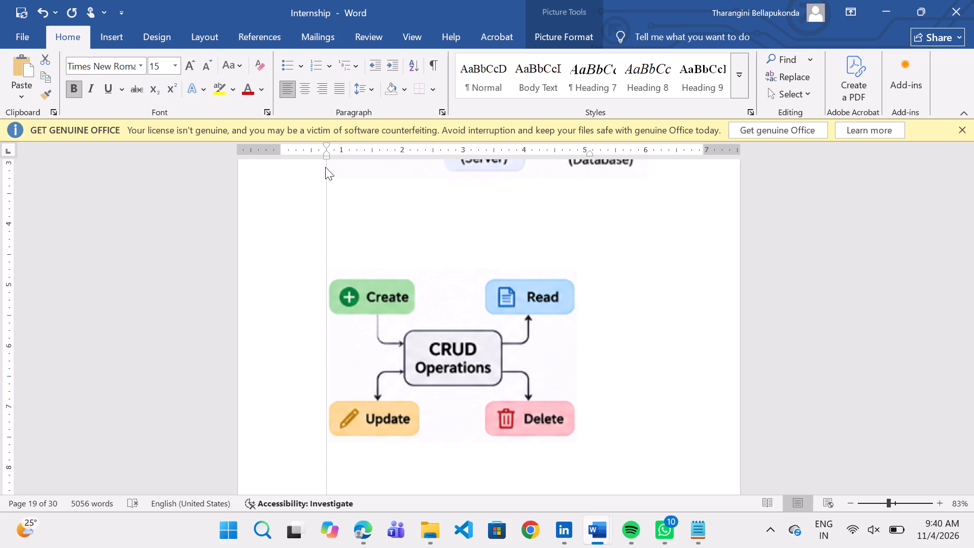
{"action": "left_click_drag", "start_coordinate": [325, 167], "coordinate": [326, 168]}
Enlarge the CRUD Operations picture proportionally to about 4.6 inches wide.
{"action": "scroll", "coordinate": [462, 261], "scroll_direction": "down", "scroll_amount": 4}
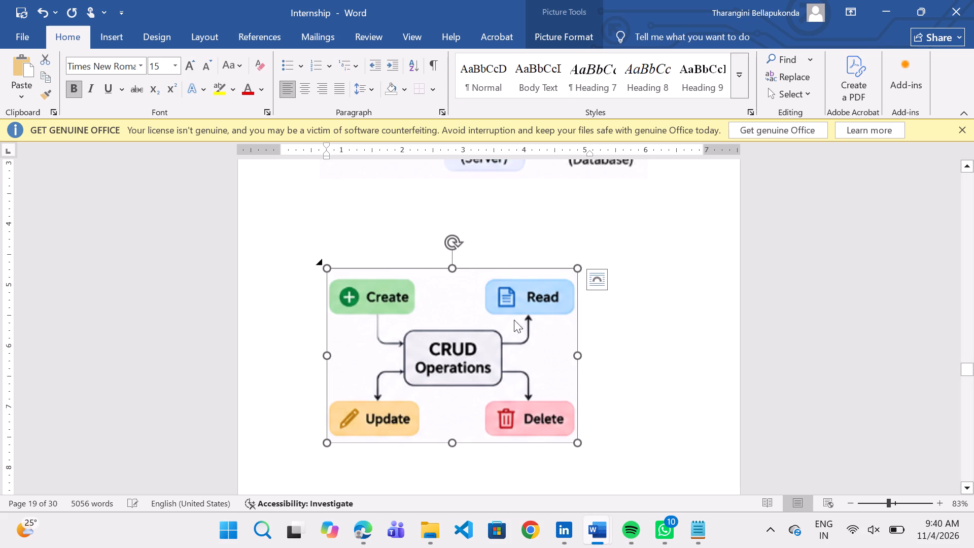
{"action": "left_click_drag", "start_coordinate": [579, 444], "coordinate": [609, 443]}
{"action": "left_click", "coordinate": [673, 410]}
Delete the surplus blank lines above the MODULE 4 heading at the top of its page.
{"action": "scroll", "coordinate": [673, 410], "scroll_direction": "down", "scroll_amount": 5}
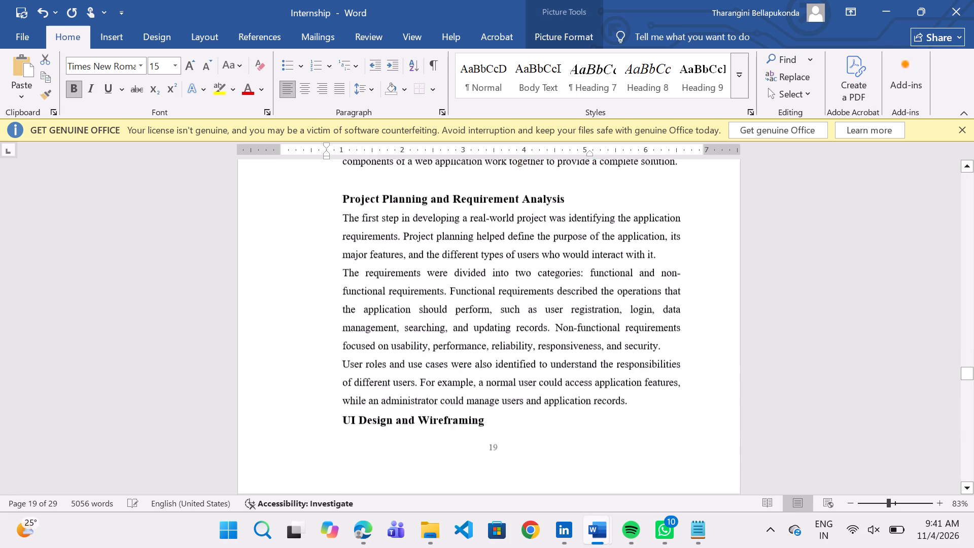
{"action": "scroll", "coordinate": [673, 410], "scroll_direction": "up", "scroll_amount": 4}
{"action": "left_click", "coordinate": [447, 418]}
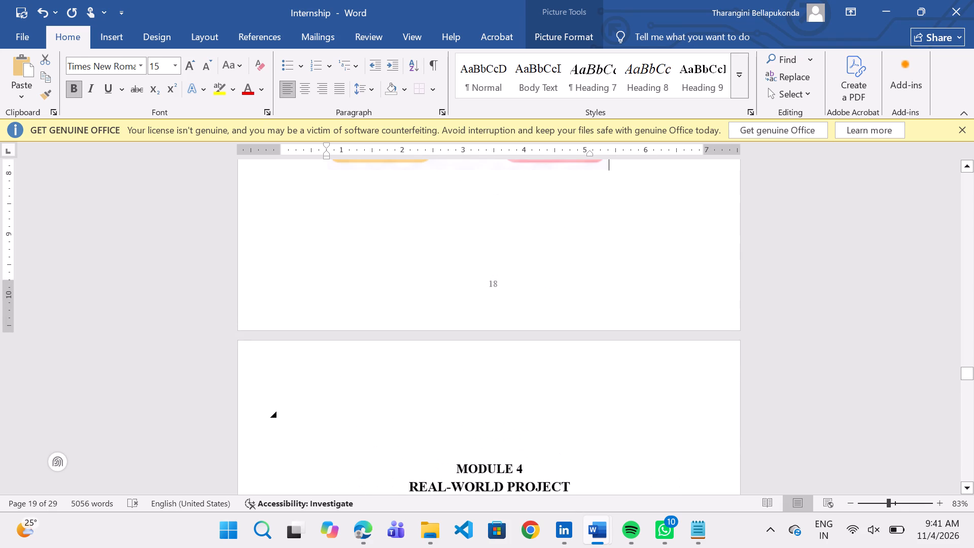
{"action": "key", "text": "Up"}
{"action": "key", "text": "Down"}
{"action": "key", "text": "Down"}
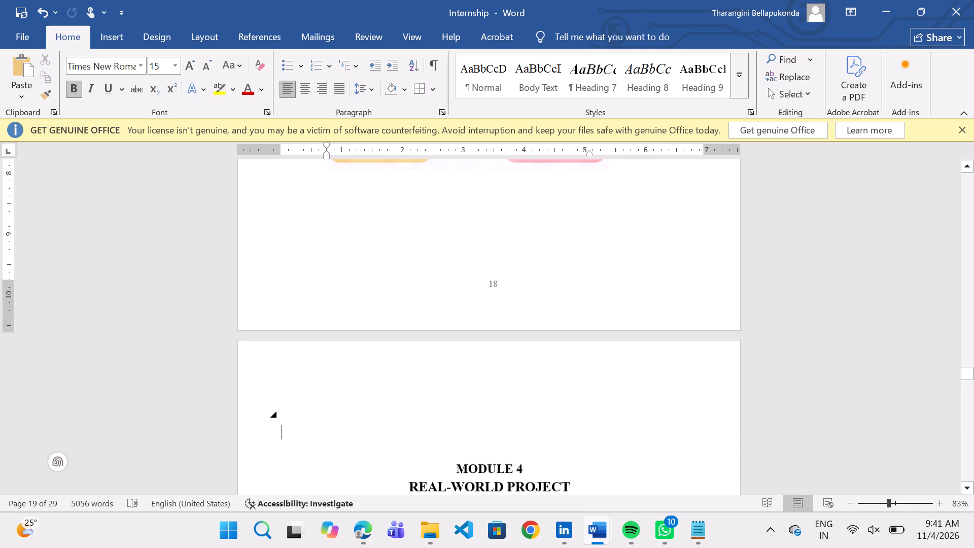
{"action": "key", "text": "Down"}
{"action": "key", "text": "BackSpace"}
{"action": "key", "text": "BackSpace"}
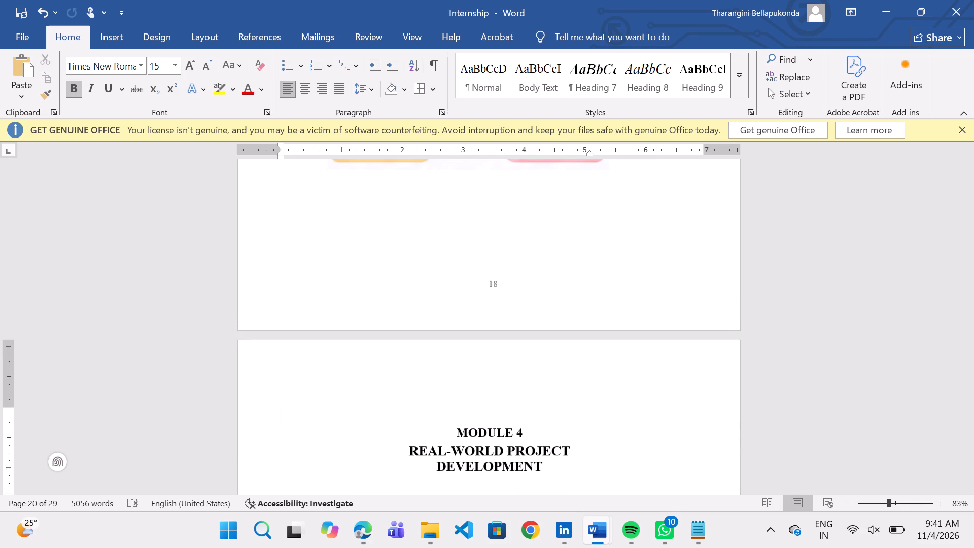
{"action": "key", "text": "BackSpace"}
Delete the misplaced Client–PHP–MySQL and CRUD Operations pictures from the page before the MODULE 5 heading.
{"action": "scroll", "coordinate": [447, 418], "scroll_direction": "down", "scroll_amount": 6}
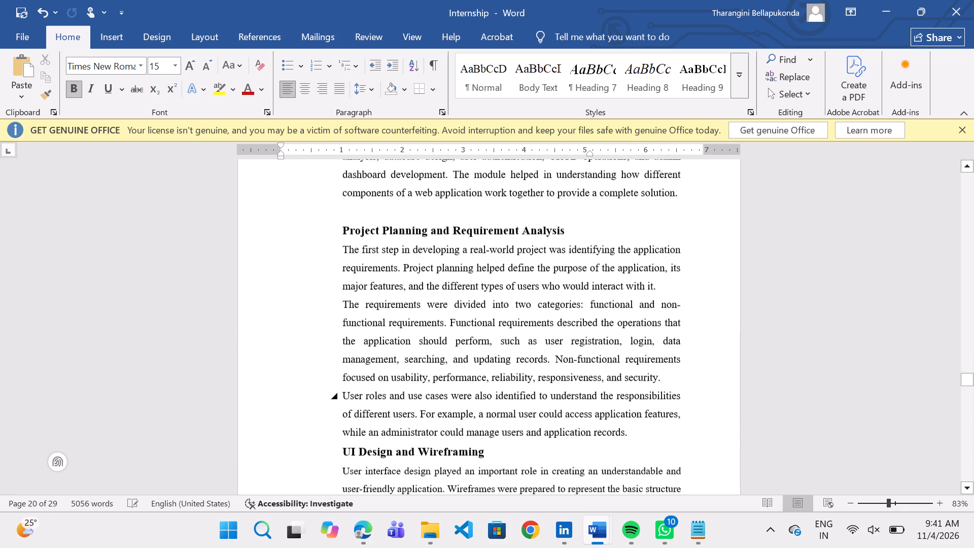
{"action": "scroll", "coordinate": [447, 418], "scroll_direction": "down", "scroll_amount": 4}
{"action": "scroll", "coordinate": [447, 418], "scroll_direction": "up", "scroll_amount": 2}
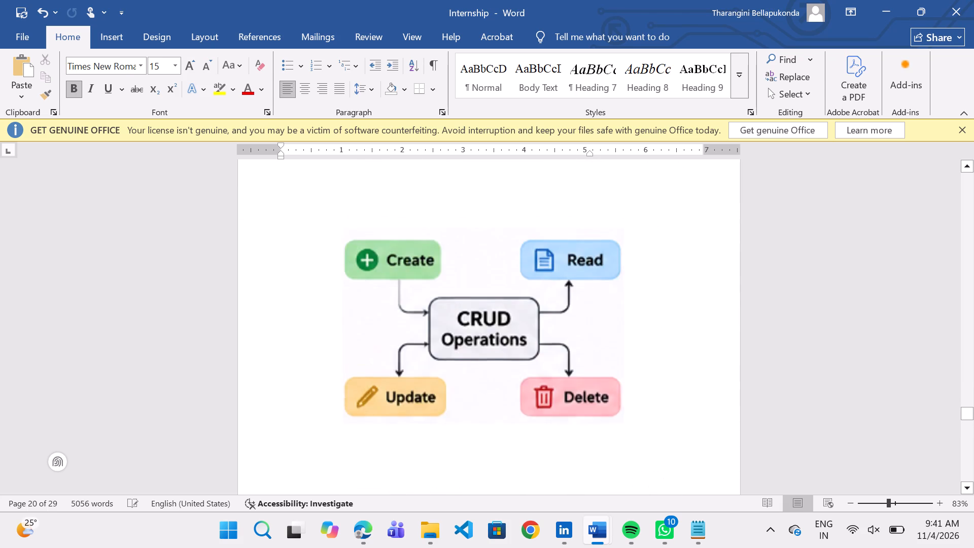
{"action": "scroll", "coordinate": [447, 418], "scroll_direction": "up", "scroll_amount": 2}
{"action": "left_click", "coordinate": [507, 366]}
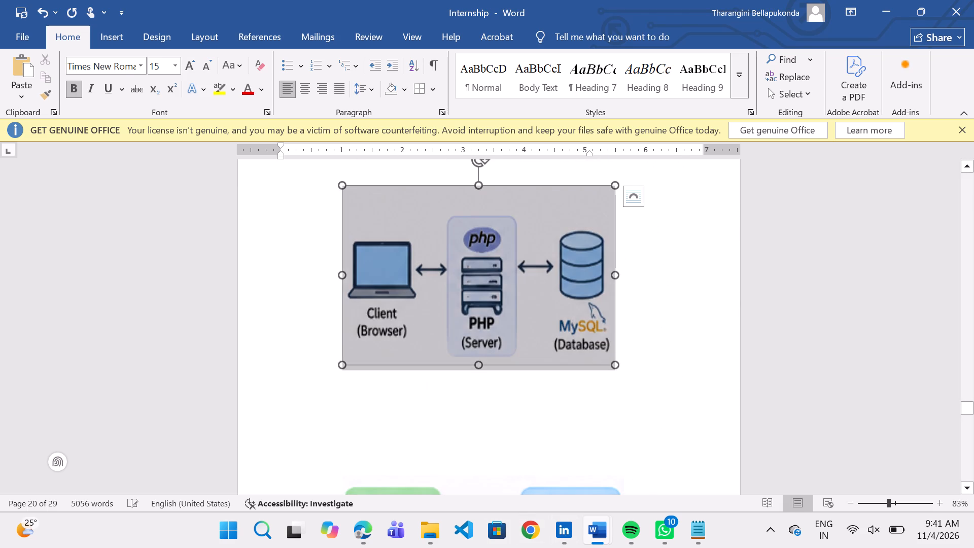
{"action": "key", "text": "Delete"}
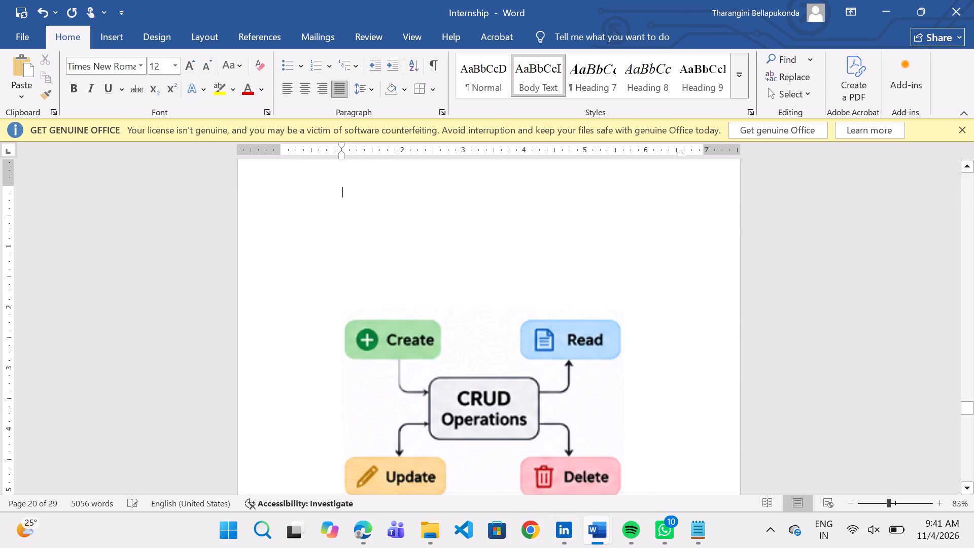
{"action": "left_click", "coordinate": [529, 435]}
{"action": "key", "text": "Delete"}
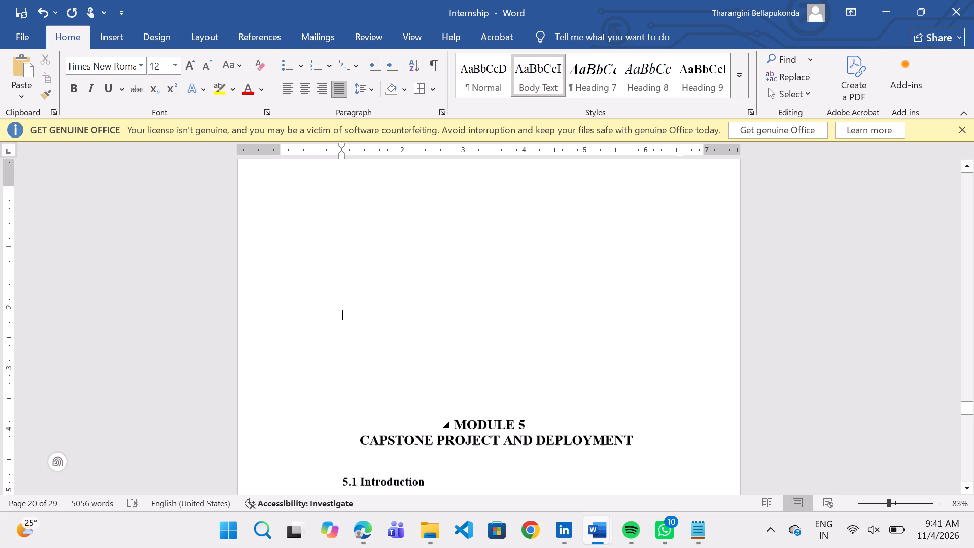
Switch to the browser and snip the Fig. 4.1 Project Development Workflow diagram, without its caption, from the module figures image.
{"action": "left_click", "coordinate": [373, 533]}
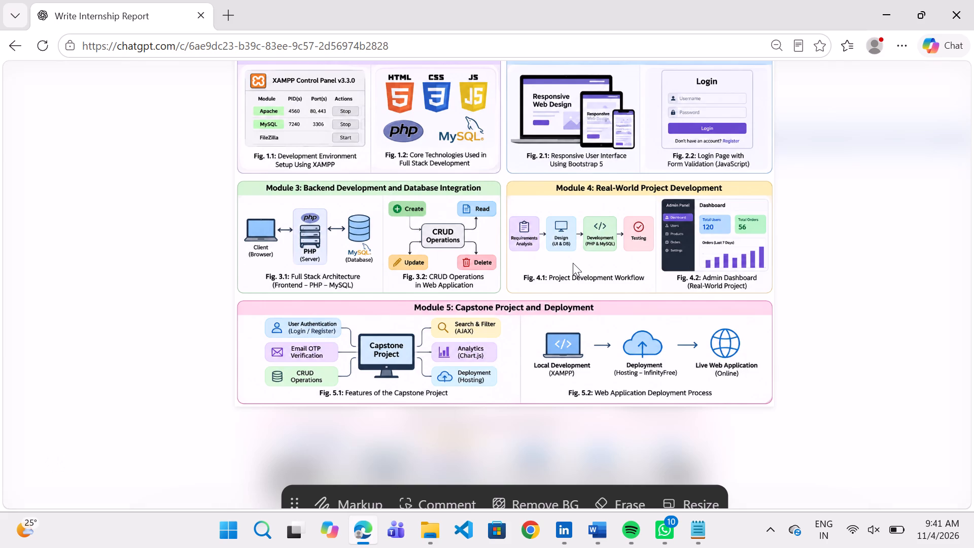
{"action": "key", "text": "Print"}
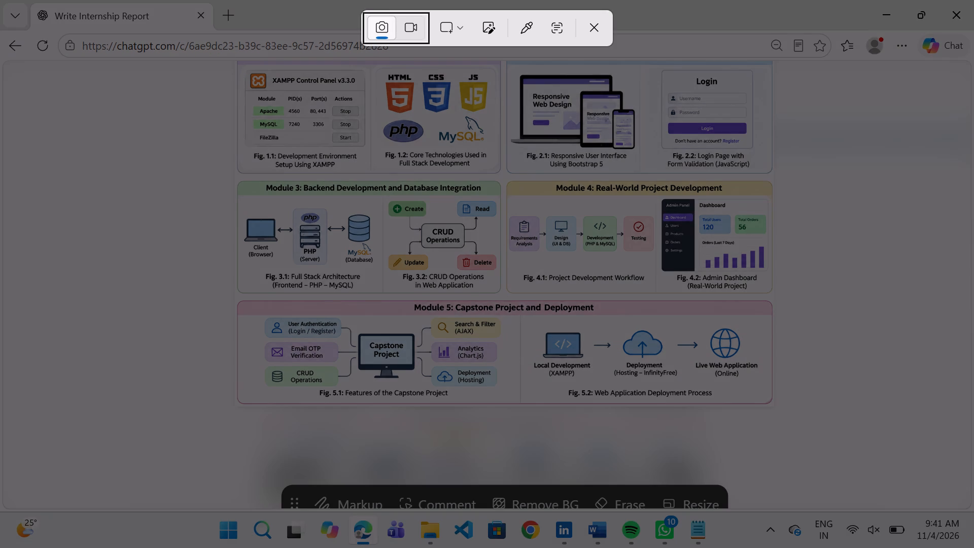
{"action": "left_click_drag", "start_coordinate": [510, 207], "coordinate": [659, 260]}
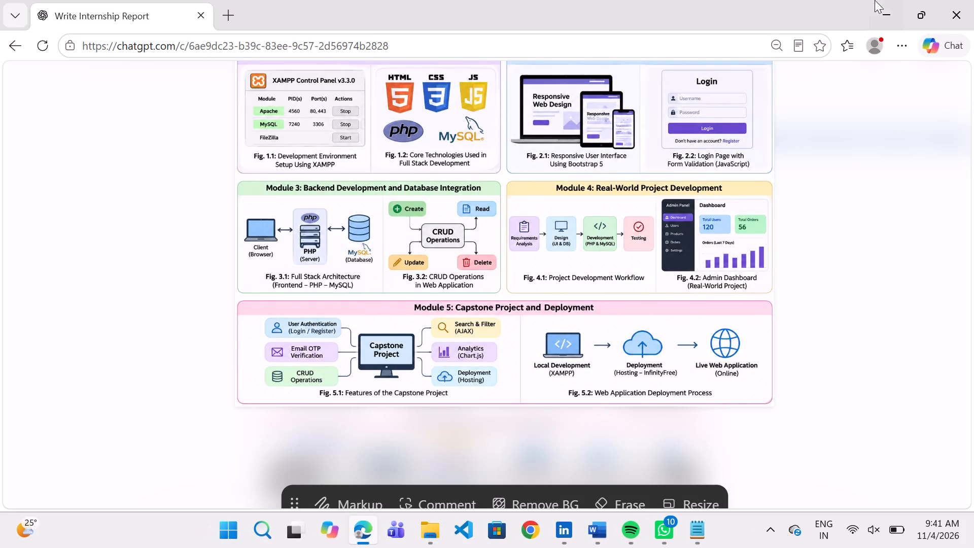
{"action": "left_click", "coordinate": [879, 7]}
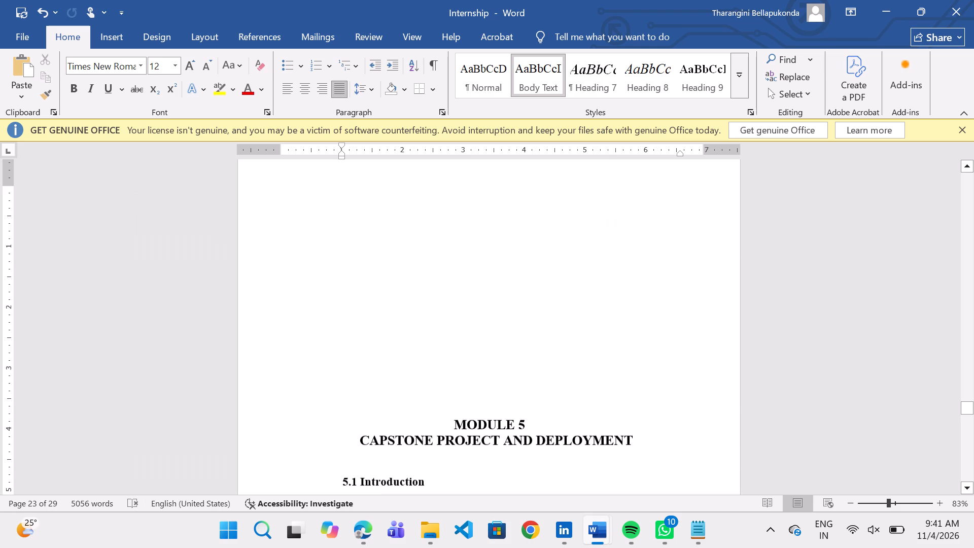
Paste the snipped workflow diagram into the report at the top of the blank space before the MODULE 5 heading.
{"action": "key", "text": "Up"}
{"action": "key", "text": "Up"}
{"action": "key", "text": "Up"}
{"action": "key", "text": "Up"}
{"action": "key", "text": "Up"}
{"action": "key", "text": "Up"}
{"action": "key", "text": "Up"}
{"action": "key", "text": "Up"}
{"action": "key", "text": "Up"}
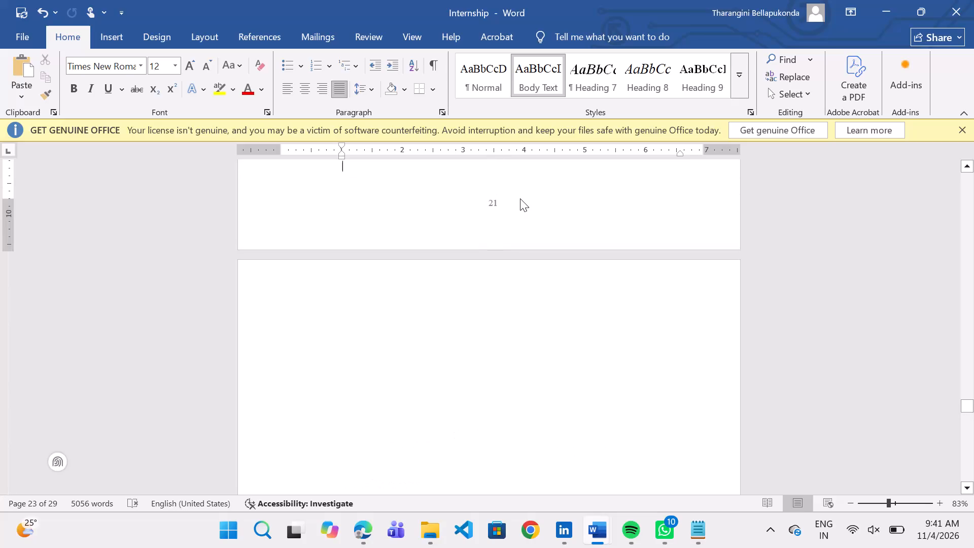
{"action": "key", "text": "Down"}
{"action": "key", "text": "Down"}
{"action": "key", "text": "Down"}
{"action": "key", "text": "ctrl+v"}
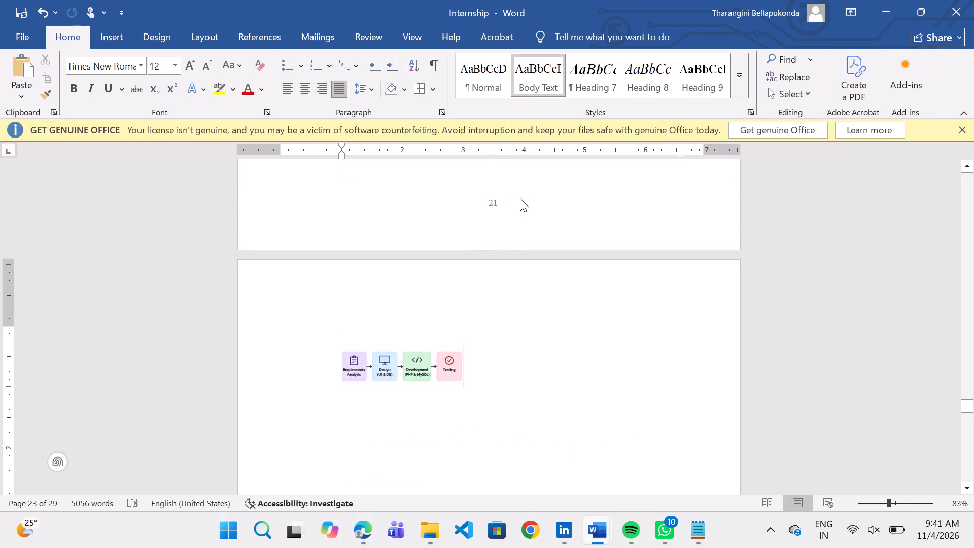
Enlarge the pasted workflow diagram proportionally to about 4.7 inches wide.
{"action": "left_click", "coordinate": [434, 372]}
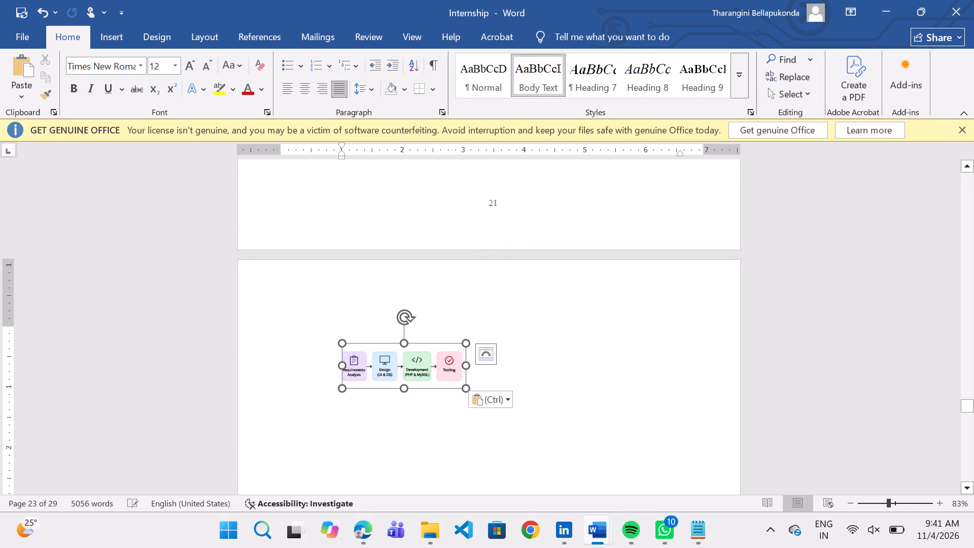
{"action": "left_click_drag", "start_coordinate": [466, 389], "coordinate": [591, 421]}
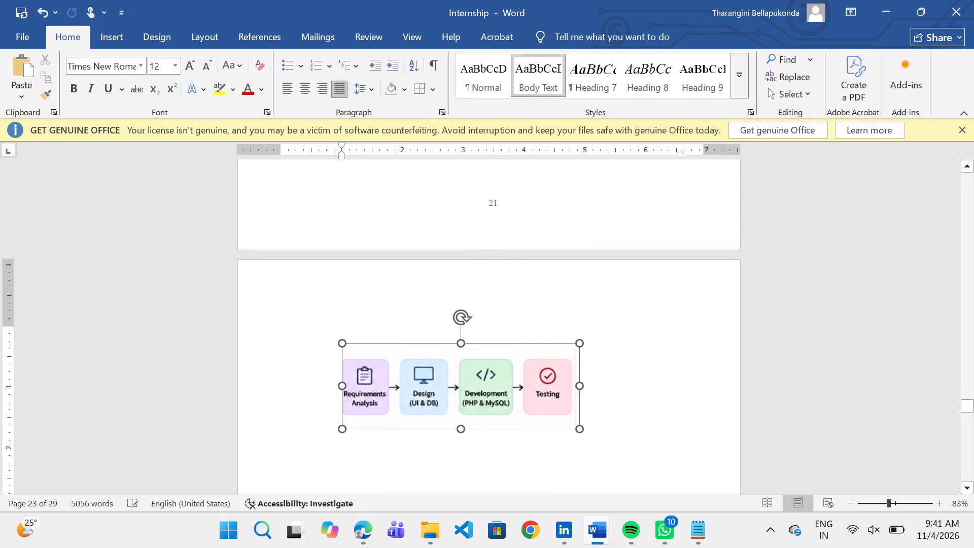
{"action": "left_click_drag", "start_coordinate": [591, 421], "coordinate": [630, 423]}
{"action": "scroll", "coordinate": [694, 442], "scroll_direction": "down", "scroll_amount": 2}
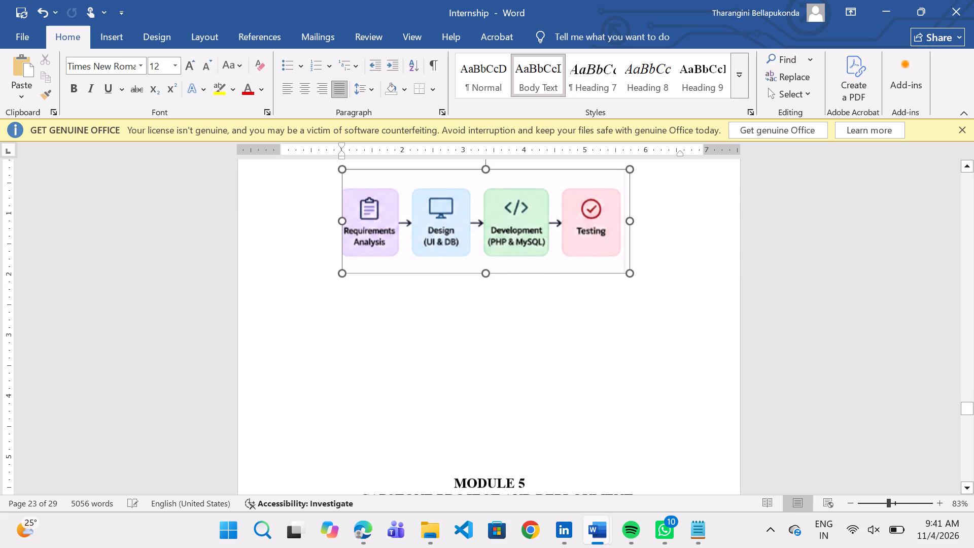
Snip the Fig. 4.2 Admin Dashboard picture from the browser image and paste it a few lines below the workflow diagram.
{"action": "left_click", "coordinate": [673, 398]}
{"action": "key", "text": "Up"}
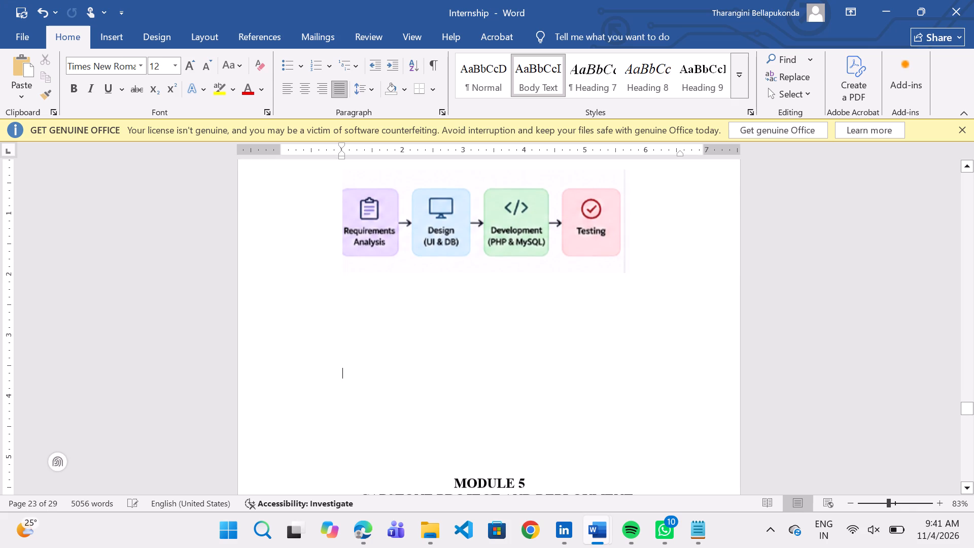
{"action": "key", "text": "Up"}
{"action": "left_click", "coordinate": [369, 533]}
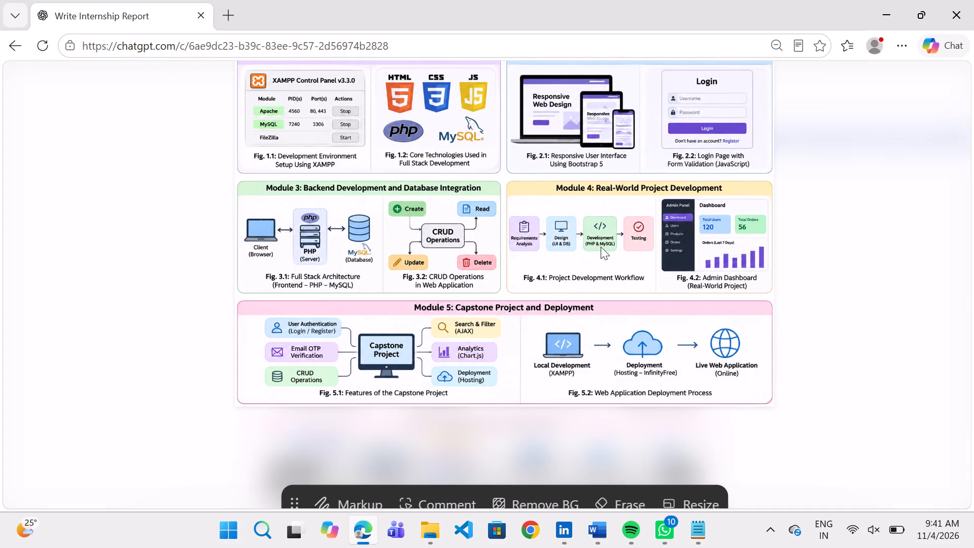
{"action": "key", "text": "Print"}
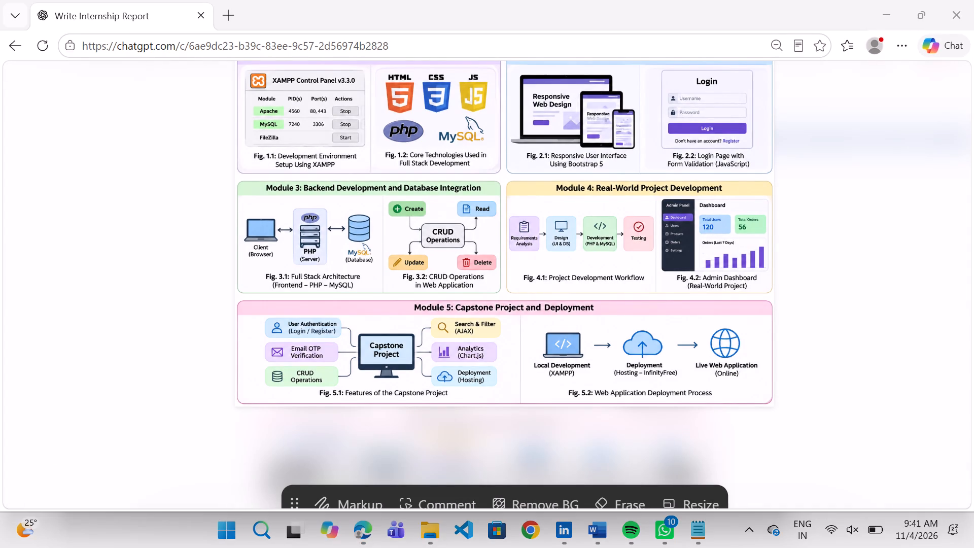
{"action": "left_click_drag", "start_coordinate": [659, 196], "coordinate": [713, 237]}
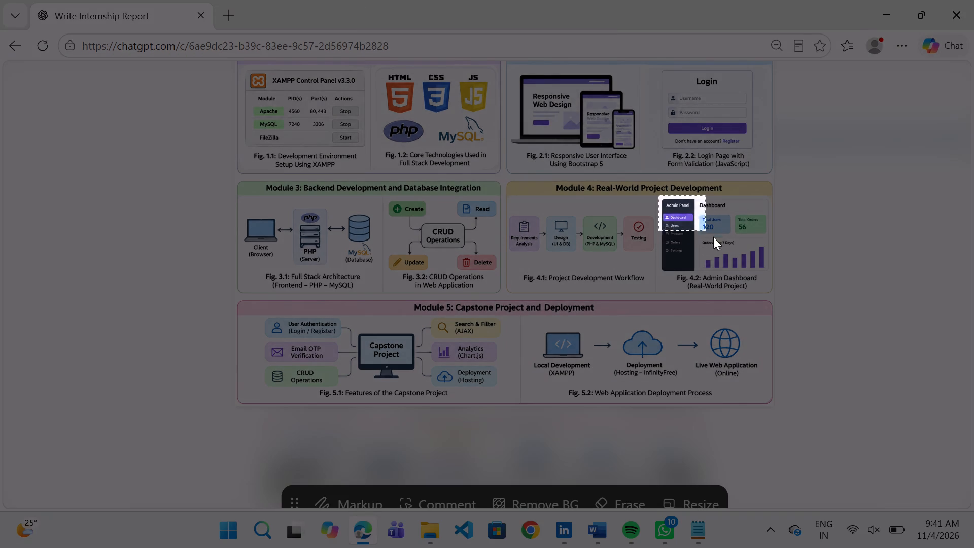
{"action": "left_click_drag", "start_coordinate": [713, 237], "coordinate": [769, 273]}
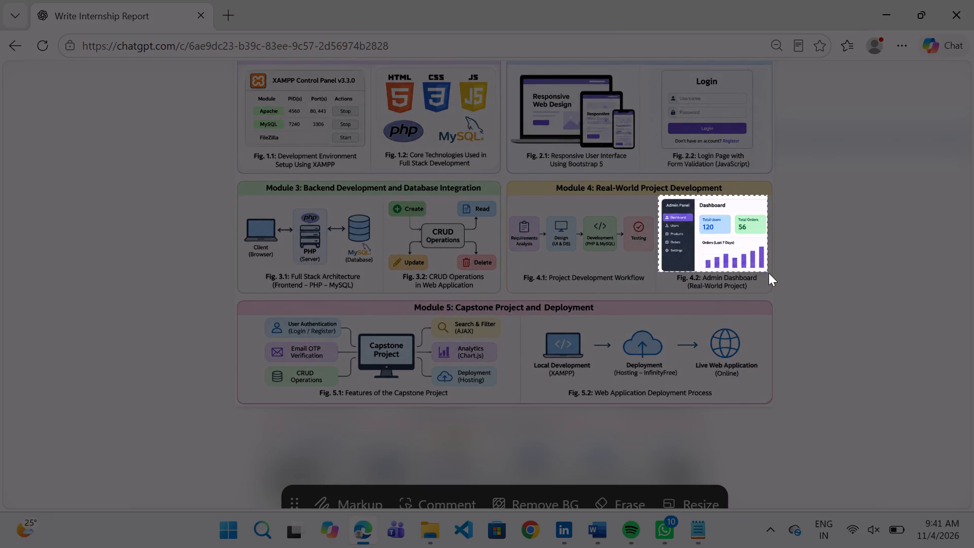
{"action": "left_click_drag", "start_coordinate": [769, 273], "coordinate": [770, 275]}
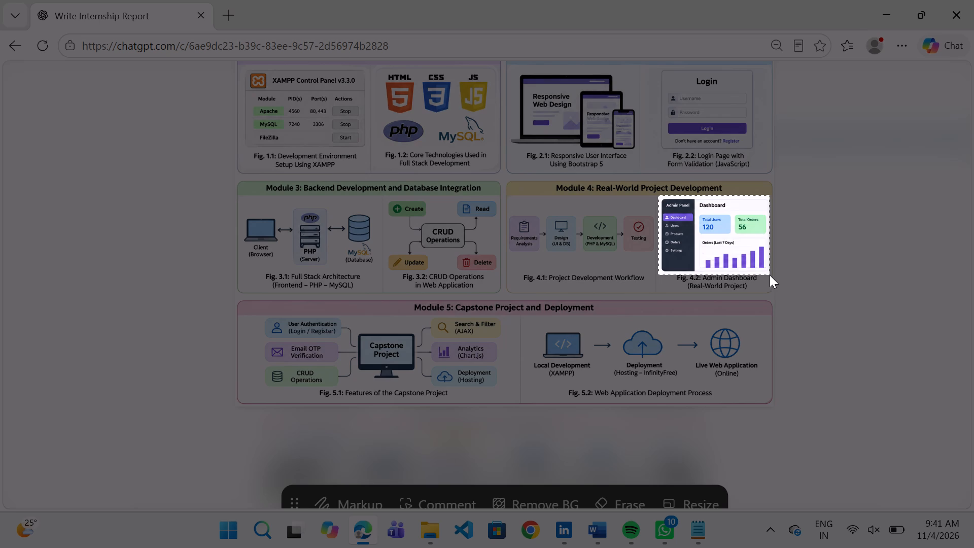
{"action": "left_click_drag", "start_coordinate": [770, 275], "coordinate": [770, 274]}
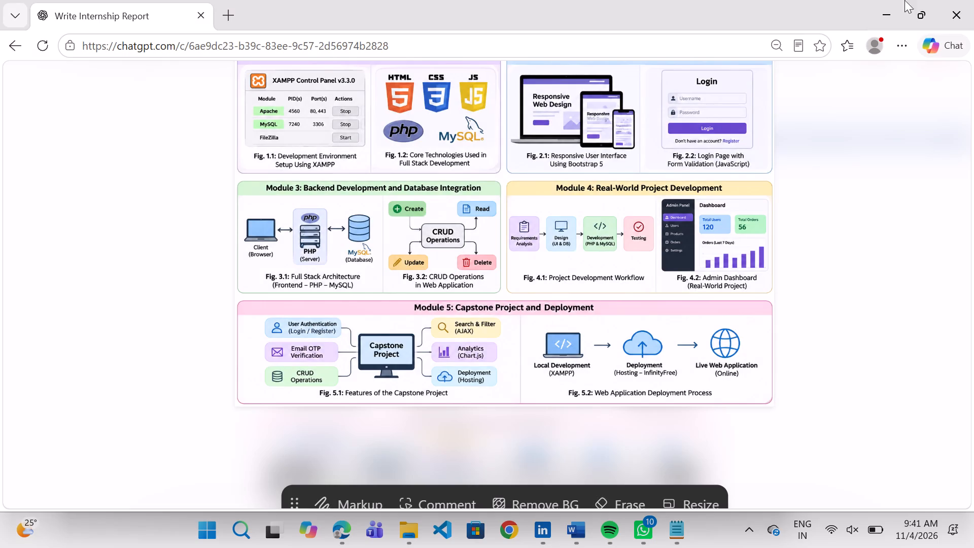
{"action": "left_click", "coordinate": [896, 9]}
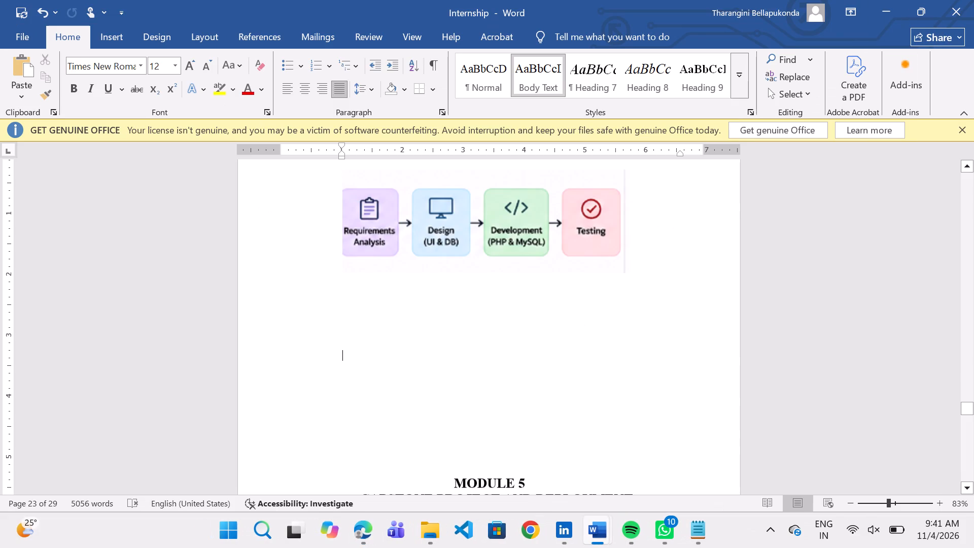
{"action": "key", "text": "ctrl+v"}
Enlarge the pasted Admin Dashboard picture proportionally to about 4.5 inches wide.
{"action": "left_click", "coordinate": [413, 384]}
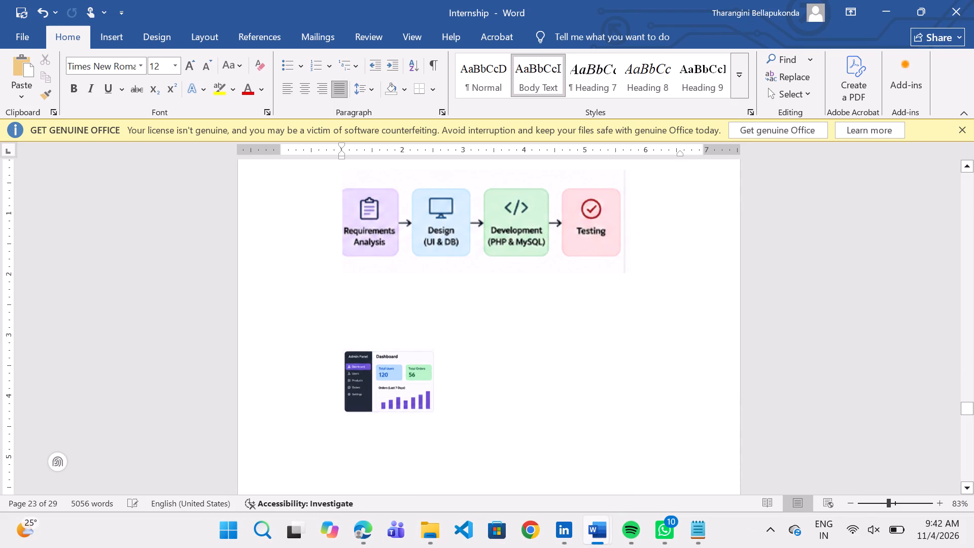
{"action": "left_click_drag", "start_coordinate": [436, 415], "coordinate": [613, 413]}
Insert nine blank lines below the Admin Dashboard picture to push the MODULE 5 heading onto the next page.
{"action": "scroll", "coordinate": [613, 413], "scroll_direction": "down", "scroll_amount": 4}
{"action": "left_click", "coordinate": [727, 422]}
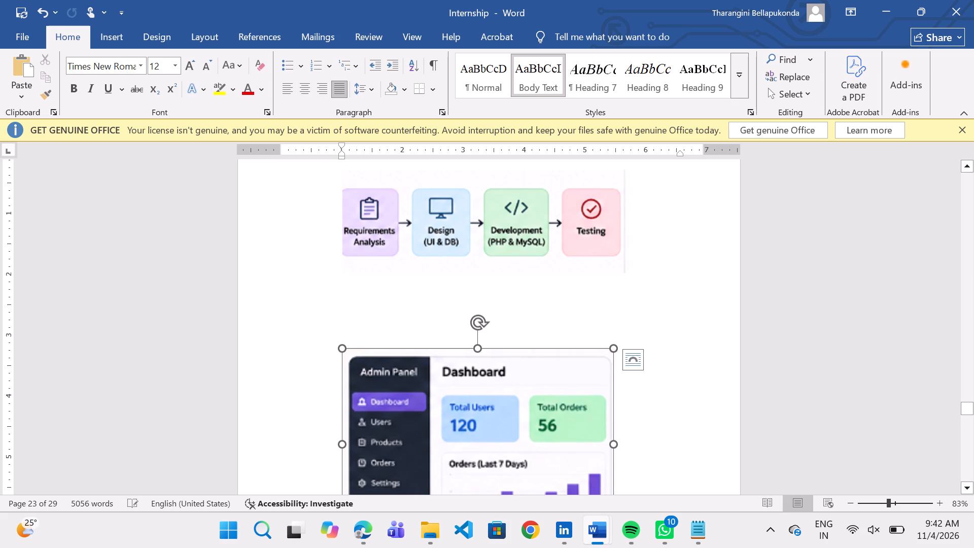
{"action": "scroll", "coordinate": [672, 423], "scroll_direction": "down", "scroll_amount": 3}
{"action": "left_click", "coordinate": [655, 345]}
{"action": "key", "text": "Return"}
{"action": "key", "text": "Return"}
{"action": "key", "text": "Return"}
{"action": "key", "text": "Return"}
{"action": "key", "text": "Return"}
{"action": "key", "text": "Return"}
{"action": "key", "text": "Return"}
{"action": "key", "text": "Return"}
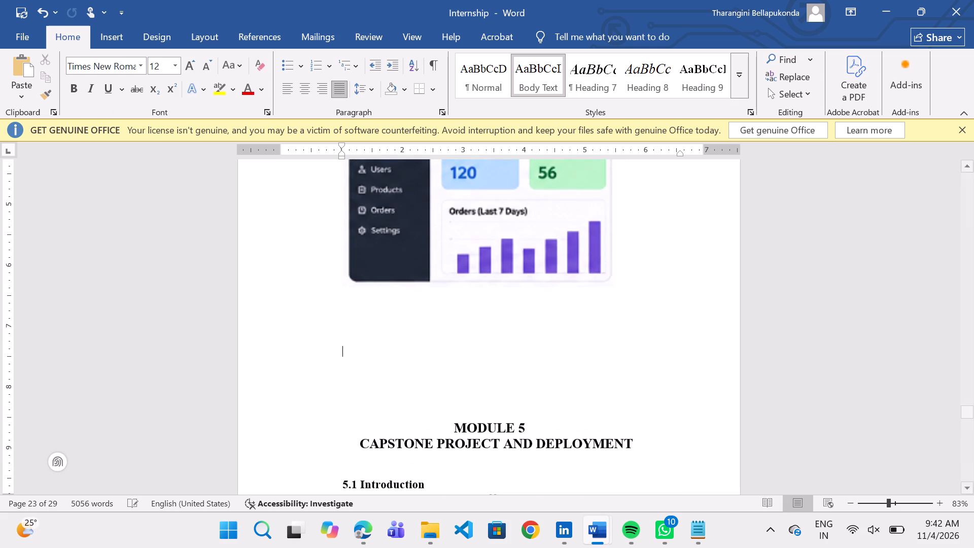
{"action": "key", "text": "Return"}
{"action": "scroll", "coordinate": [655, 345], "scroll_direction": "down", "scroll_amount": 2}
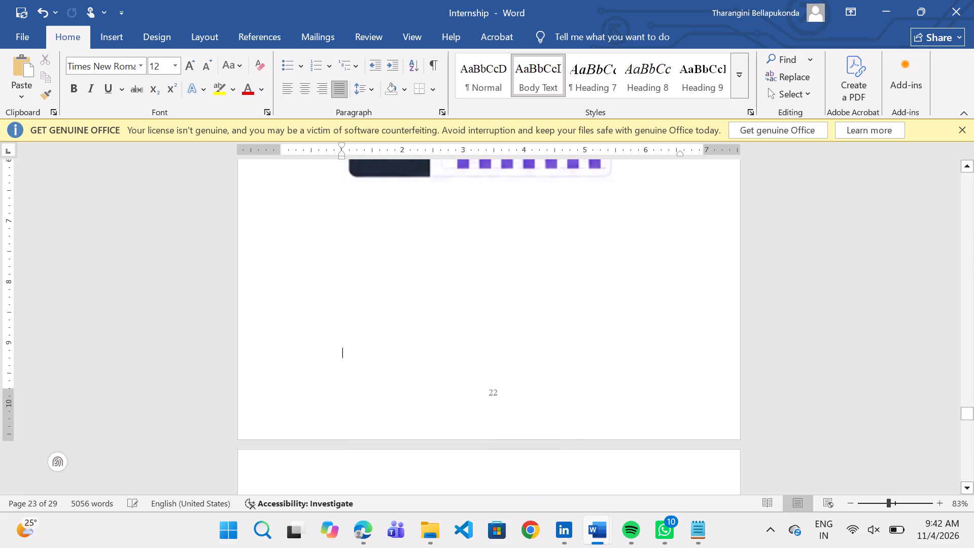
Remove extra blank lines above the MODULE 5 heading so that it sits higher on its page.
{"action": "scroll", "coordinate": [655, 345], "scroll_direction": "down", "scroll_amount": 4}
{"action": "scroll", "coordinate": [655, 345], "scroll_direction": "up", "scroll_amount": 1}
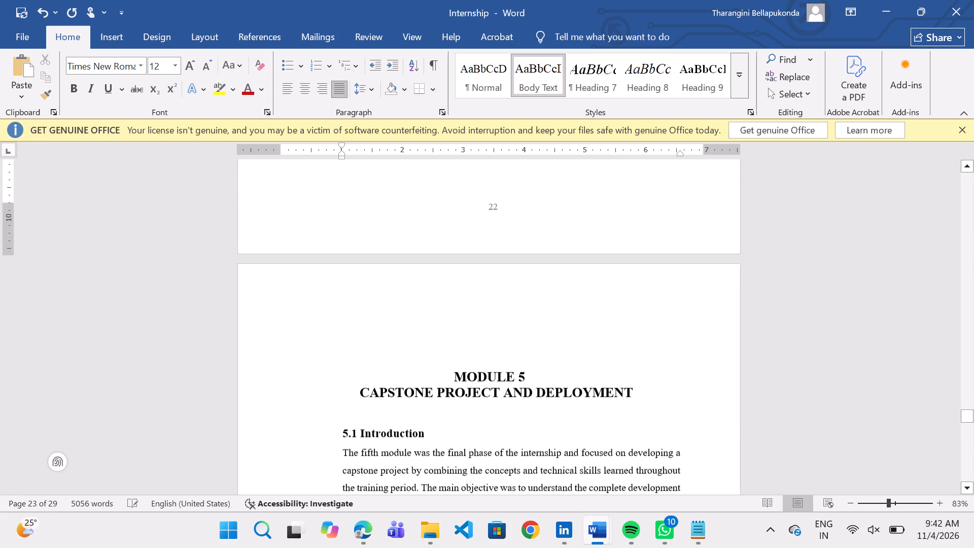
{"action": "left_click", "coordinate": [424, 327]}
{"action": "key", "text": "BackSpace"}
{"action": "key", "text": "BackSpace"}
{"action": "key", "text": "Down"}
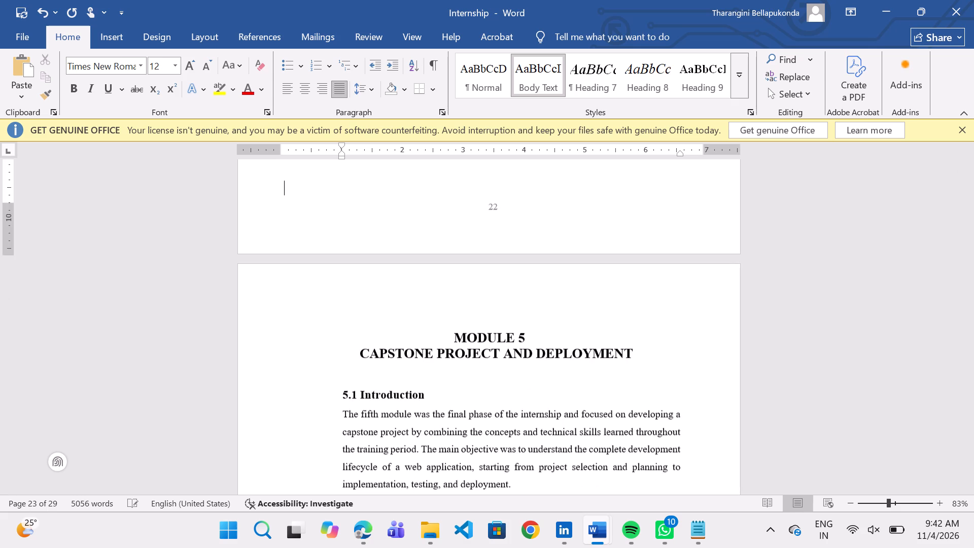
{"action": "key", "text": "Down"}
Snip the Fig. 5.1 Features of the Capstone Project diagram from the browser image and paste it, indented, on the blank page before TECHNOLOGIES.
{"action": "scroll", "coordinate": [424, 327], "scroll_direction": "down", "scroll_amount": 9}
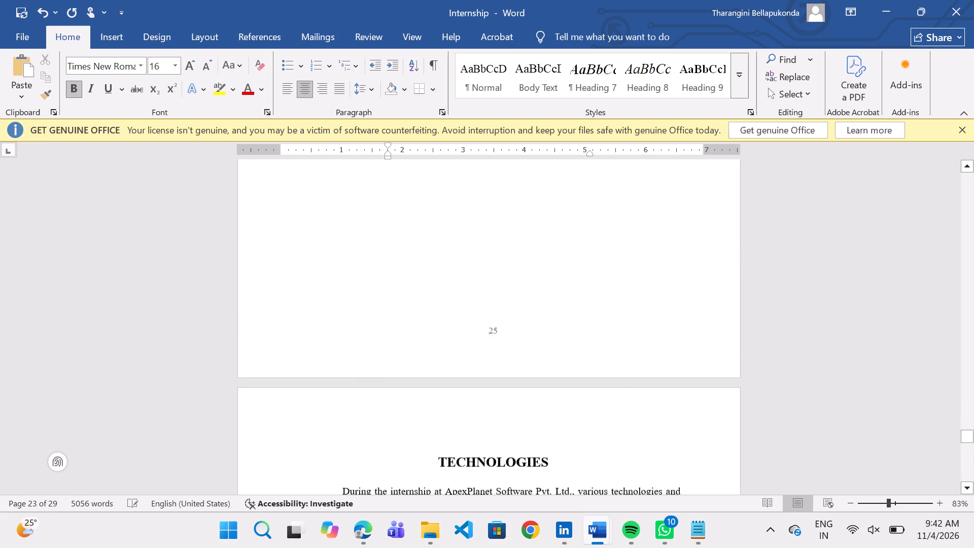
{"action": "scroll", "coordinate": [424, 327], "scroll_direction": "up", "scroll_amount": 7}
{"action": "scroll", "coordinate": [424, 327], "scroll_direction": "down", "scroll_amount": 1}
{"action": "left_click", "coordinate": [363, 542]}
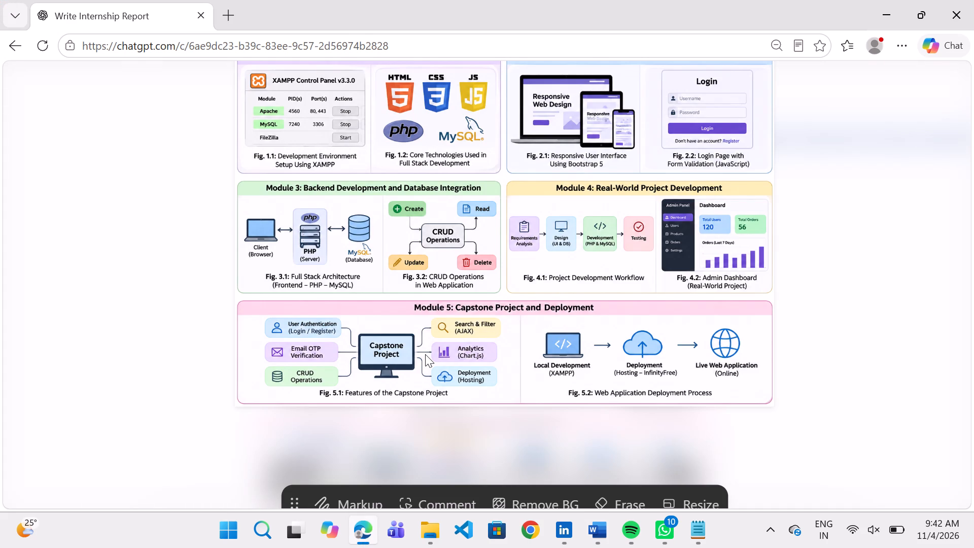
{"action": "key", "text": "Print"}
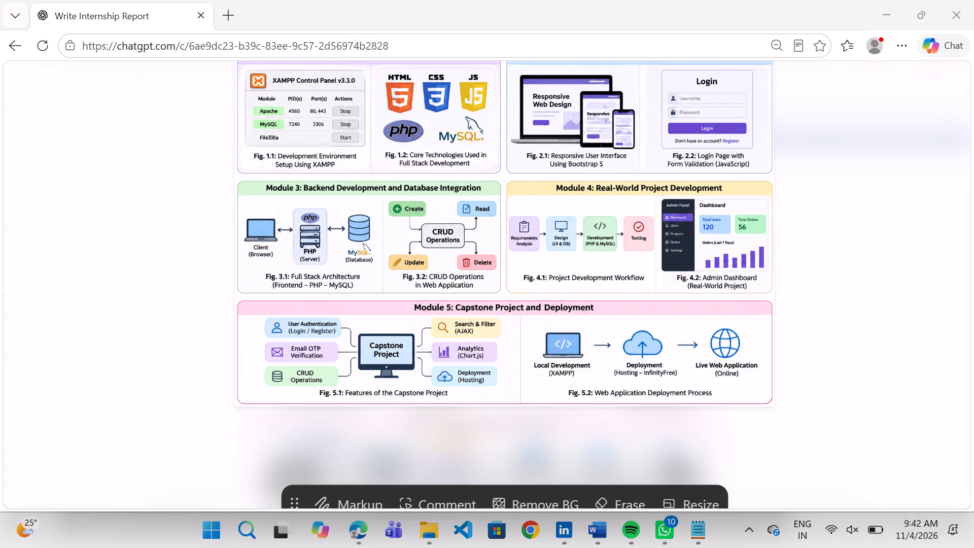
{"action": "left_click_drag", "start_coordinate": [258, 314], "coordinate": [411, 369]}
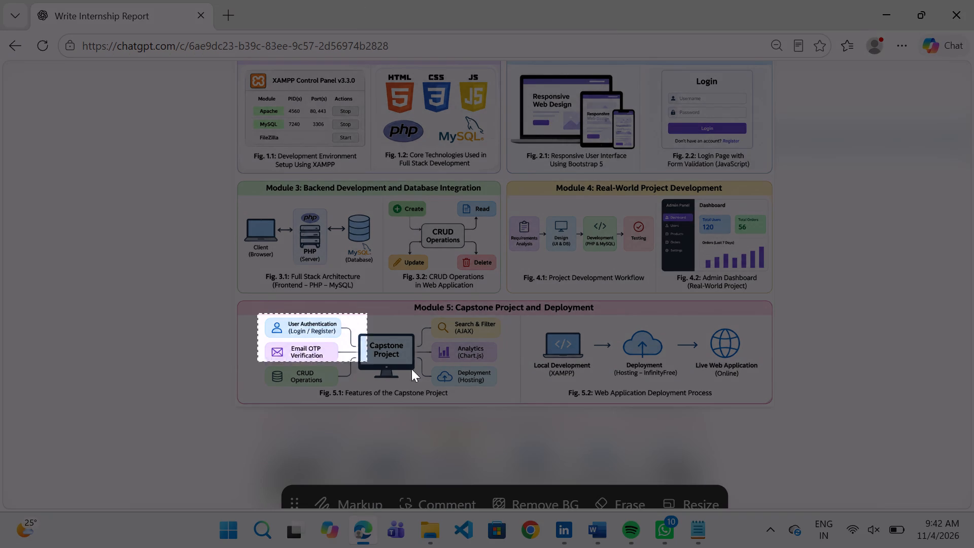
{"action": "left_click_drag", "start_coordinate": [411, 369], "coordinate": [508, 388]}
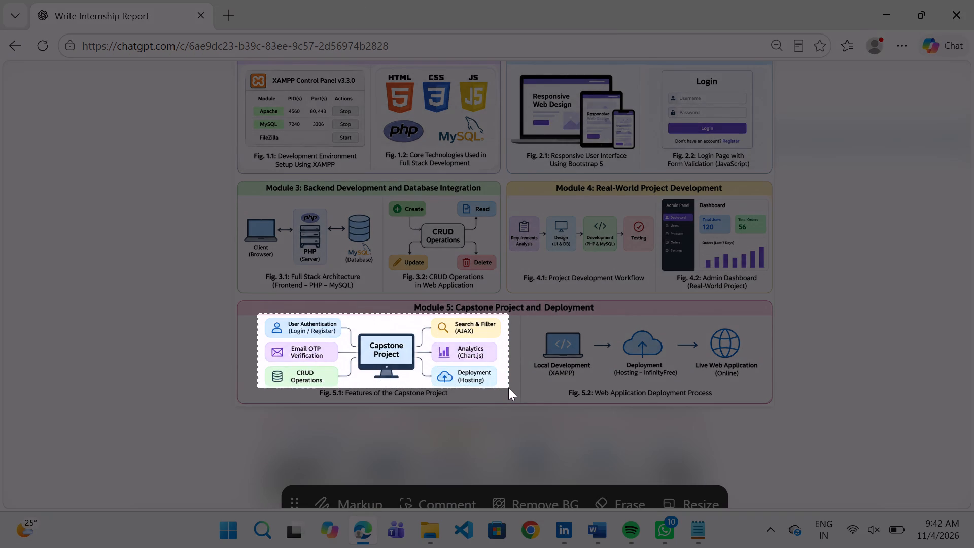
{"action": "left_click_drag", "start_coordinate": [508, 388], "coordinate": [507, 387]}
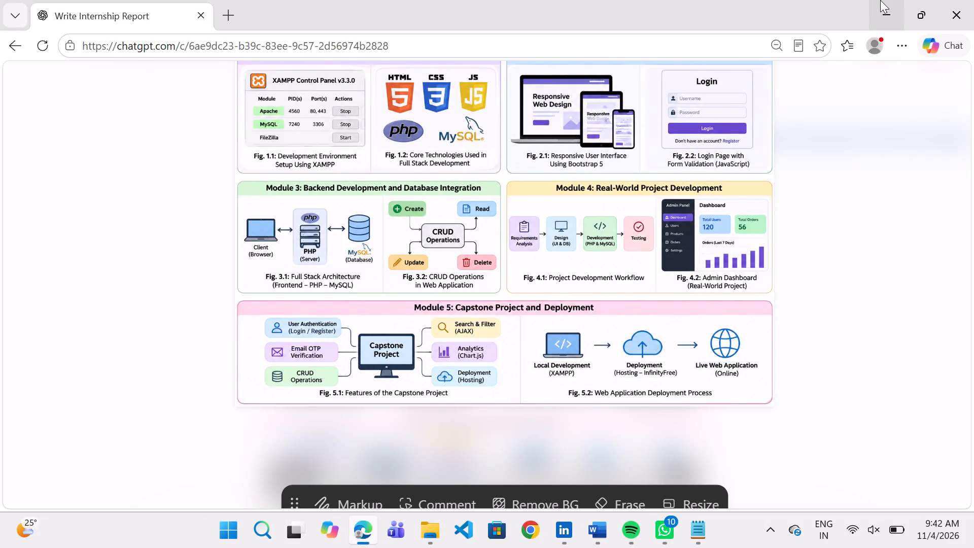
{"action": "left_click", "coordinate": [880, 7]}
{"action": "left_click", "coordinate": [476, 318]}
{"action": "key", "text": "space"}
{"action": "key", "text": "space"}
{"action": "key", "text": "space"}
{"action": "key", "text": "space"}
{"action": "key", "text": "space"}
{"action": "key", "text": "space"}
{"action": "key", "text": "space"}
{"action": "key", "text": "space"}
{"action": "key", "text": "space"}
{"action": "key", "text": "space"}
{"action": "key", "text": "space"}
{"action": "key", "text": "space"}
{"action": "key", "text": "space"}
{"action": "key", "text": "space"}
{"action": "key", "text": "space"}
{"action": "key", "text": "space"}
{"action": "key", "text": "space"}
{"action": "key", "text": "space"}
{"action": "key", "text": "space"}
{"action": "key", "text": "space"}
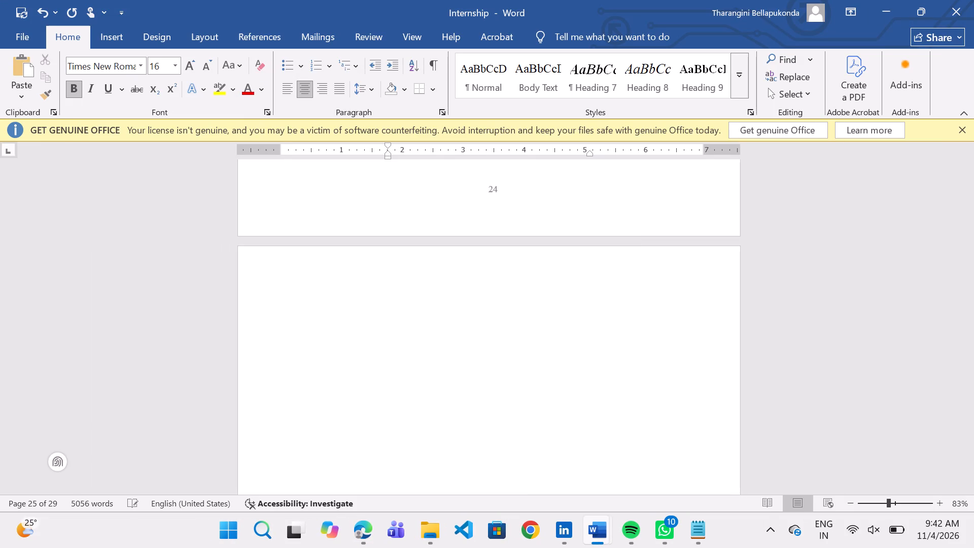
{"action": "key", "text": "ctrl+v"}
Resize the pasted Capstone Project diagram to about 5.6 inches wide and 2.5 inches high.
{"action": "left_click", "coordinate": [456, 357]}
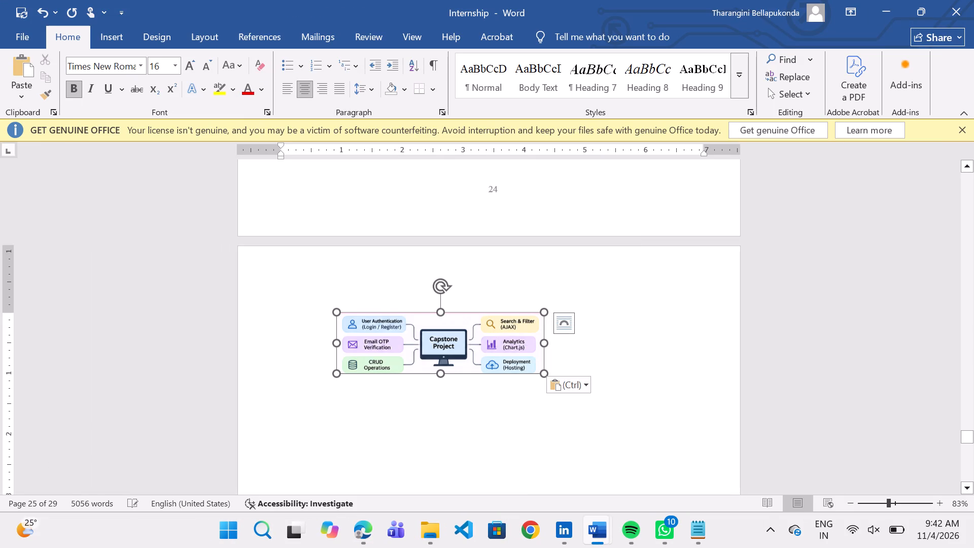
{"action": "left_click_drag", "start_coordinate": [545, 374], "coordinate": [570, 428]}
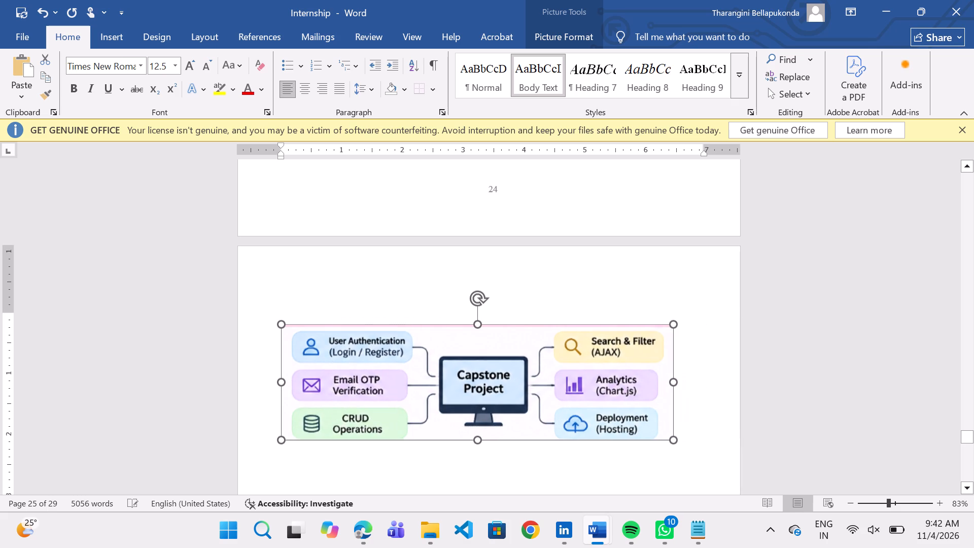
{"action": "left_click_drag", "start_coordinate": [282, 381], "coordinate": [309, 384]}
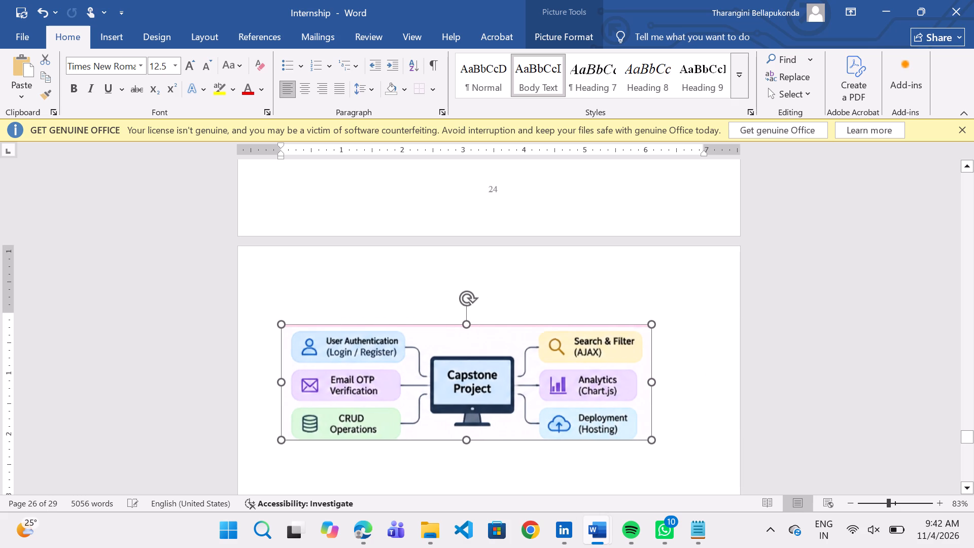
{"action": "left_click_drag", "start_coordinate": [309, 384], "coordinate": [334, 388]}
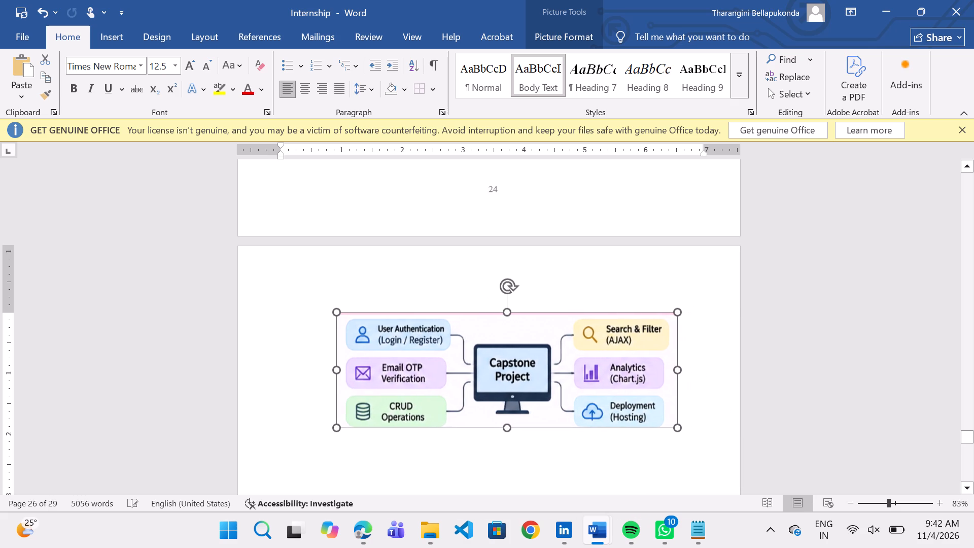
{"action": "left_click_drag", "start_coordinate": [334, 388], "coordinate": [334, 389]}
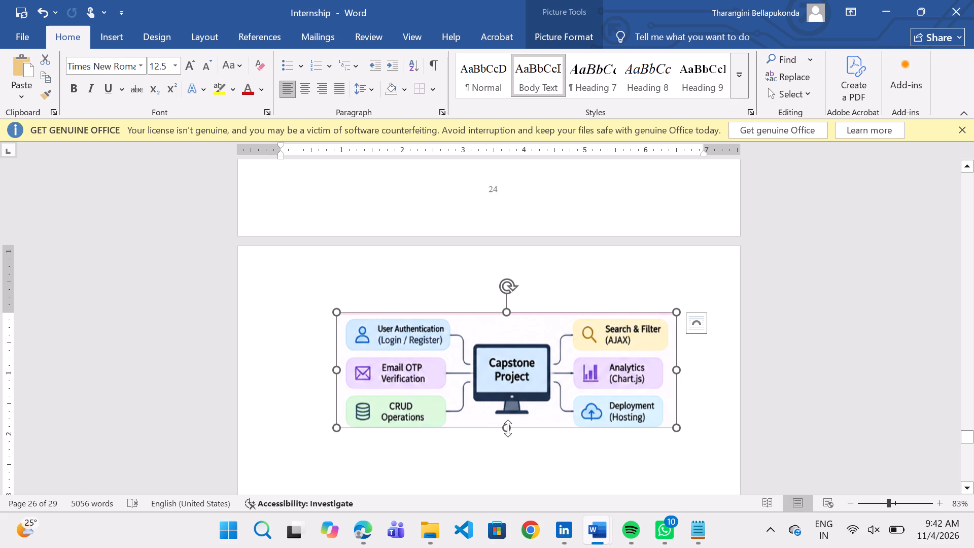
{"action": "left_click_drag", "start_coordinate": [508, 428], "coordinate": [506, 479]}
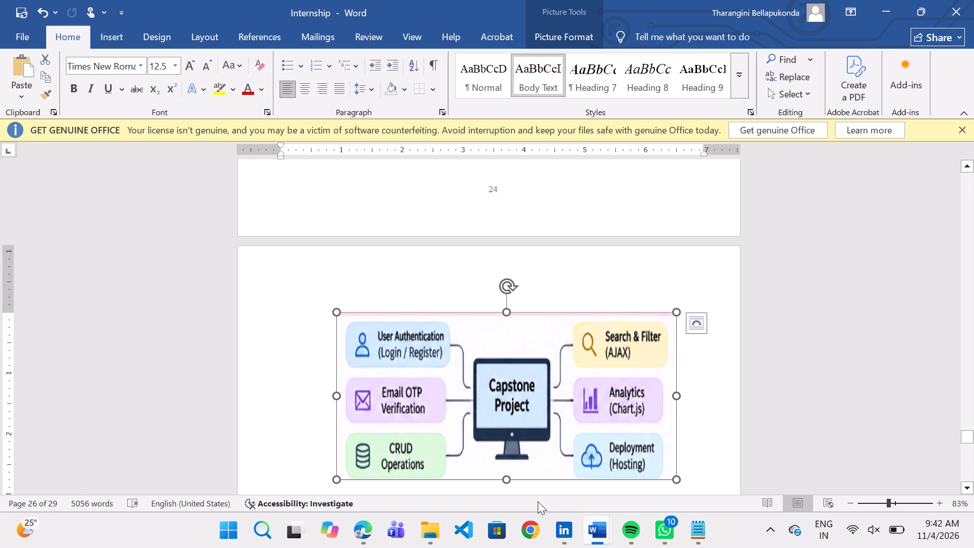
{"action": "left_click_drag", "start_coordinate": [504, 480], "coordinate": [508, 467]}
{"action": "left_click", "coordinate": [718, 453]}
Insert several blank lines below the Capstone Project diagram and indent the last line with spaces.
{"action": "scroll", "coordinate": [718, 453], "scroll_direction": "down", "scroll_amount": 3}
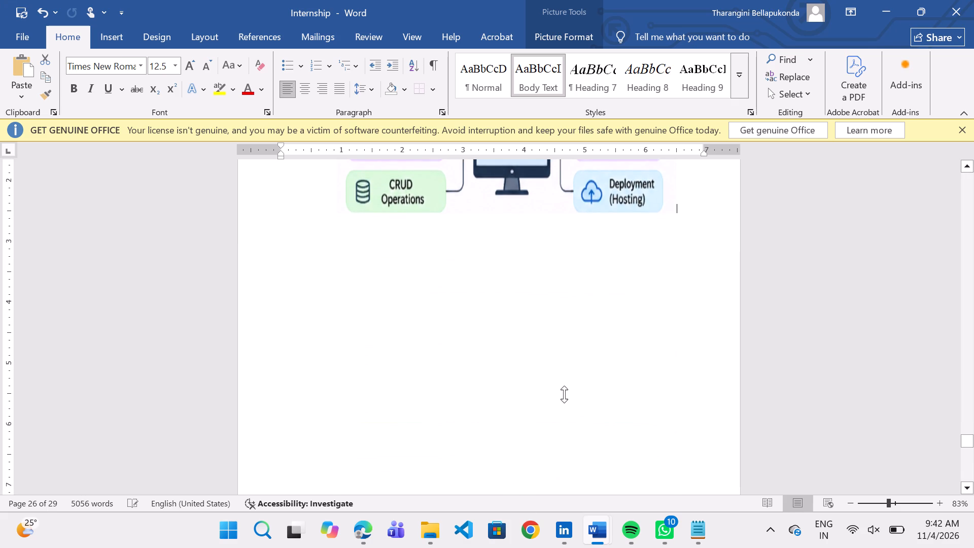
{"action": "scroll", "coordinate": [564, 394], "scroll_direction": "up", "scroll_amount": 1}
{"action": "scroll", "coordinate": [564, 394], "scroll_direction": "down", "scroll_amount": 1}
{"action": "key", "text": "Return"}
{"action": "key", "text": "Return"}
{"action": "key", "text": "Return"}
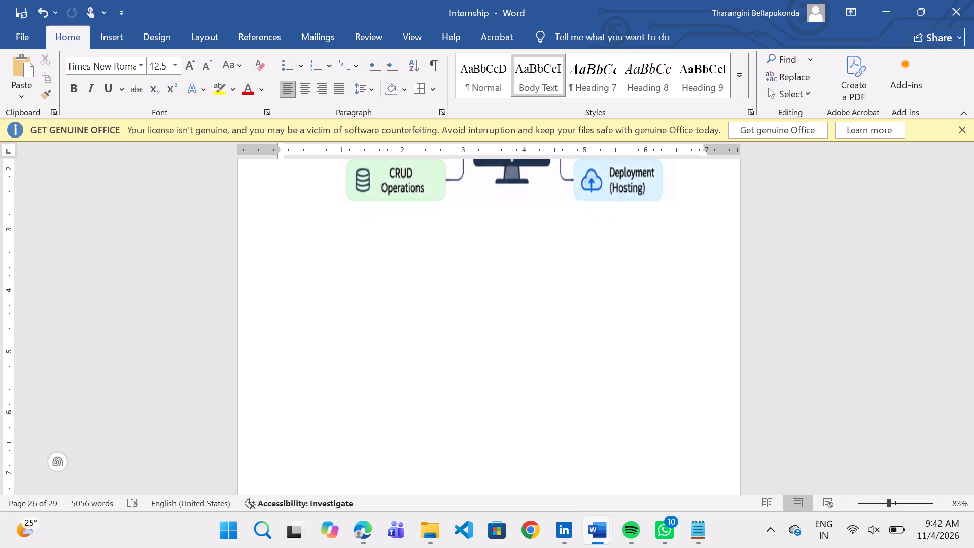
{"action": "key", "text": "Return"}
{"action": "key", "text": "Return"}
{"action": "key", "text": "space"}
{"action": "key", "text": "space"}
{"action": "key", "text": "space"}
{"action": "key", "text": "space"}
{"action": "key", "text": "space"}
{"action": "key", "text": "space"}
{"action": "key", "text": "space"}
{"action": "key", "text": "space"}
{"action": "key", "text": "space"}
{"action": "key", "text": "space"}
{"action": "key", "text": "space"}
{"action": "key", "text": "space"}
{"action": "key", "text": "space"}
{"action": "key", "text": "space"}
{"action": "key", "text": "Return"}
{"action": "key", "text": "space"}
{"action": "key", "text": "space"}
{"action": "key", "text": "space"}
{"action": "key", "text": "space"}
{"action": "key", "text": "space"}
{"action": "key", "text": "space"}
{"action": "key", "text": "space"}
{"action": "key", "text": "space"}
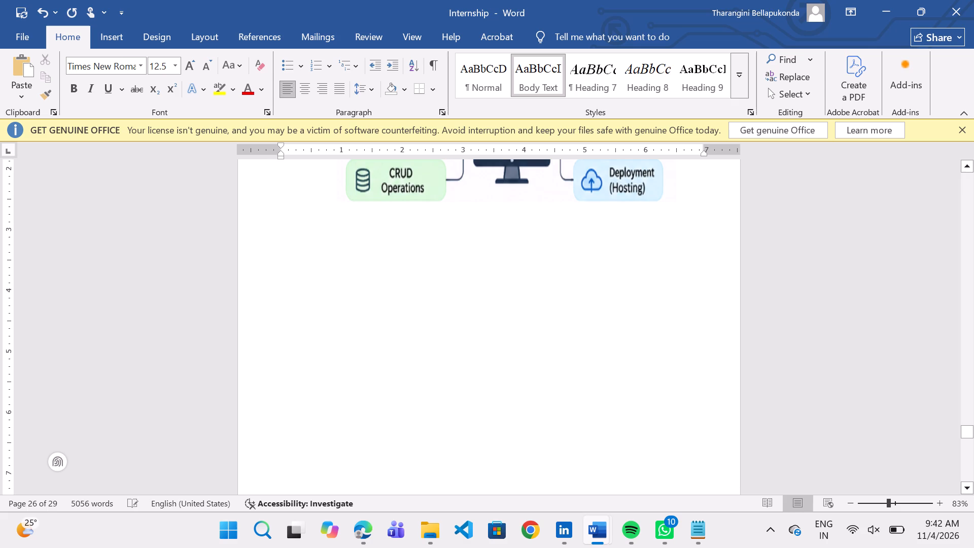
{"action": "key", "text": "space"}
{"action": "key", "text": "space"}
{"action": "key", "text": "space"}
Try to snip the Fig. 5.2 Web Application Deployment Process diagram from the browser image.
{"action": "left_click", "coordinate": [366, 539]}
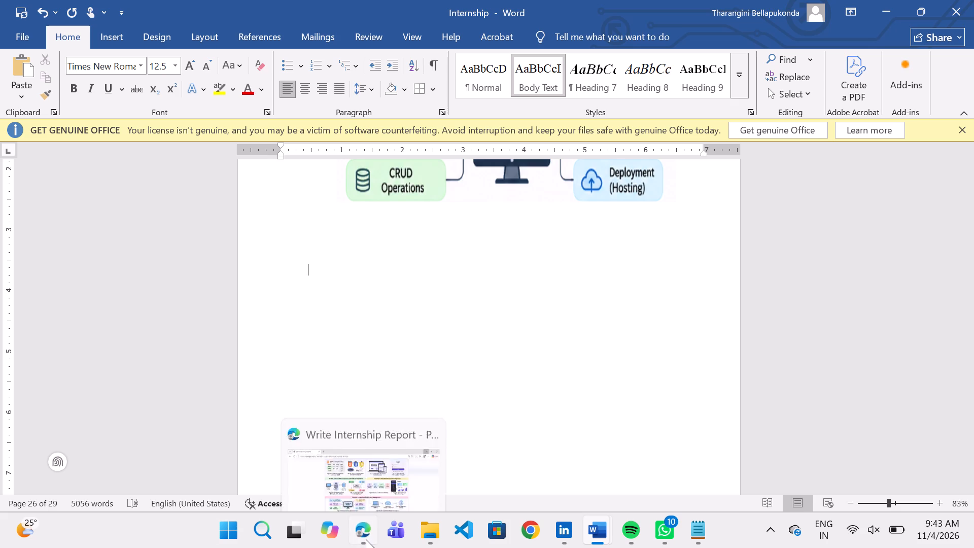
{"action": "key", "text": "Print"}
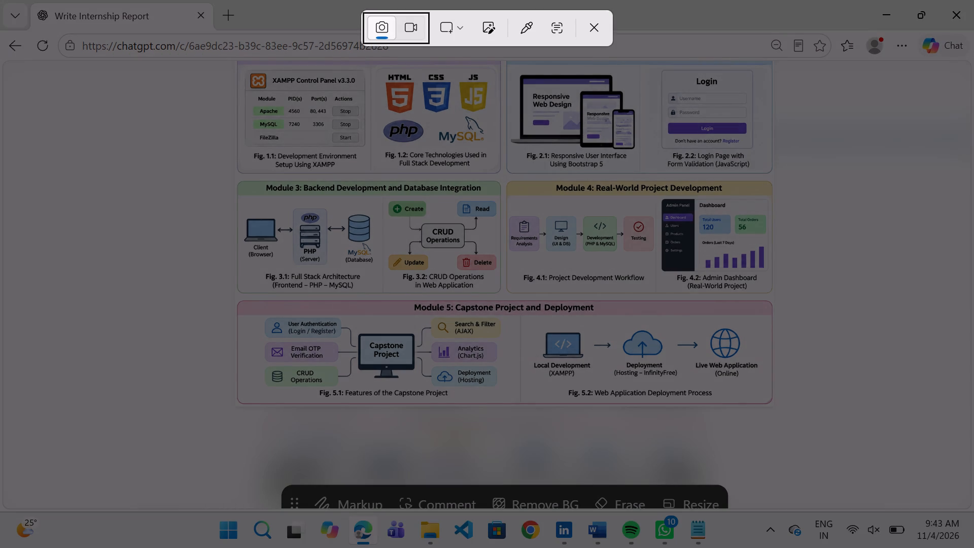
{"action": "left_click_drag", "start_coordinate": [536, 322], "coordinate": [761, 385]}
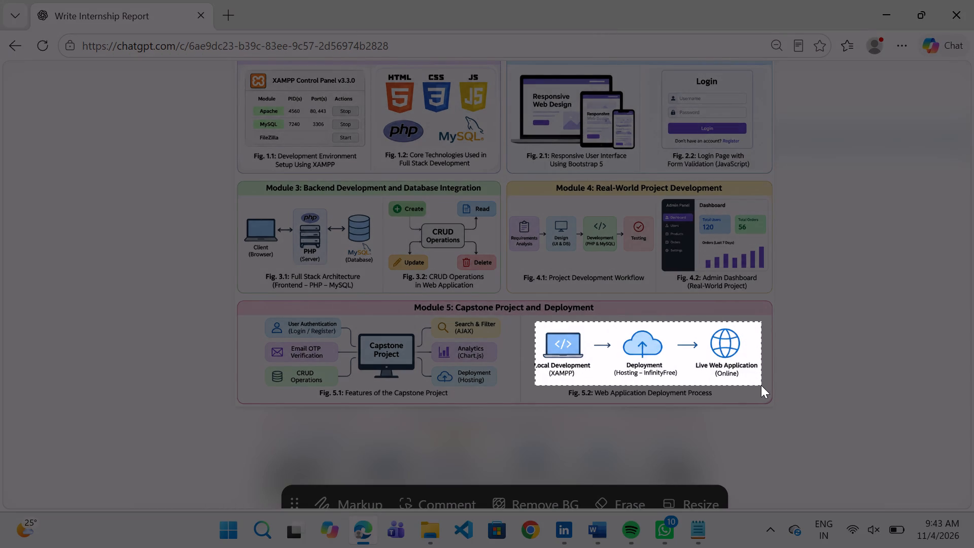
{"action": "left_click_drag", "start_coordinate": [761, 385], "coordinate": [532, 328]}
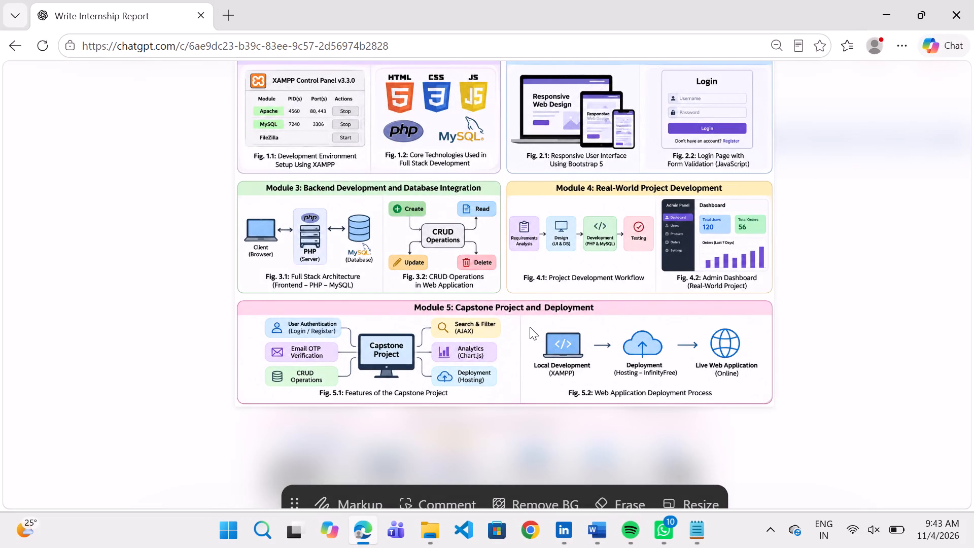
Snip the complete Fig. 5.2 Web Application Deployment Process diagram from the browser and paste it, indented, two lines further down the report page.
{"action": "key", "text": "Print"}
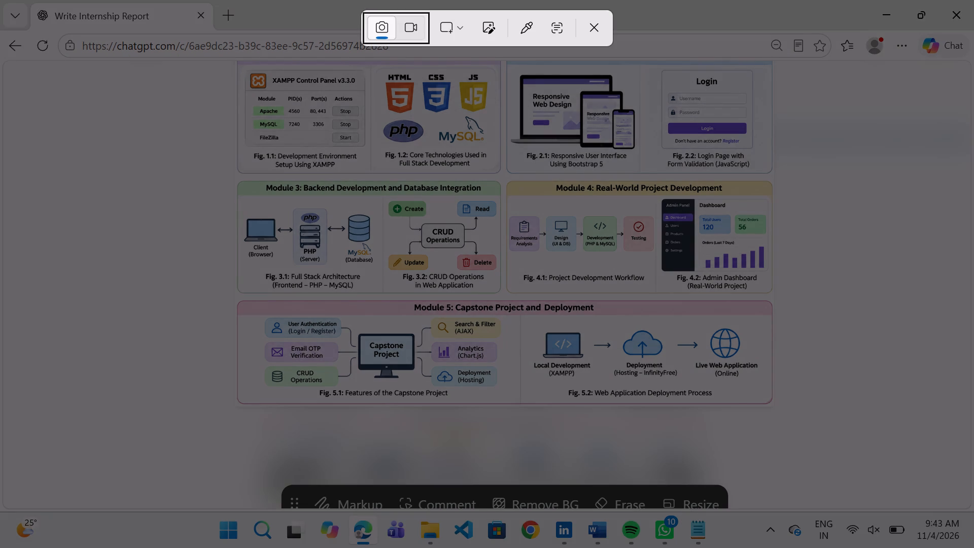
{"action": "left_click_drag", "start_coordinate": [527, 323], "coordinate": [673, 388]}
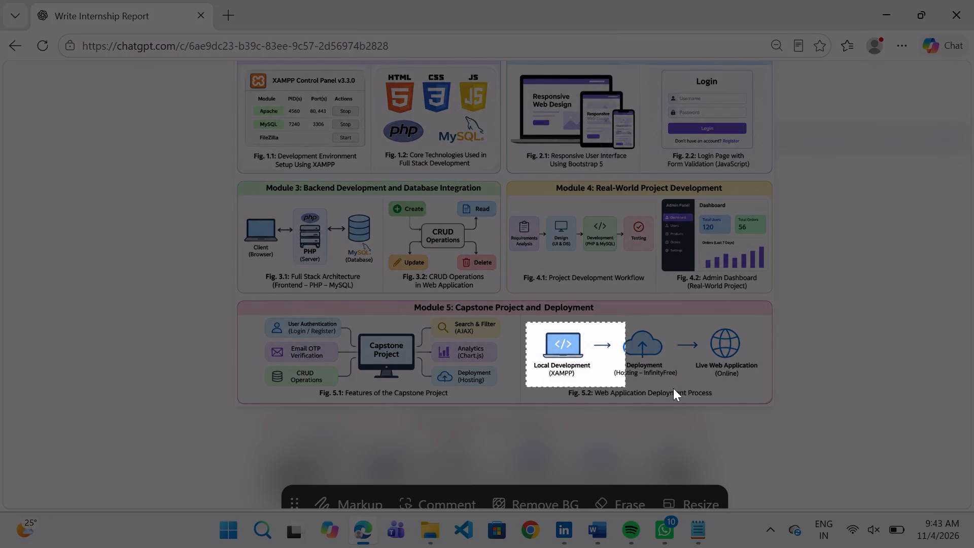
{"action": "left_click_drag", "start_coordinate": [673, 388], "coordinate": [766, 382]}
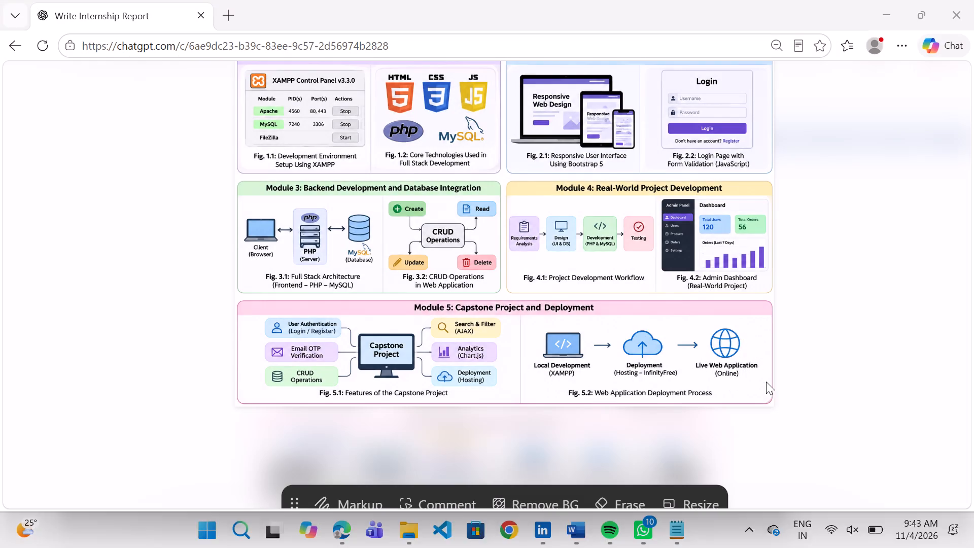
{"action": "left_click", "coordinate": [887, 17]}
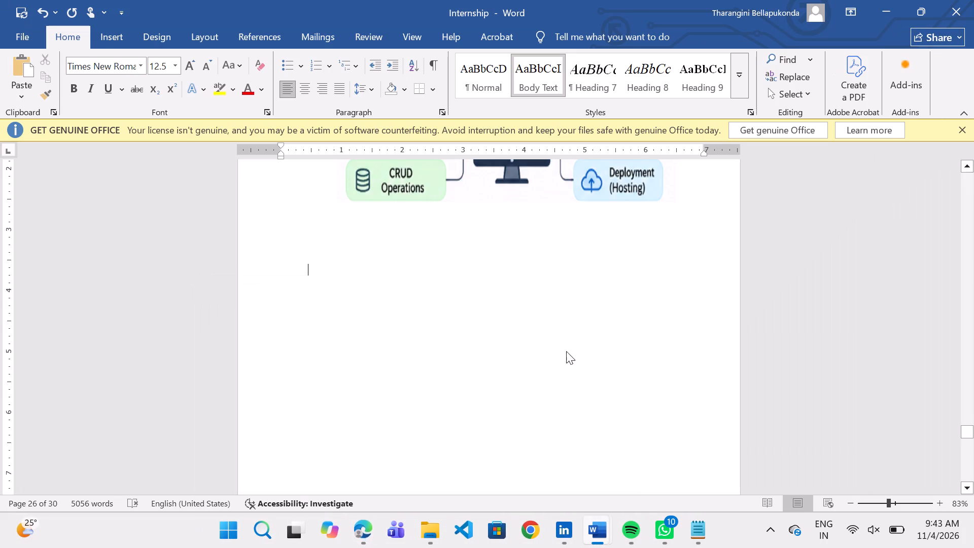
{"action": "key", "text": "Return"}
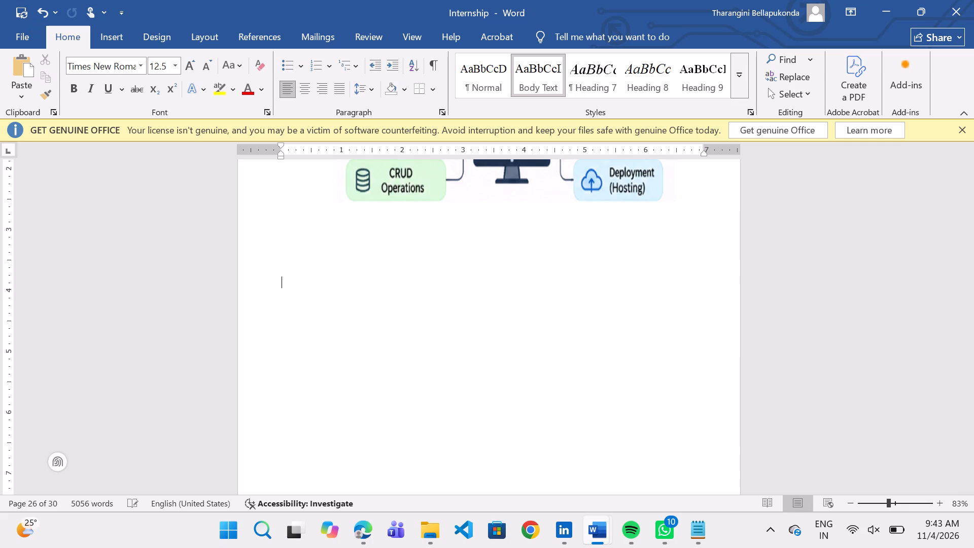
{"action": "key", "text": "Return"}
{"action": "key", "text": "space"}
{"action": "key", "text": "space"}
{"action": "key", "text": "space"}
{"action": "key", "text": "space"}
{"action": "key", "text": "space"}
{"action": "key", "text": "space"}
{"action": "key", "text": "space"}
{"action": "key", "text": "space"}
{"action": "key", "text": "space"}
{"action": "key", "text": "space"}
{"action": "key", "text": "ctrl+v"}
Enlarge the pasted deployment process diagram proportionally to about 6.3 inches wide.
{"action": "left_click", "coordinate": [408, 321]}
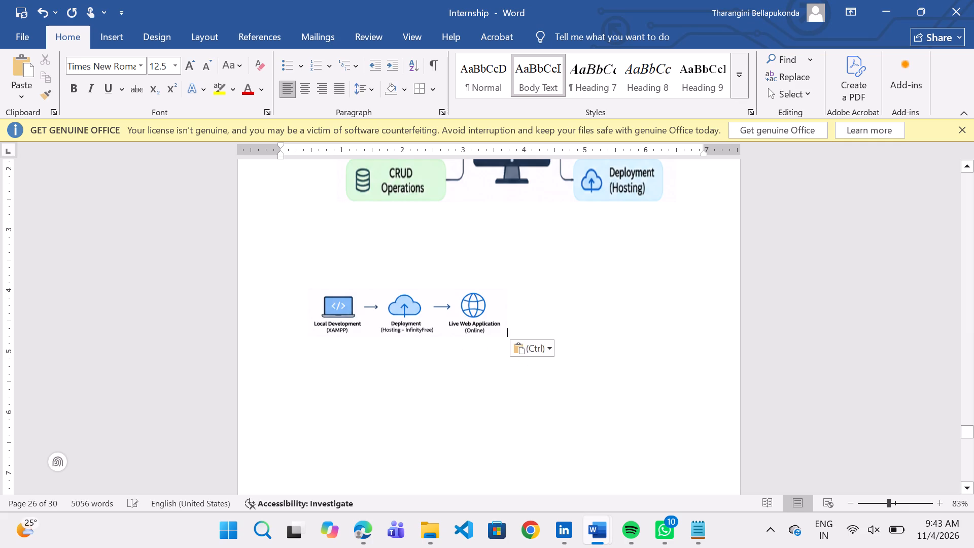
{"action": "left_click_drag", "start_coordinate": [508, 337], "coordinate": [528, 345]}
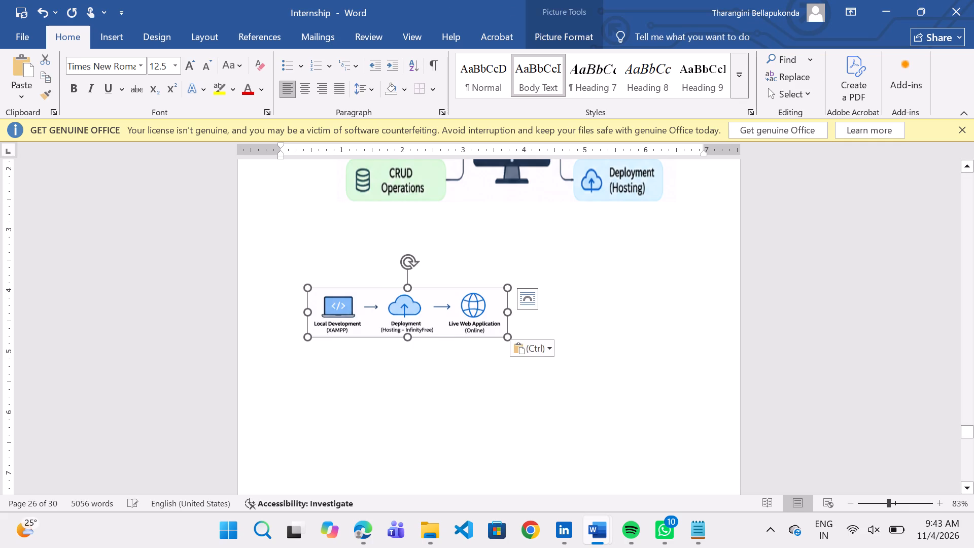
{"action": "left_click_drag", "start_coordinate": [528, 345], "coordinate": [579, 400]}
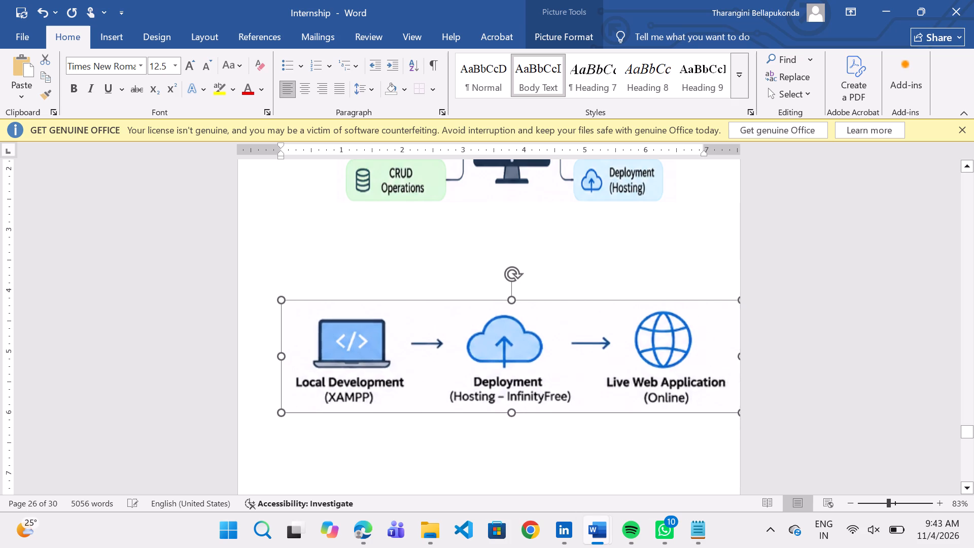
{"action": "left_click_drag", "start_coordinate": [579, 400], "coordinate": [550, 382]}
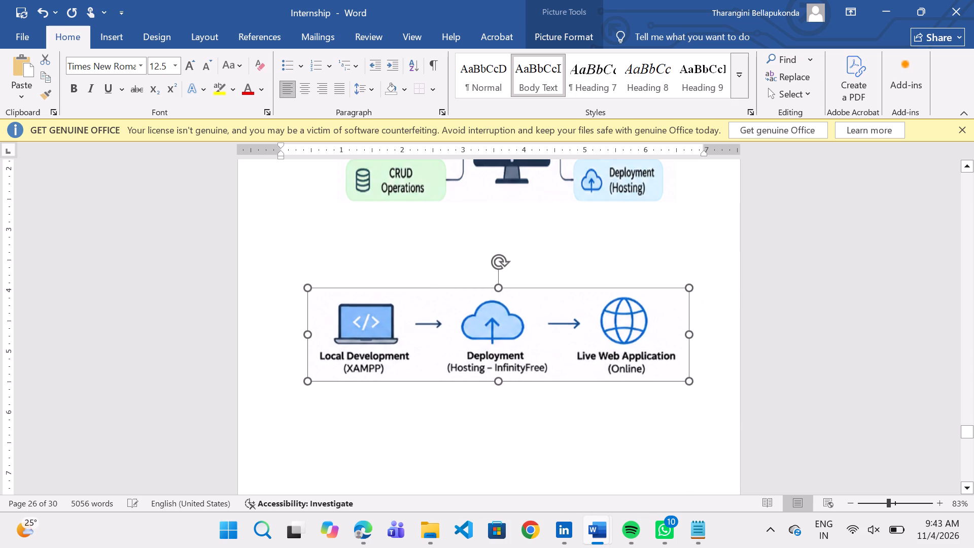
Make the web application deployment process diagram taller and scale it down to about 5.9 inches wide by 2 inches high.
{"action": "left_click_drag", "start_coordinate": [550, 382], "coordinate": [550, 385]}
{"action": "left_click_drag", "start_coordinate": [528, 339], "coordinate": [503, 380]}
{"action": "left_click", "coordinate": [519, 352]}
{"action": "left_click_drag", "start_coordinate": [504, 385], "coordinate": [504, 420]}
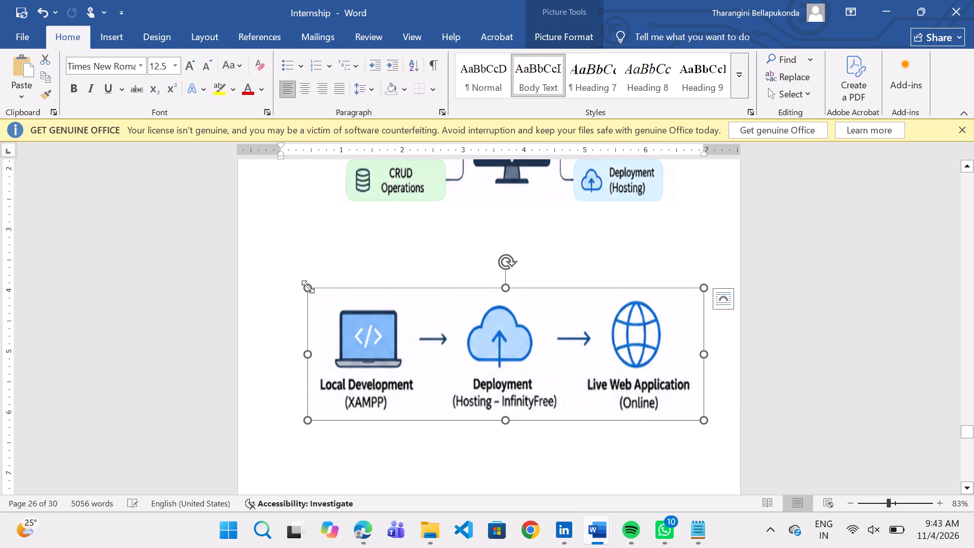
{"action": "left_click_drag", "start_coordinate": [308, 287], "coordinate": [345, 307]}
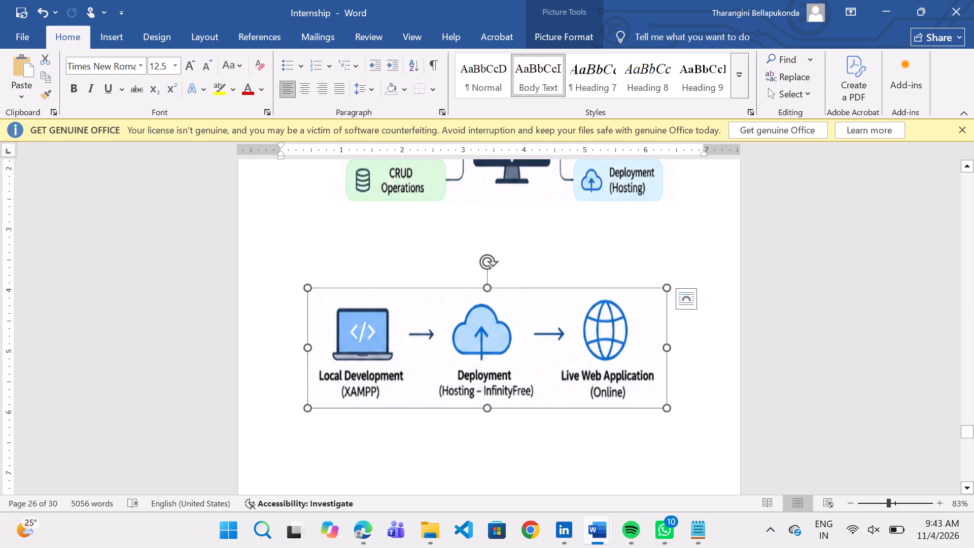
{"action": "left_click", "coordinate": [563, 272]}
Delete the surplus blank lines above the TECHNOLOGIES heading so that it starts at the top of its page.
{"action": "scroll", "coordinate": [563, 272], "scroll_direction": "down", "scroll_amount": 4}
{"action": "scroll", "coordinate": [563, 272], "scroll_direction": "up", "scroll_amount": 1}
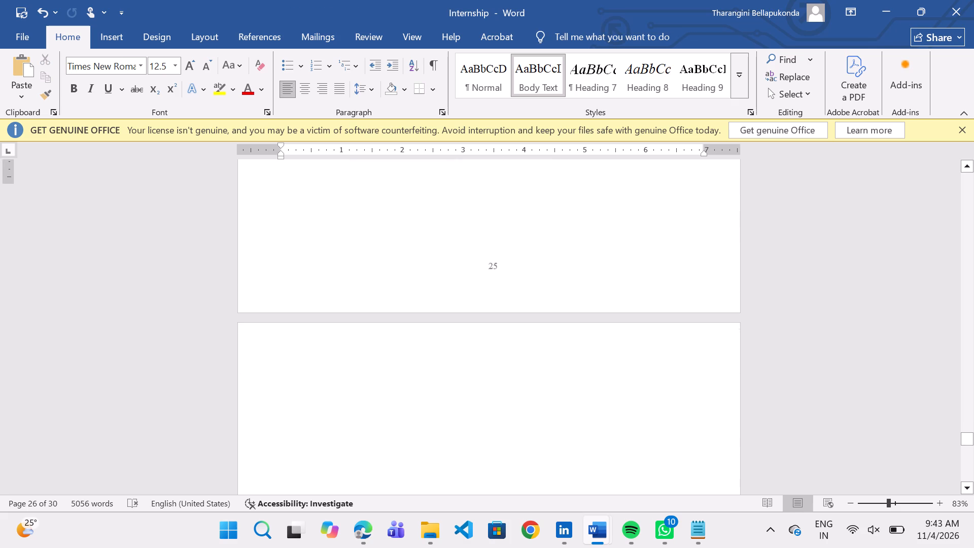
{"action": "scroll", "coordinate": [563, 272], "scroll_direction": "up", "scroll_amount": 1}
{"action": "scroll", "coordinate": [563, 272], "scroll_direction": "down", "scroll_amount": 2}
{"action": "scroll", "coordinate": [453, 373], "scroll_direction": "down", "scroll_amount": 3}
{"action": "left_click", "coordinate": [428, 375]}
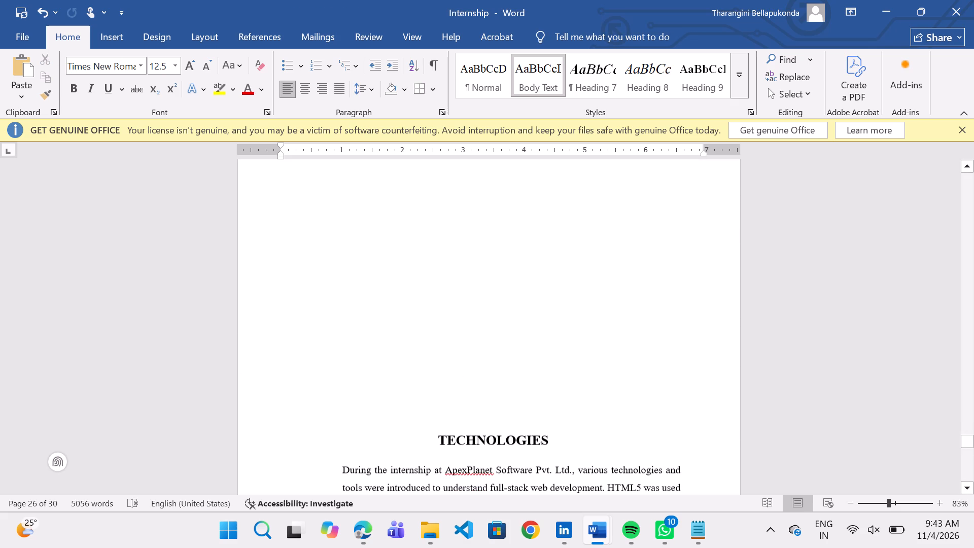
{"action": "key", "text": "Down"}
{"action": "key", "text": "Down"}
{"action": "key", "text": "Down"}
{"action": "key", "text": "Down"}
{"action": "key", "text": "Up"}
{"action": "key", "text": "BackSpace"}
{"action": "key", "text": "BackSpace"}
{"action": "key", "text": "BackSpace"}
{"action": "key", "text": "BackSpace"}
{"action": "key", "text": "BackSpace"}
{"action": "key", "text": "BackSpace"}
{"action": "key", "text": "BackSpace"}
{"action": "key", "text": "BackSpace"}
{"action": "key", "text": "BackSpace"}
{"action": "key", "text": "BackSpace"}
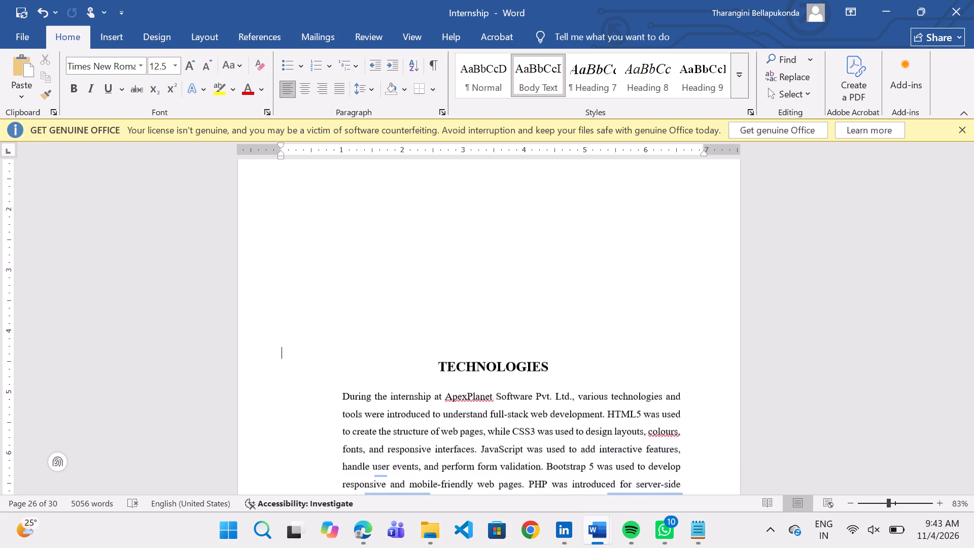
{"action": "key", "text": "BackSpace"}
{"action": "key", "text": "BackSpace"}
{"action": "key", "text": "BackSpace"}
{"action": "key", "text": "BackSpace"}
{"action": "key", "text": "BackSpace"}
{"action": "key", "text": "BackSpace"}
{"action": "key", "text": "BackSpace"}
{"action": "key", "text": "BackSpace"}
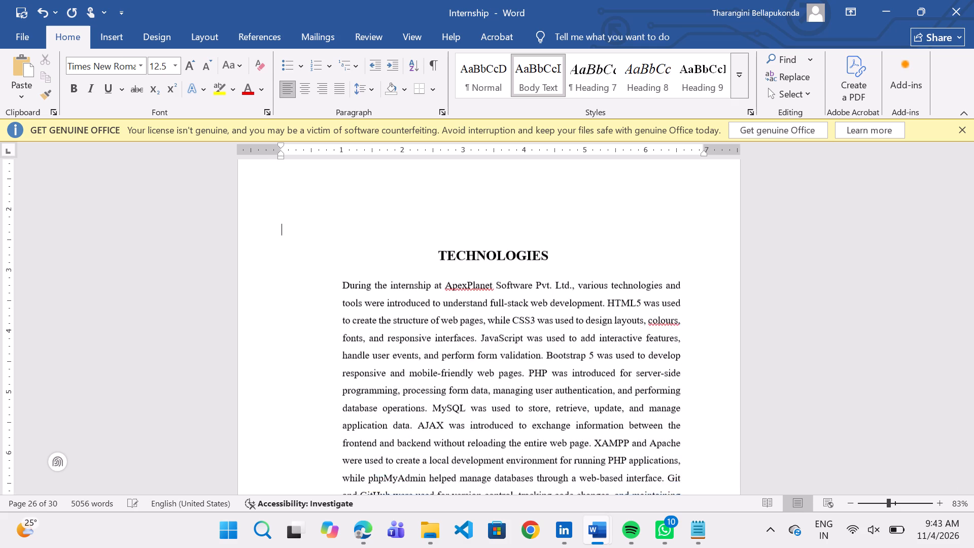
{"action": "key", "text": "BackSpace"}
{"action": "key", "text": "BackSpace"}
{"action": "key", "text": "BackSpace"}
{"action": "key", "text": "BackSpace"}
{"action": "key", "text": "BackSpace"}
{"action": "key", "text": "BackSpace"}
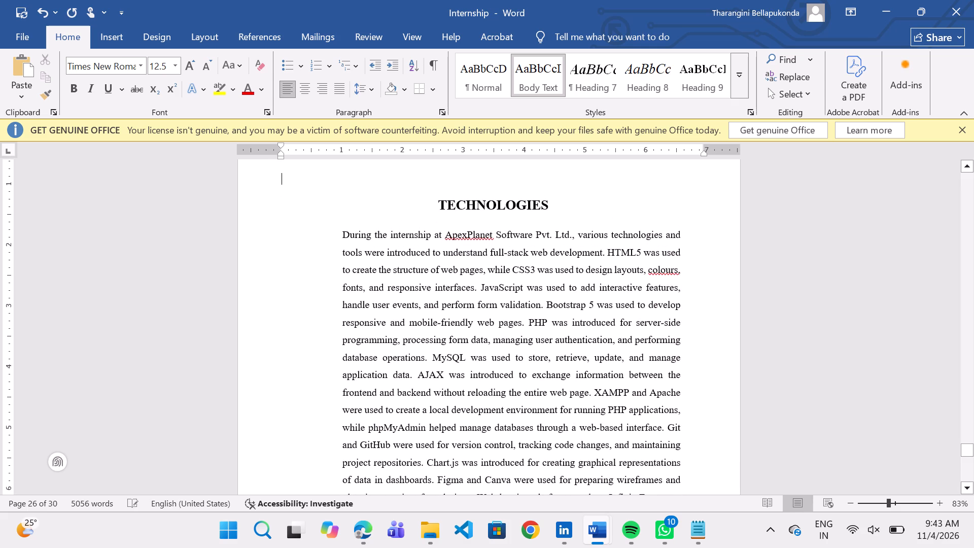
{"action": "key", "text": "BackSpace"}
{"action": "key", "text": "BackSpace"}
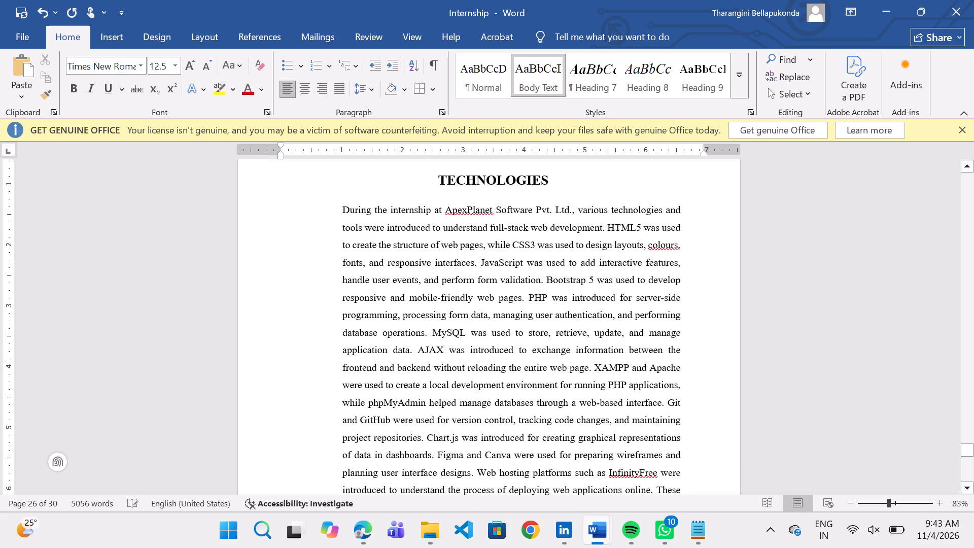
{"action": "scroll", "coordinate": [483, 399], "scroll_direction": "up", "scroll_amount": 4}
{"action": "key", "text": "Down"}
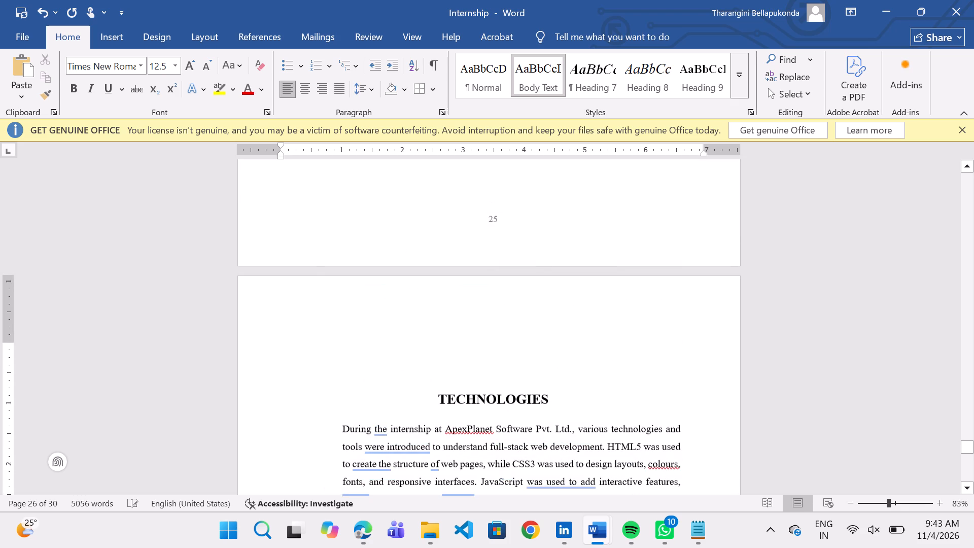
{"action": "key", "text": "BackSpace"}
{"action": "key", "text": "BackSpace"}
{"action": "key", "text": "BackSpace"}
{"action": "key", "text": "BackSpace"}
{"action": "key", "text": "Down"}
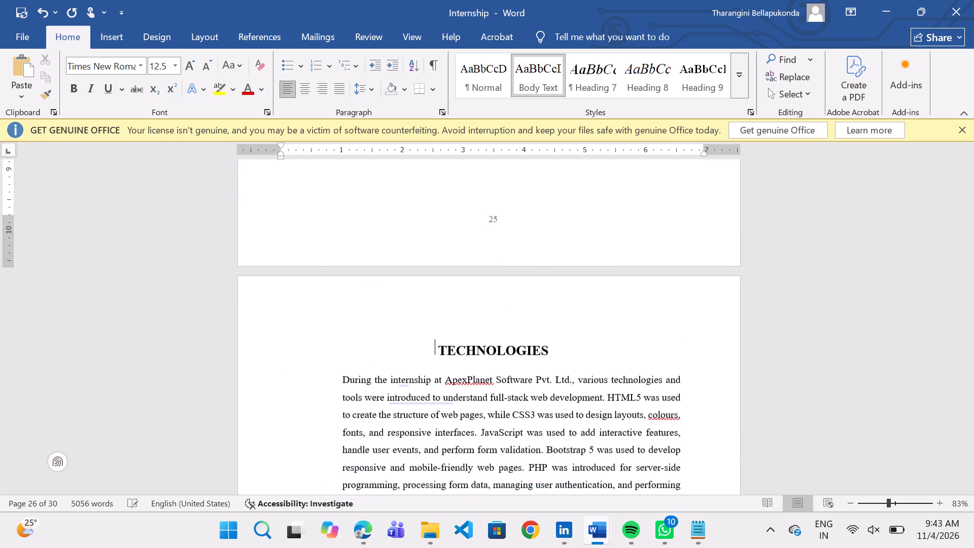
Check the page layout around the Module 5 figures, the TECHNOLOGIES section and the references.
{"action": "scroll", "coordinate": [483, 399], "scroll_direction": "up", "scroll_amount": 2}
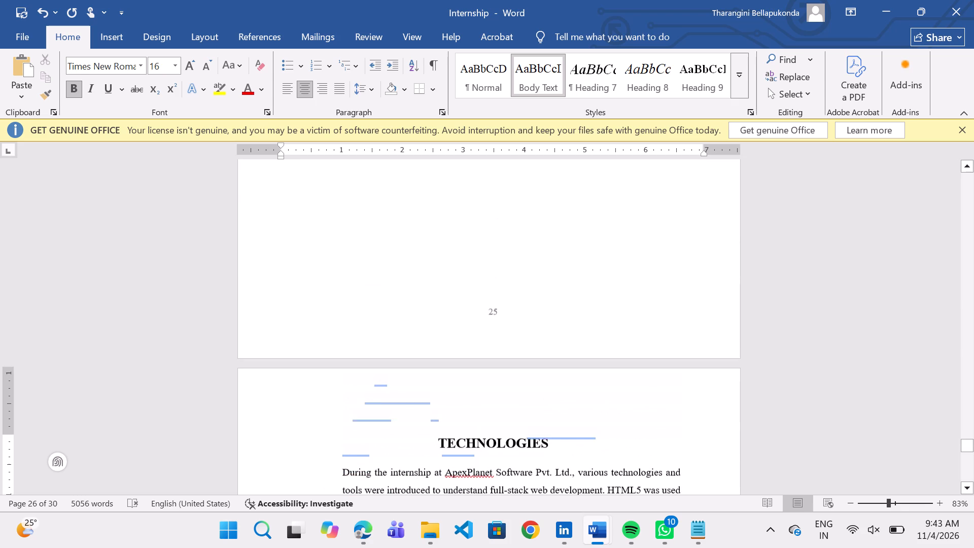
{"action": "scroll", "coordinate": [574, 453], "scroll_direction": "up", "scroll_amount": 2}
{"action": "scroll", "coordinate": [574, 453], "scroll_direction": "down", "scroll_amount": 7}
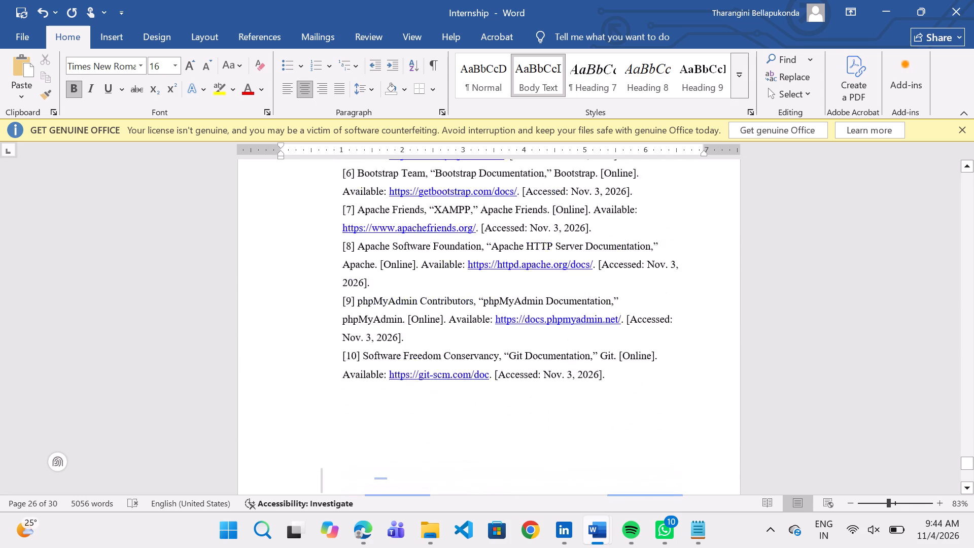
{"action": "scroll", "coordinate": [574, 453], "scroll_direction": "down", "scroll_amount": 2}
{"action": "scroll", "coordinate": [574, 453], "scroll_direction": "up", "scroll_amount": 7}
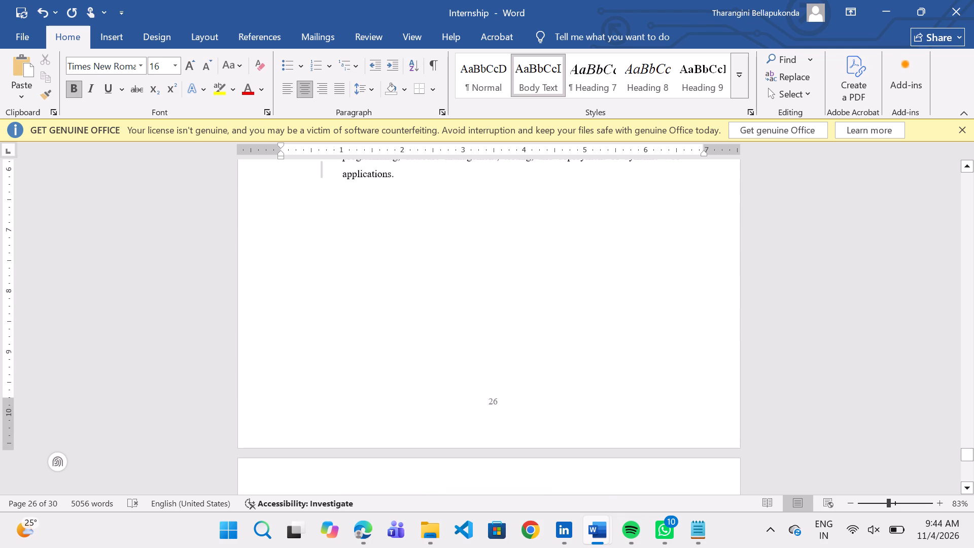
{"action": "scroll", "coordinate": [574, 453], "scroll_direction": "up", "scroll_amount": 8}
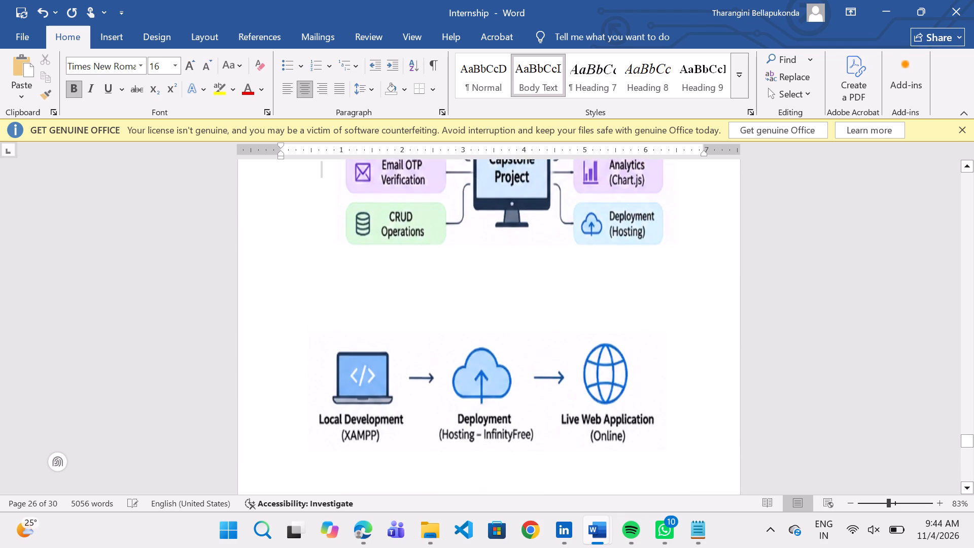
{"action": "scroll", "coordinate": [574, 453], "scroll_direction": "up", "scroll_amount": 3}
{"action": "scroll", "coordinate": [574, 453], "scroll_direction": "down", "scroll_amount": 3}
{"action": "scroll", "coordinate": [574, 453], "scroll_direction": "up", "scroll_amount": 4}
Begin the caption "Fig.1.2" two lines below the HTML, CSS, JS, PHP and MySQL logos figure in Module 1.
{"action": "scroll", "coordinate": [574, 453], "scroll_direction": "up", "scroll_amount": 4}
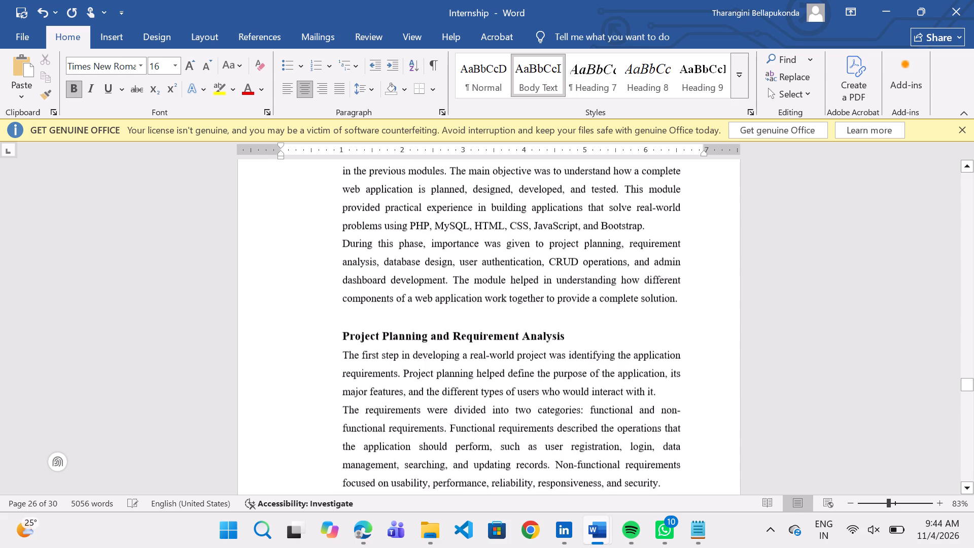
{"action": "scroll", "coordinate": [574, 453], "scroll_direction": "up", "scroll_amount": 4}
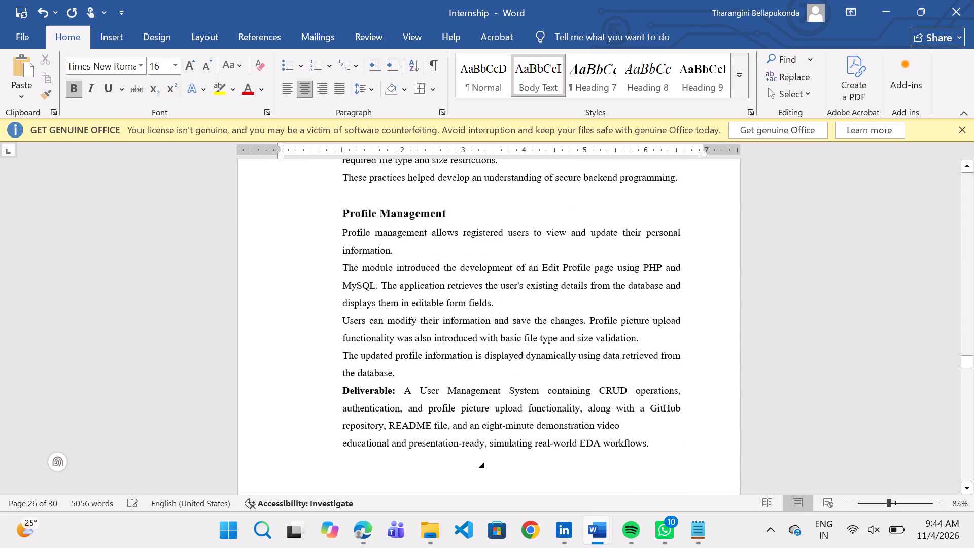
{"action": "scroll", "coordinate": [574, 453], "scroll_direction": "up", "scroll_amount": 4}
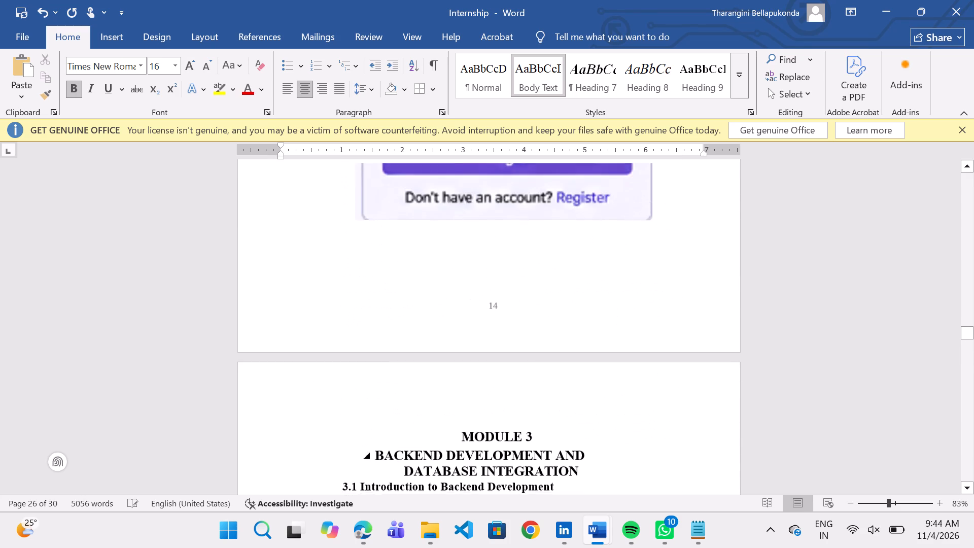
{"action": "scroll", "coordinate": [574, 453], "scroll_direction": "up", "scroll_amount": 6}
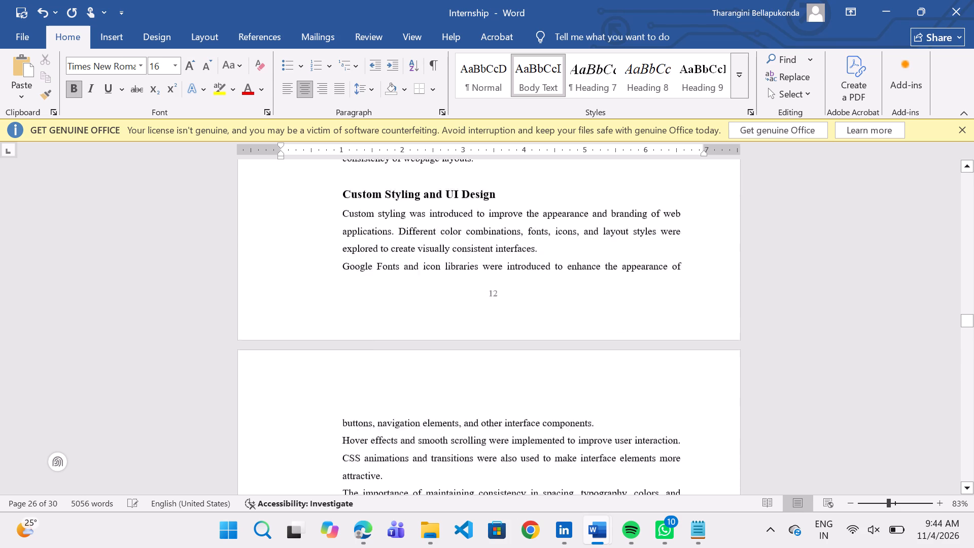
{"action": "scroll", "coordinate": [574, 453], "scroll_direction": "up", "scroll_amount": 2}
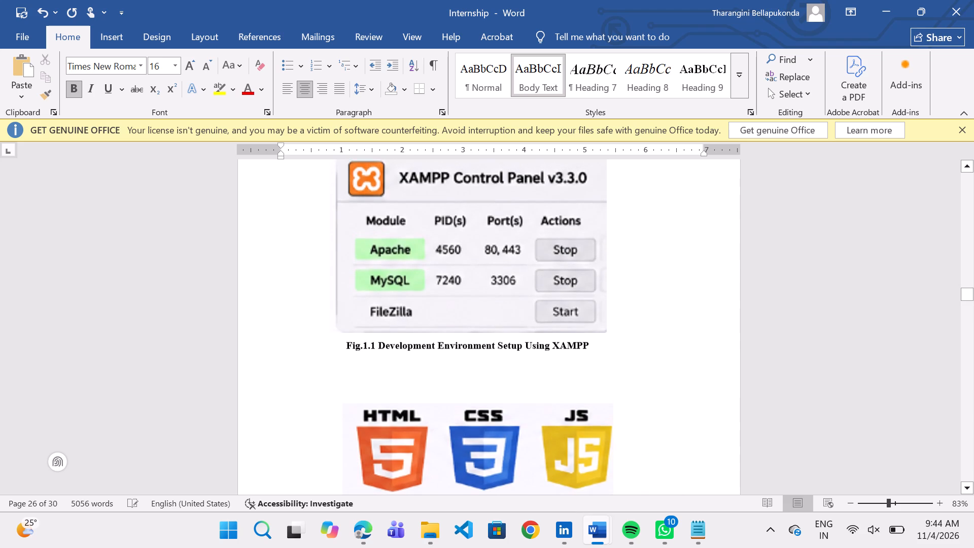
{"action": "scroll", "coordinate": [574, 453], "scroll_direction": "down", "scroll_amount": 2}
{"action": "left_click", "coordinate": [435, 472]}
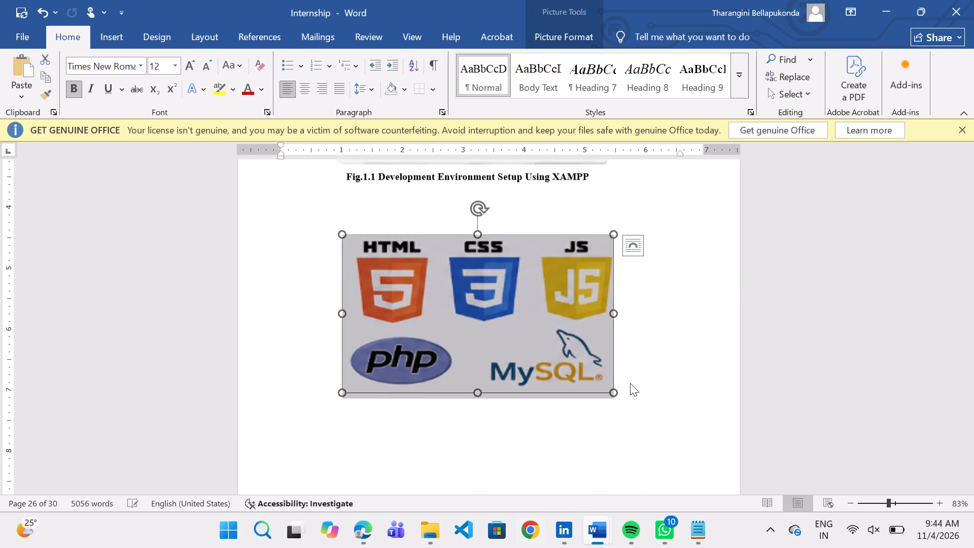
{"action": "left_click", "coordinate": [630, 386]}
{"action": "key", "text": "Return"}
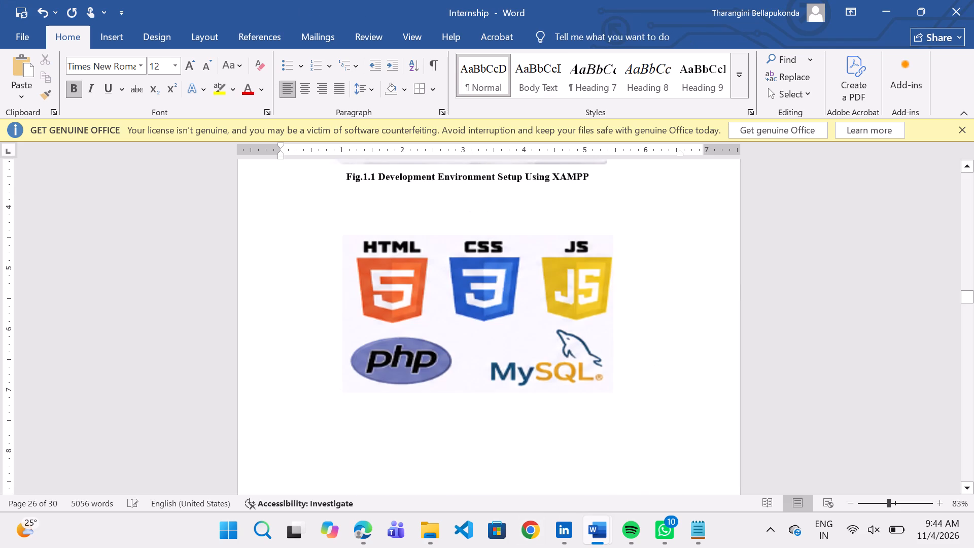
{"action": "key", "text": "Return"}
{"action": "key", "text": "space"}
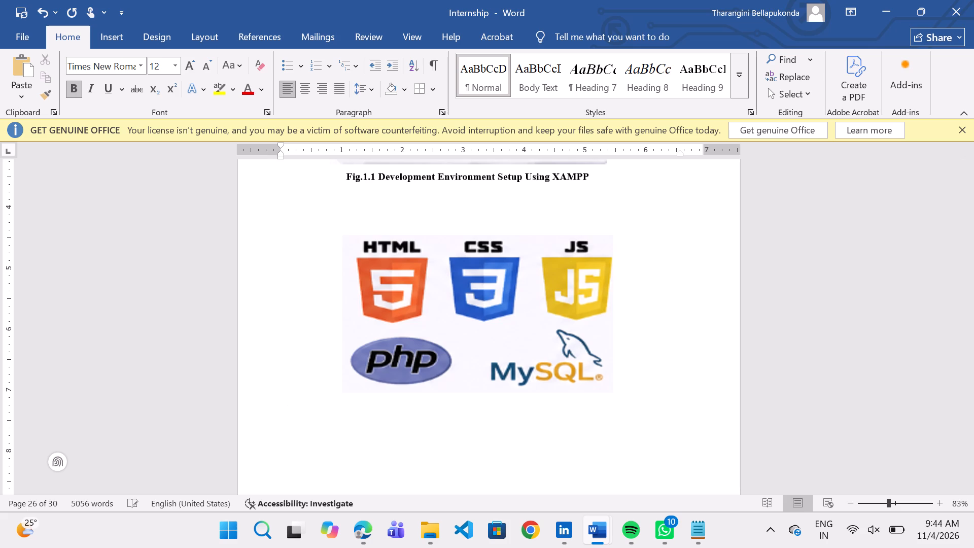
{"action": "key", "text": "space"}
{"action": "type", "text": "fig"}
{"action": "key", "text": "BackSpace"}
{"action": "key", "text": "BackSpace"}
{"action": "key", "text": "BackSpace"}
{"action": "type", "text": "Fig"}
{"action": "type", "text": ".1.2"}
{"action": "key", "text": "space"}
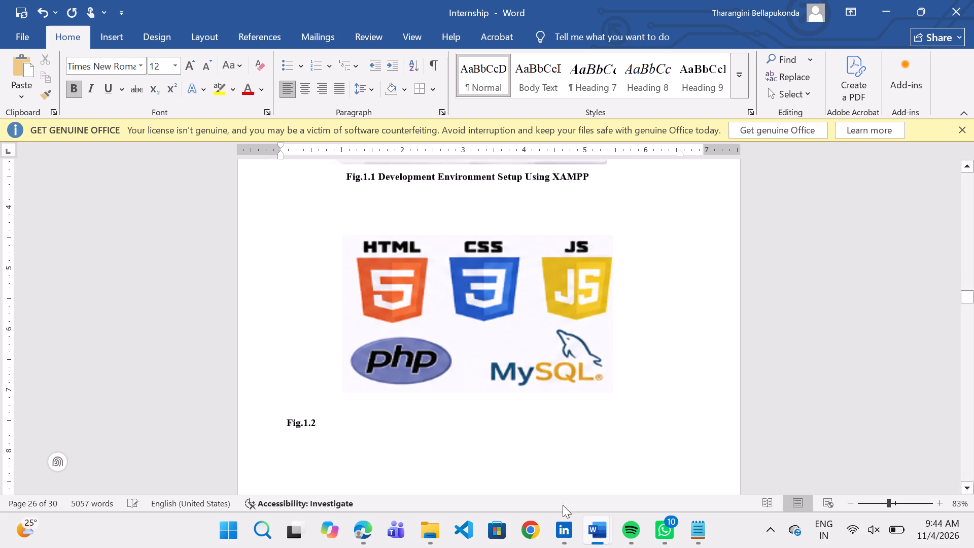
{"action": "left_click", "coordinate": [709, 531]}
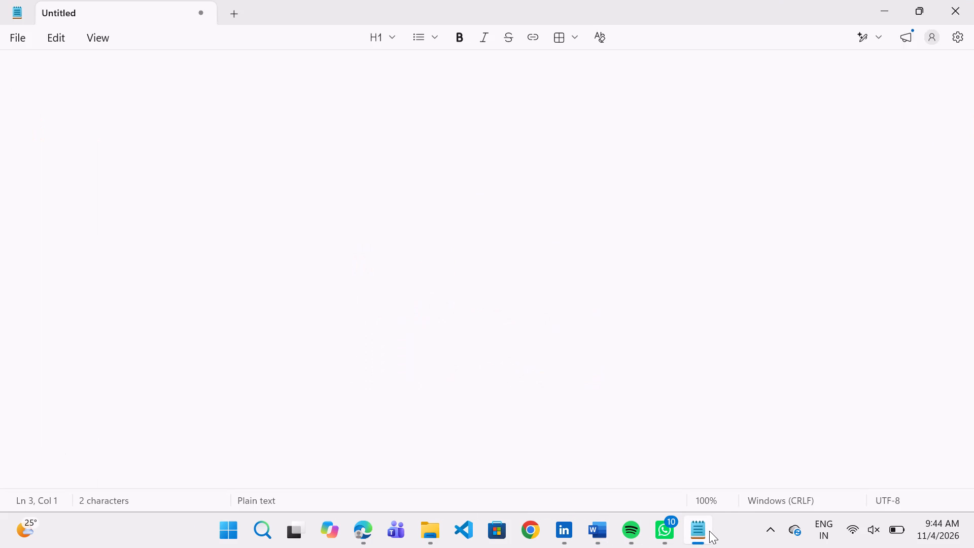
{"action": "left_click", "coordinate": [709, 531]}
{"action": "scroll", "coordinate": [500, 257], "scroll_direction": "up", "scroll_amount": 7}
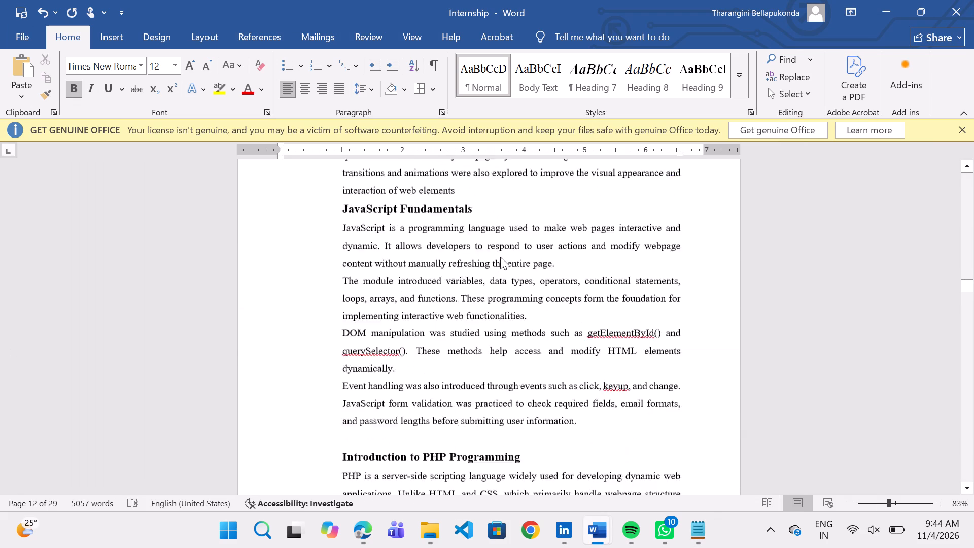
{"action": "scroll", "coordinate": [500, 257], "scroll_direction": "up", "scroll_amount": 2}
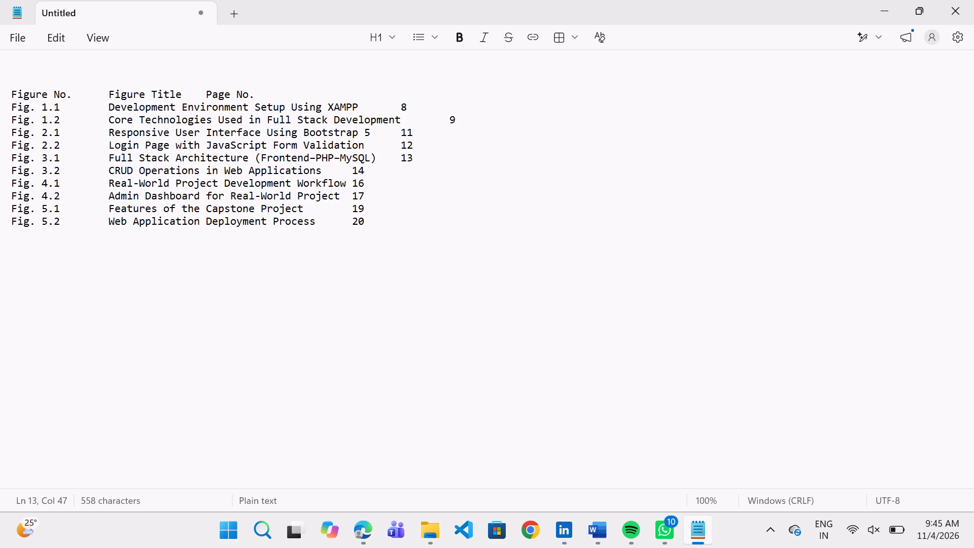
Replace the "Fig.1.2" text in the Word report with "Fig. 1.2 Core Technologies Used in Full Stack Development" copied from the Notepad list.
{"action": "left_click_drag", "start_coordinate": [402, 118], "coordinate": [11, 125]}
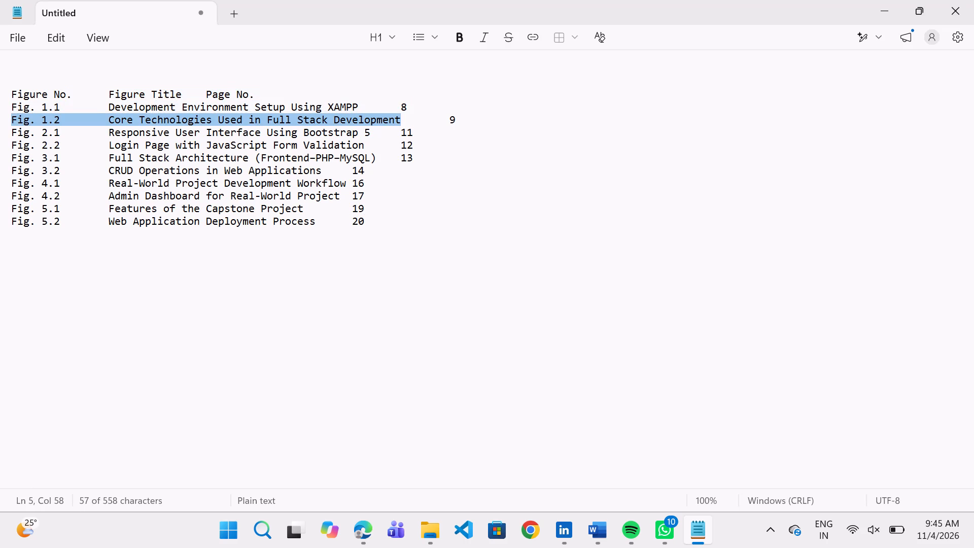
{"action": "left_click_drag", "start_coordinate": [11, 125], "coordinate": [9, 125]}
{"action": "key", "text": "ctrl+c"}
{"action": "left_click", "coordinate": [890, 0]}
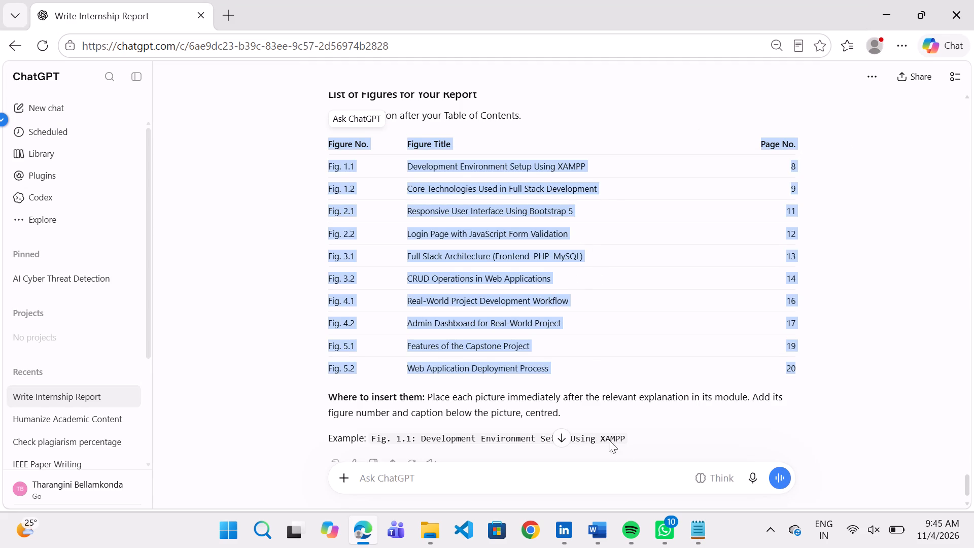
{"action": "left_click", "coordinate": [593, 542]}
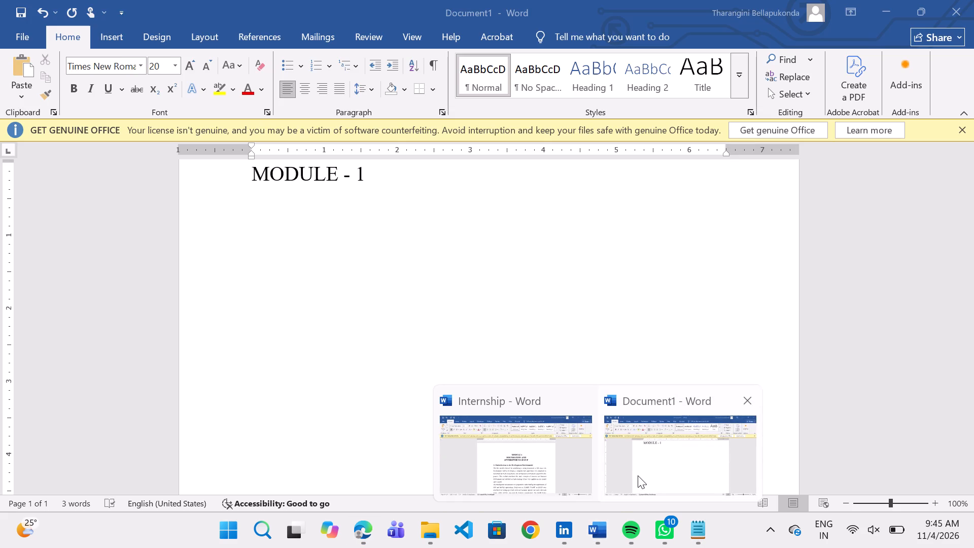
{"action": "left_click", "coordinate": [513, 470]}
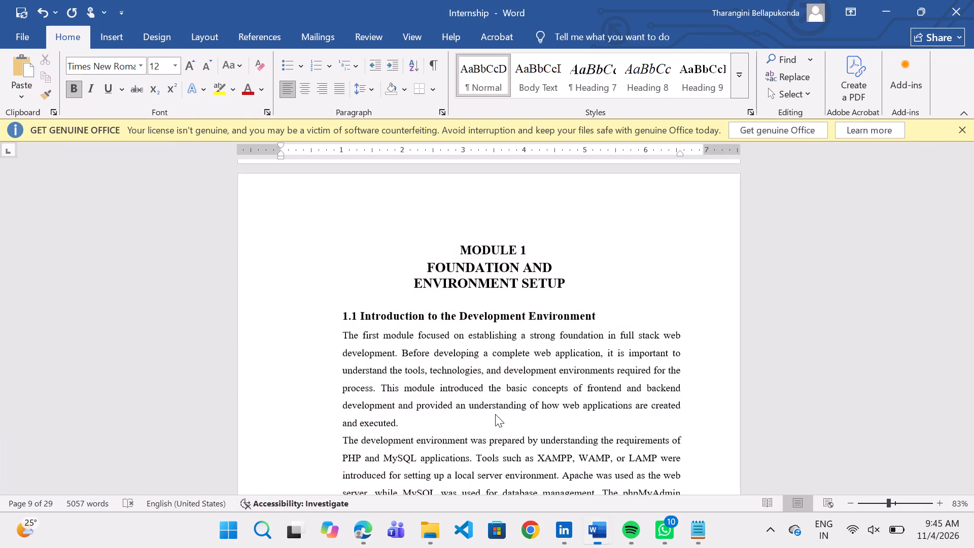
{"action": "scroll", "coordinate": [507, 361], "scroll_direction": "up", "scroll_amount": 3}
{"action": "scroll", "coordinate": [507, 361], "scroll_direction": "down", "scroll_amount": 5}
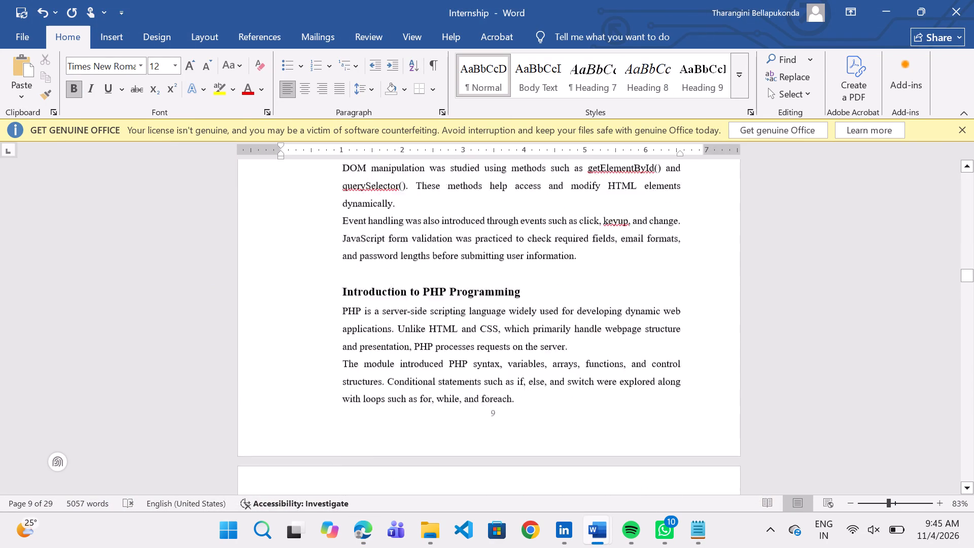
{"action": "scroll", "coordinate": [507, 361], "scroll_direction": "down", "scroll_amount": 4}
{"action": "scroll", "coordinate": [507, 361], "scroll_direction": "up", "scroll_amount": 4}
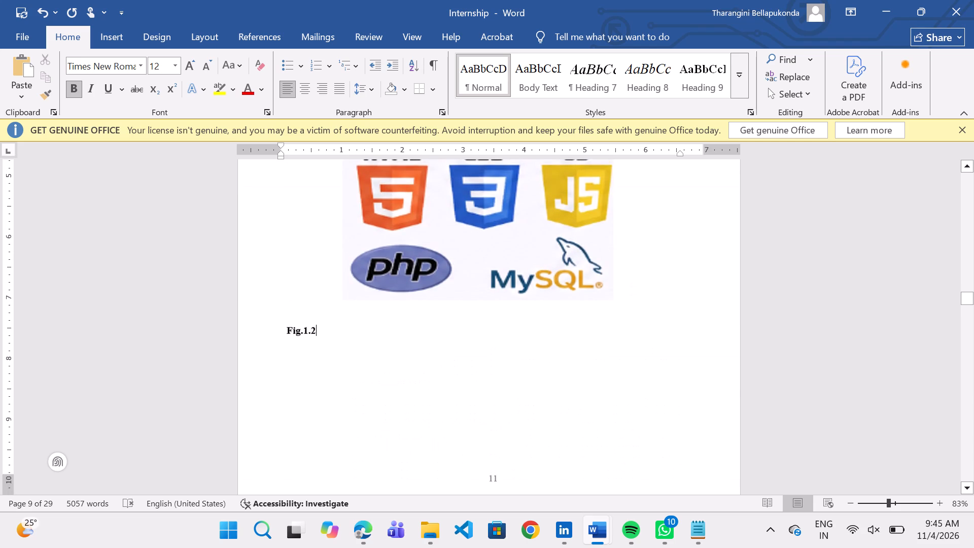
{"action": "left_click_drag", "start_coordinate": [456, 333], "coordinate": [277, 344]}
{"action": "key", "text": "ctrl+v"}
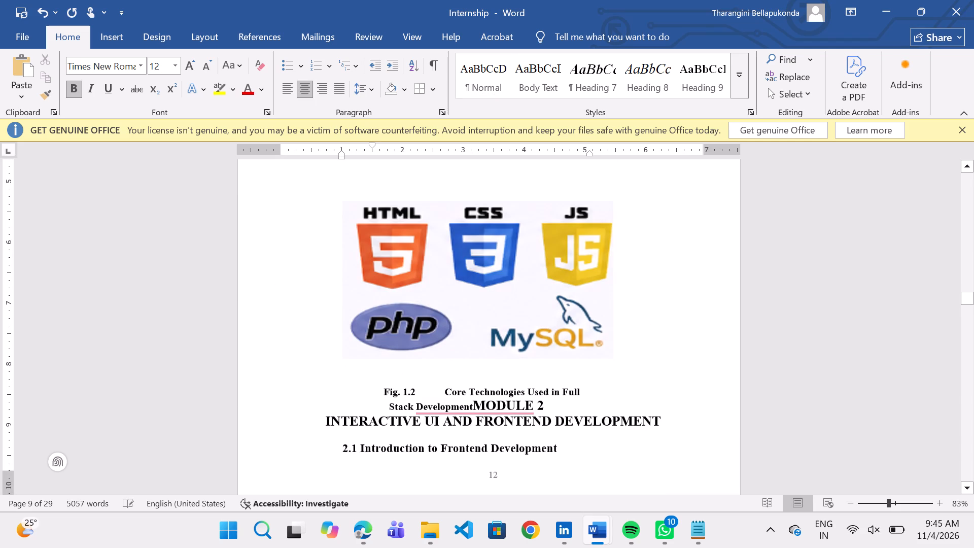
Insert four line breaks after the Fig. 1.2 caption to separate it from the MODULE 2 heading.
{"action": "key", "text": "Return"}
{"action": "key", "text": "Return"}
{"action": "key", "text": "Return"}
{"action": "key", "text": "Return"}
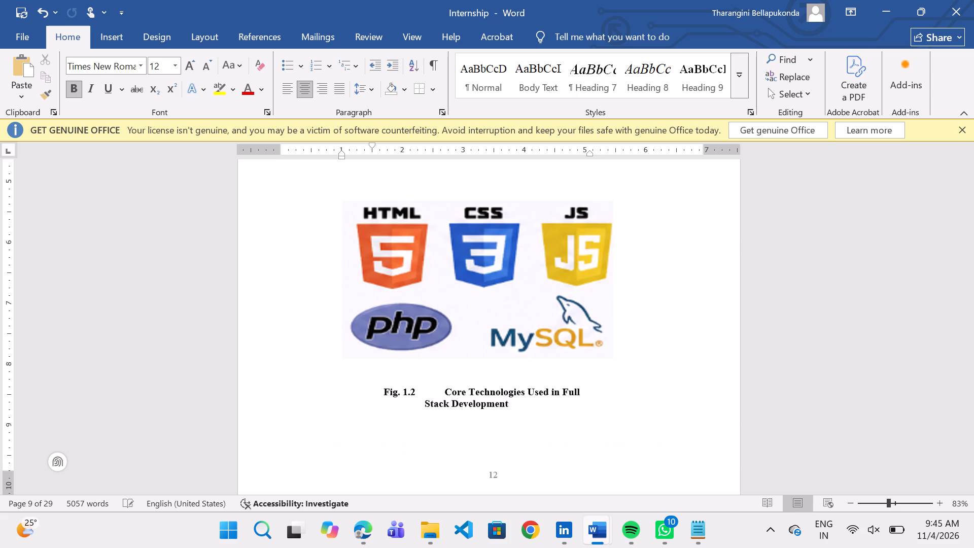
{"action": "scroll", "coordinate": [480, 354], "scroll_direction": "right", "scroll_amount": 1}
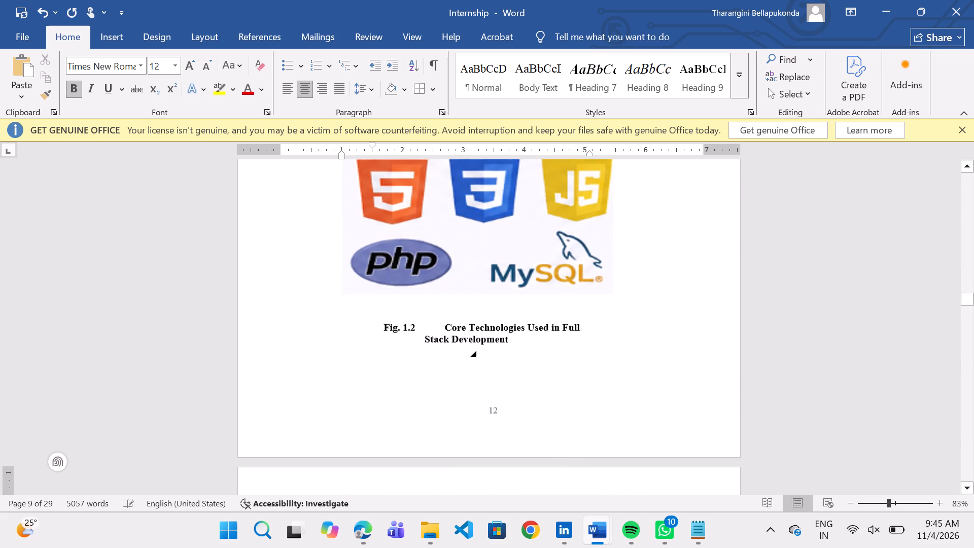
Replace the wide gap after "Fig. 1.2" in the caption with a single space.
{"action": "left_click", "coordinate": [438, 324]}
{"action": "key", "text": "BackSpace"}
{"action": "key", "text": "BackSpace"}
{"action": "type", "text": "2"}
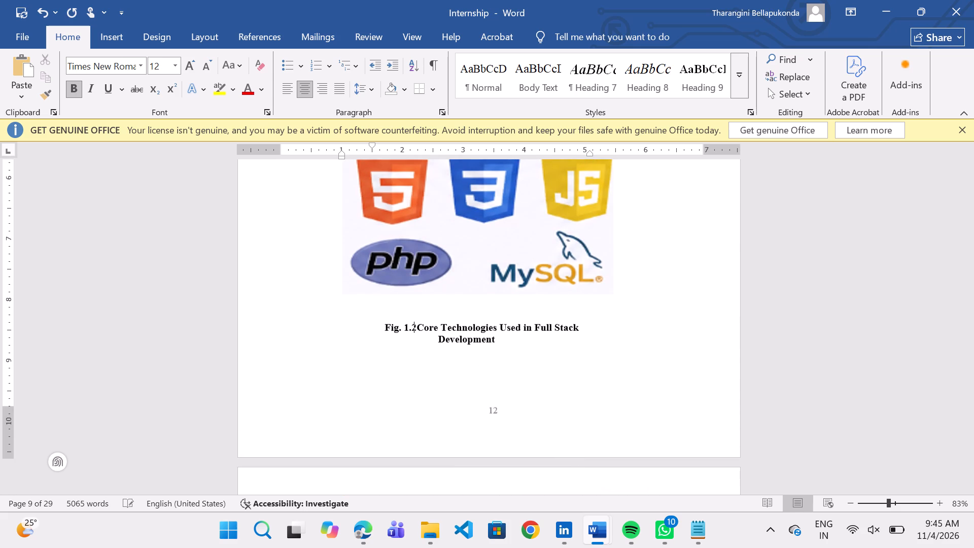
{"action": "key", "text": "space"}
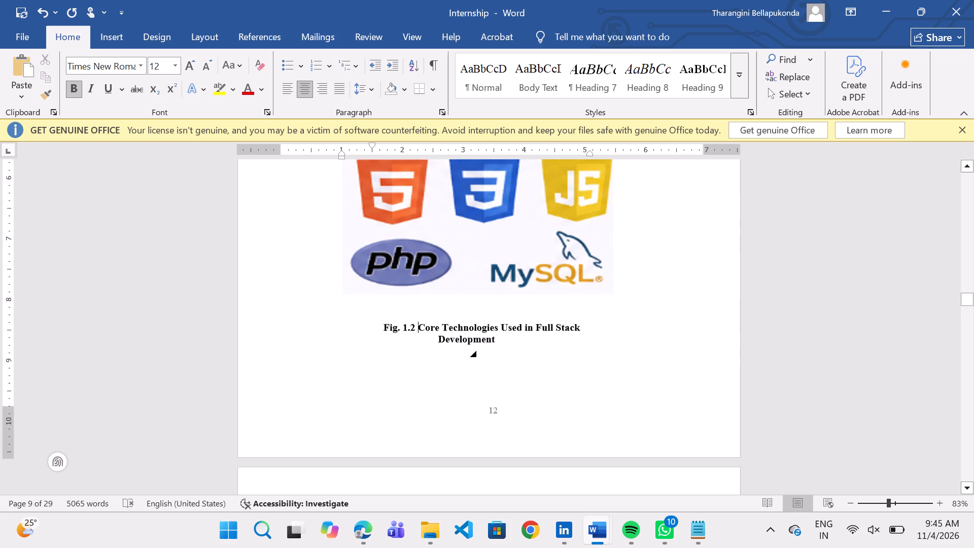
Widen the Fig. 1.2 caption paragraph by moving its right indent to about 5.5 inches and its left indent to about 0.9 inch.
{"action": "left_click_drag", "start_coordinate": [541, 345], "coordinate": [390, 325]}
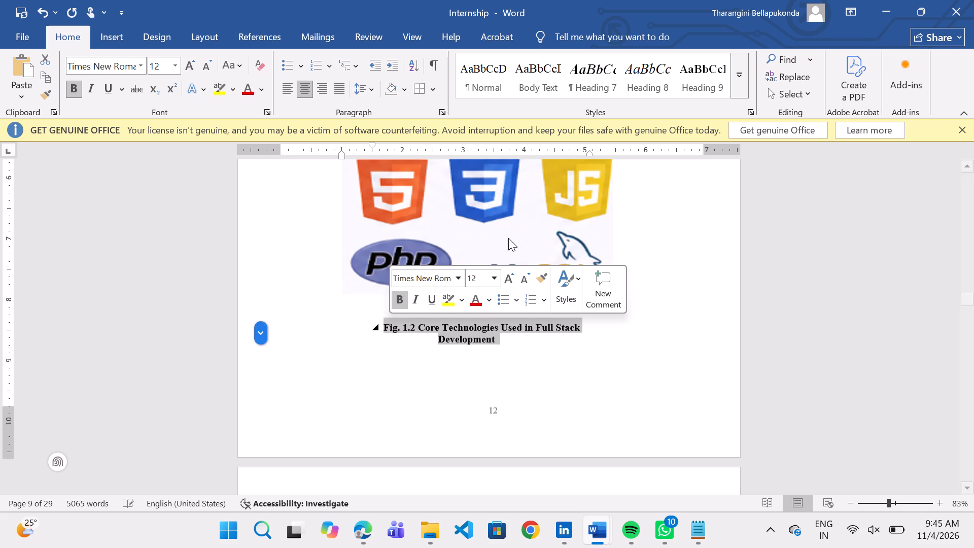
{"action": "left_click_drag", "start_coordinate": [590, 153], "coordinate": [613, 156]}
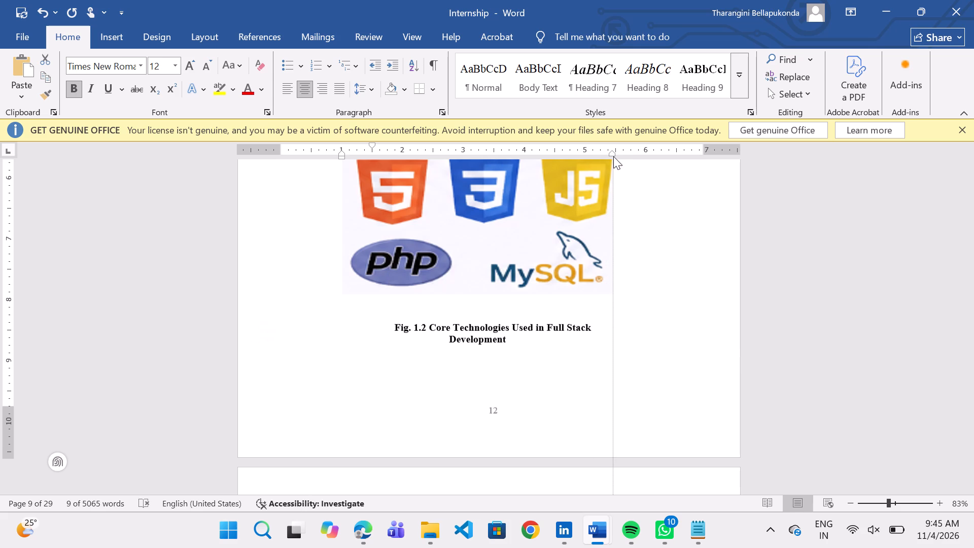
{"action": "left_click_drag", "start_coordinate": [613, 156], "coordinate": [614, 156]}
{"action": "left_click_drag", "start_coordinate": [342, 153], "coordinate": [336, 154]}
{"action": "left_click", "coordinate": [520, 284]}
Examine the Module 1 and Module 2 figures to check which captions are still missing.
{"action": "scroll", "coordinate": [520, 284], "scroll_direction": "up", "scroll_amount": 2}
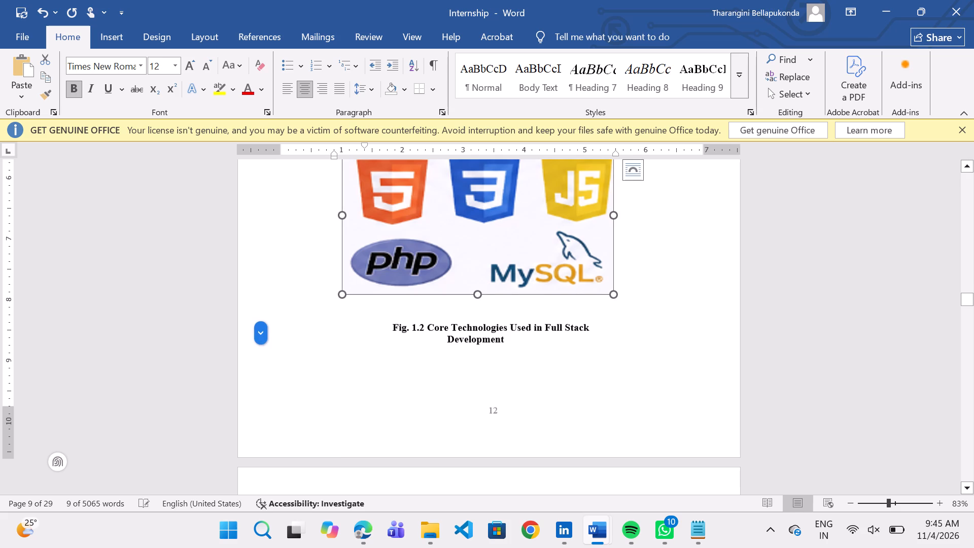
{"action": "scroll", "coordinate": [520, 284], "scroll_direction": "up", "scroll_amount": 3}
{"action": "left_click", "coordinate": [631, 298]}
{"action": "scroll", "coordinate": [631, 298], "scroll_direction": "up", "scroll_amount": 4}
{"action": "scroll", "coordinate": [631, 298], "scroll_direction": "down", "scroll_amount": 2}
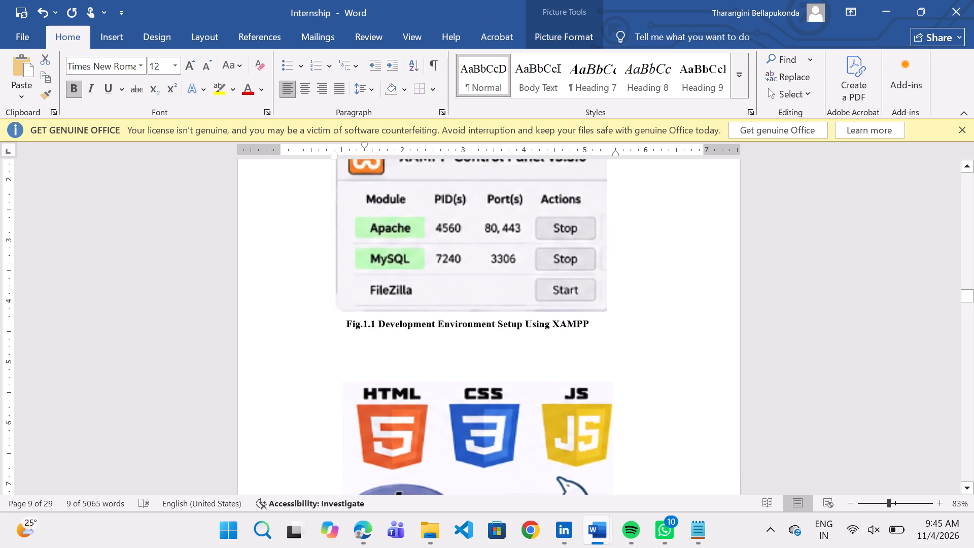
{"action": "scroll", "coordinate": [631, 298], "scroll_direction": "down", "scroll_amount": 5}
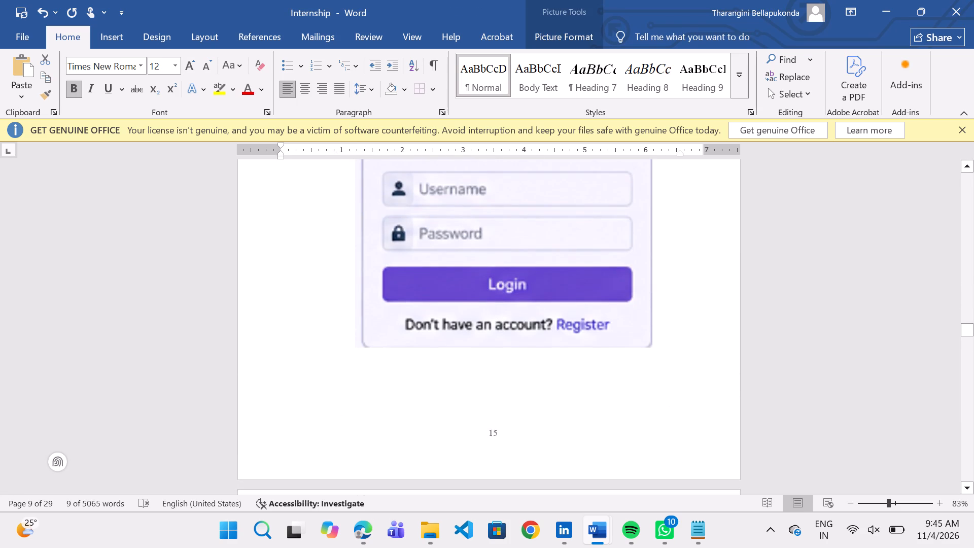
{"action": "scroll", "coordinate": [613, 288], "scroll_direction": "up", "scroll_amount": 4}
{"action": "scroll", "coordinate": [613, 288], "scroll_direction": "down", "scroll_amount": 1}
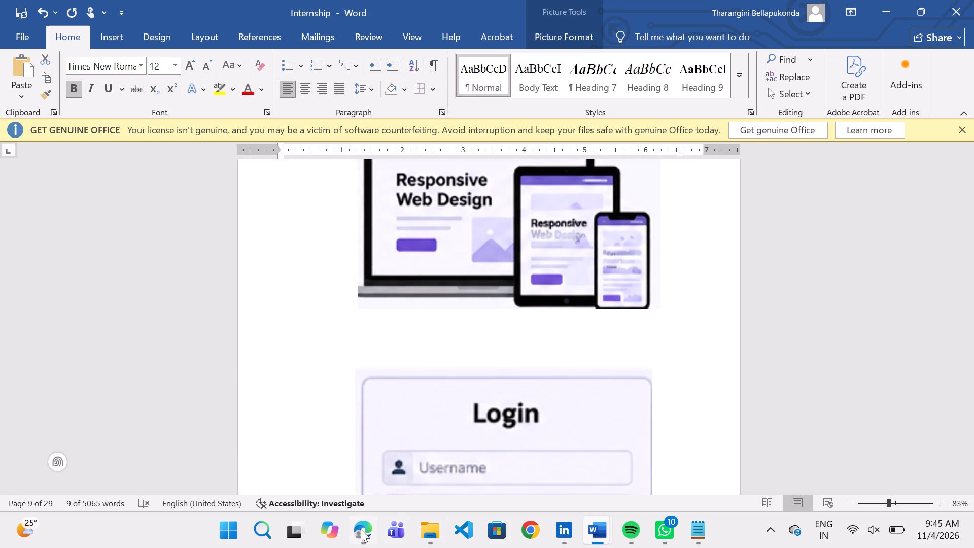
In Notepad's figure list, remove the gap after "Fig. 2.1" and copy the entry through "Responsive User Interface Using Bootstrap 5".
{"action": "left_click", "coordinate": [361, 529]}
{"action": "left_click", "coordinate": [704, 527]}
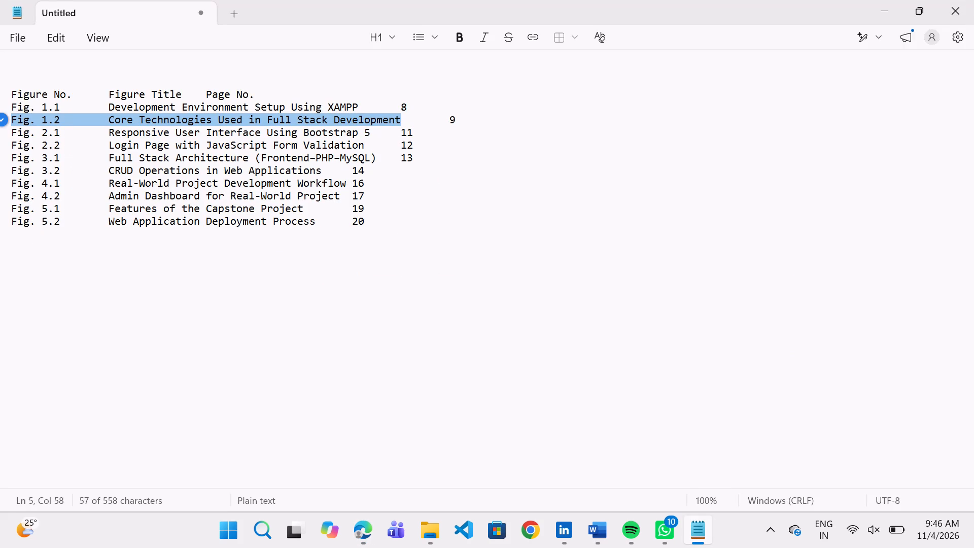
{"action": "left_click", "coordinate": [108, 133]}
{"action": "key", "text": "BackSpace"}
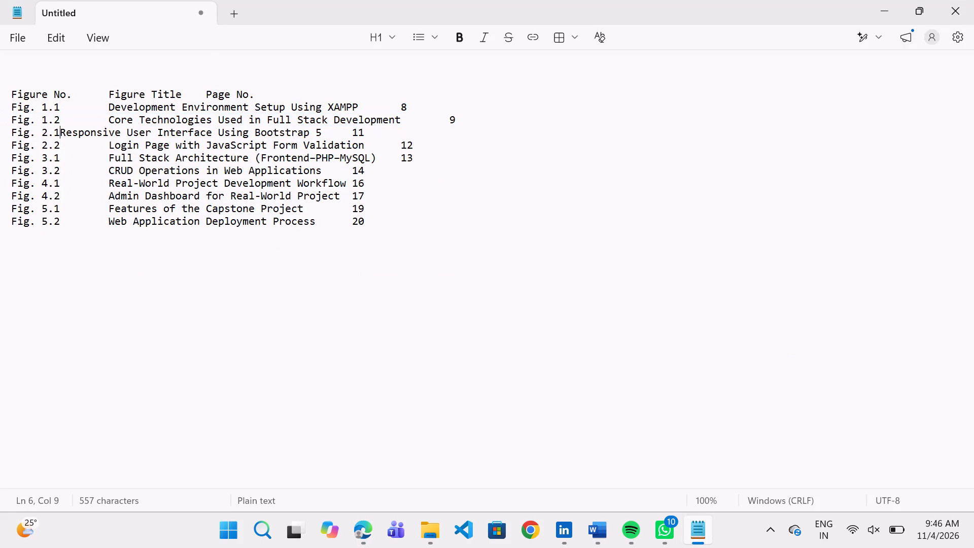
{"action": "left_click_drag", "start_coordinate": [336, 133], "coordinate": [16, 132]}
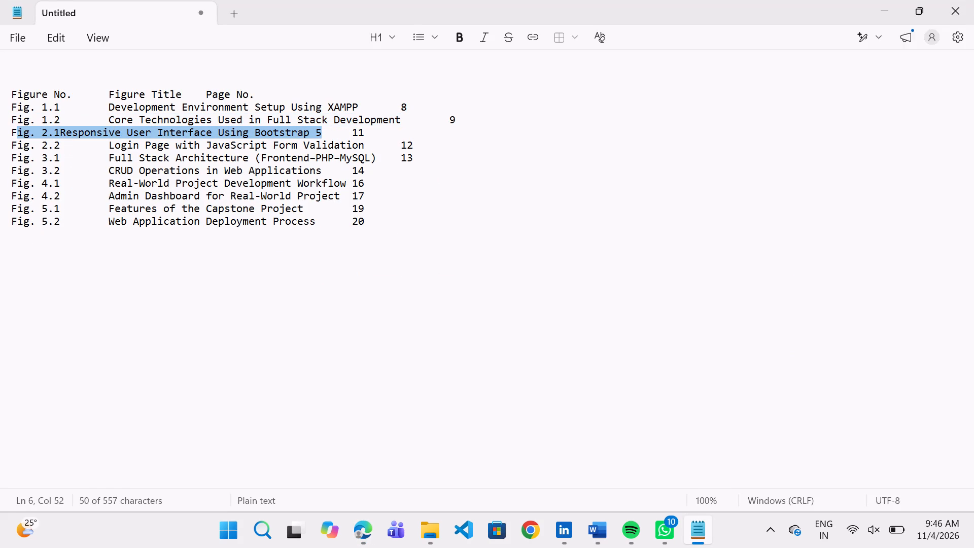
{"action": "left_click_drag", "start_coordinate": [16, 132], "coordinate": [0, 131]}
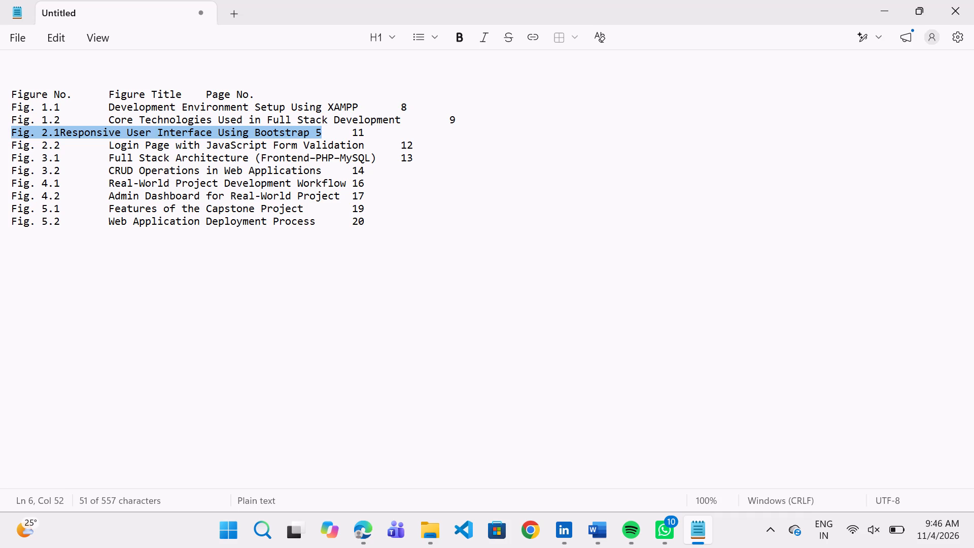
{"action": "key", "text": "ctrl+c"}
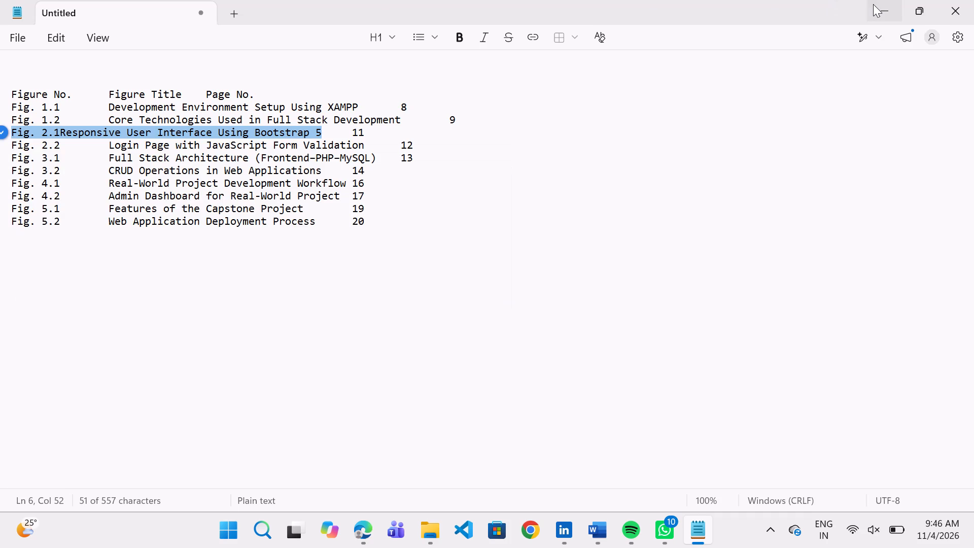
{"action": "left_click", "coordinate": [873, 4]}
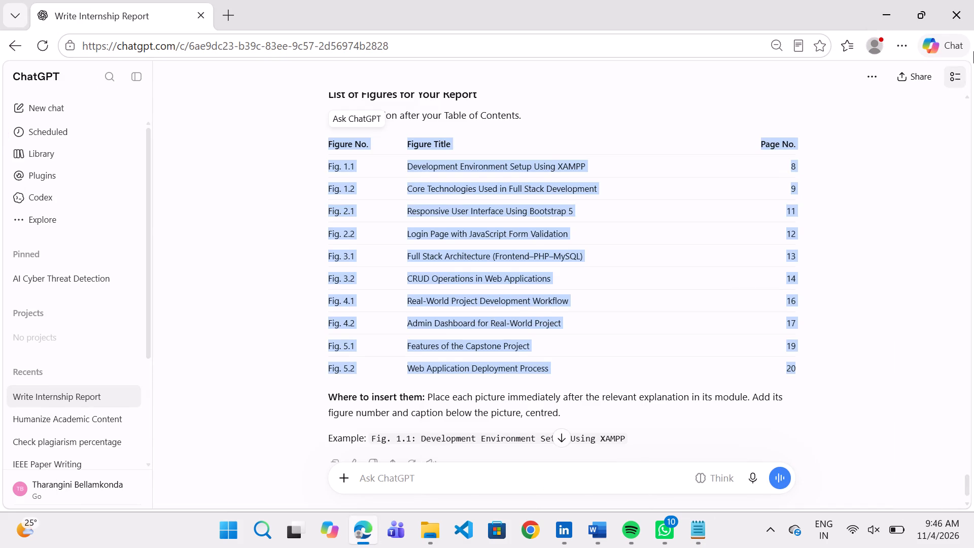
{"action": "left_click", "coordinate": [885, 5]}
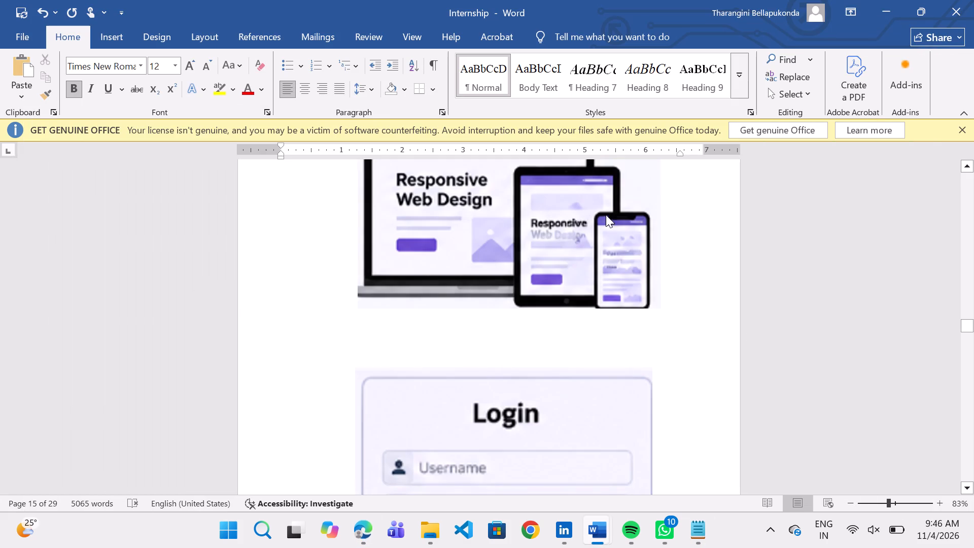
In Word, paste the Fig. 2.1 caption on a new line below the Responsive Web Design picture, with a space after "2.1".
{"action": "left_click", "coordinate": [464, 333]}
{"action": "left_click", "coordinate": [669, 302]}
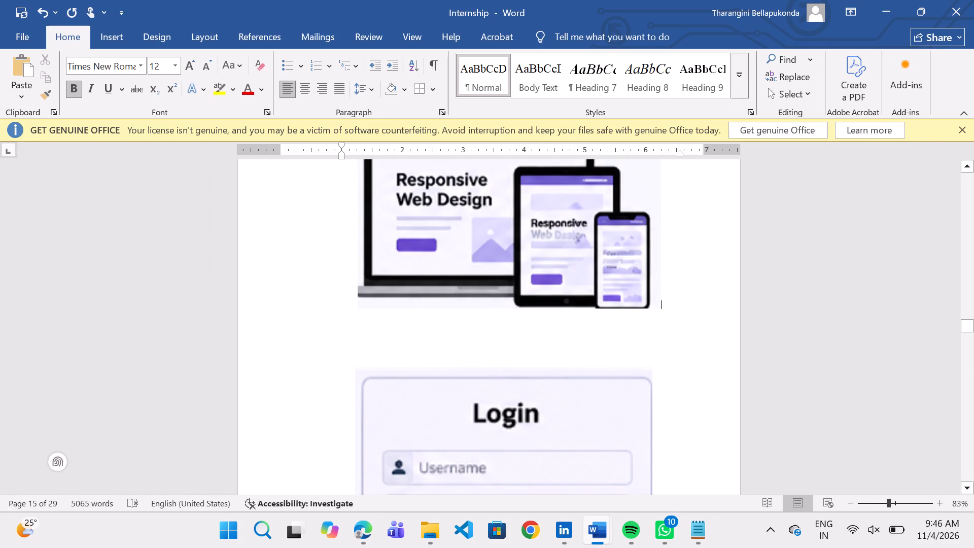
{"action": "key", "text": "Return"}
{"action": "key", "text": "ctrl+v"}
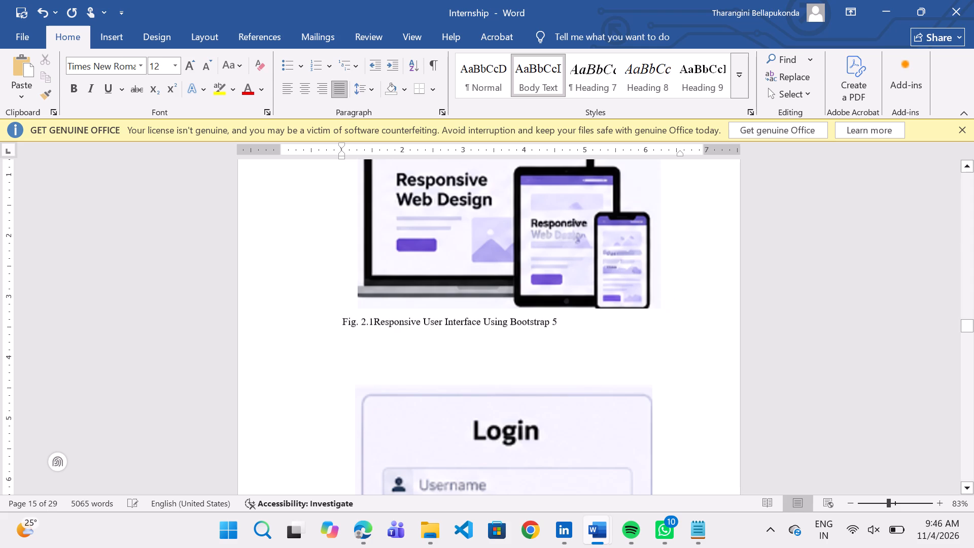
{"action": "left_click", "coordinate": [375, 320]}
{"action": "key", "text": "space"}
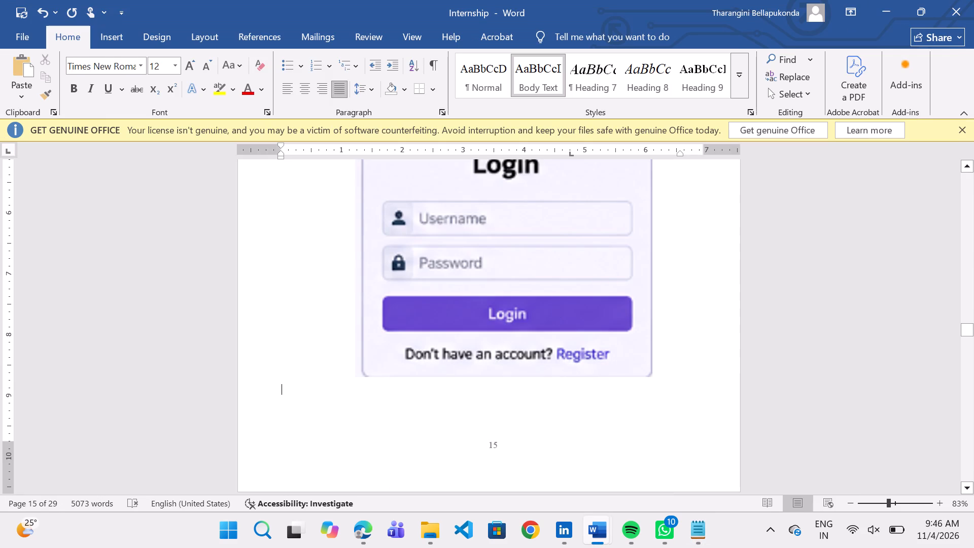
Paste "Fig. 2.2 Login Page with JavaScript Form Validation" below the login picture, make it bold and add a space after "2.2".
{"action": "key", "text": "ctrl+v"}
{"action": "left_click_drag", "start_coordinate": [500, 396], "coordinate": [349, 396]}
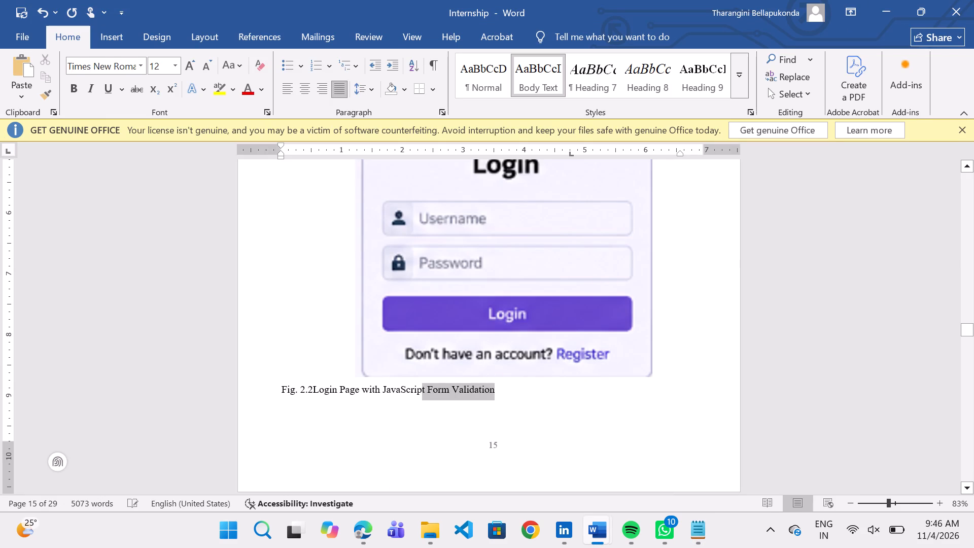
{"action": "left_click_drag", "start_coordinate": [349, 396], "coordinate": [277, 393]}
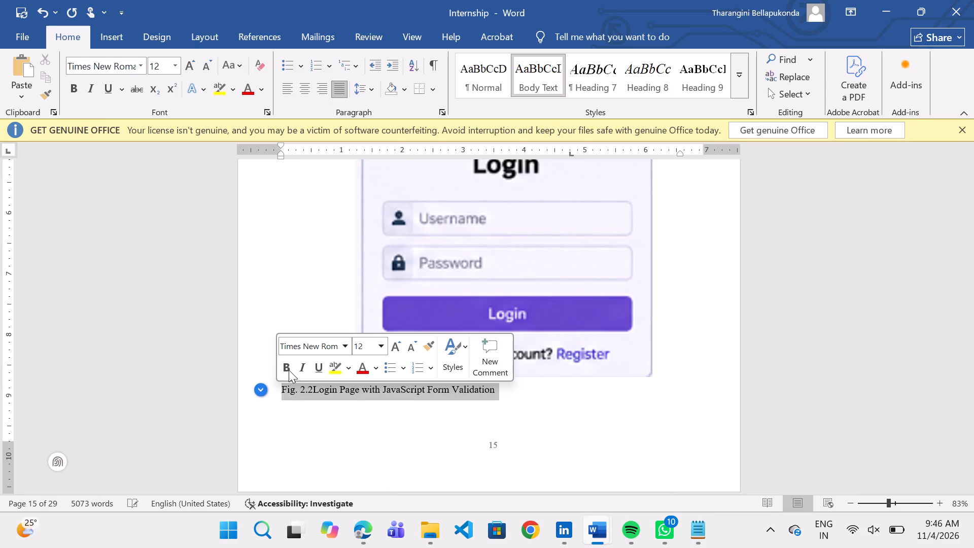
{"action": "left_click", "coordinate": [289, 370]}
{"action": "left_click", "coordinate": [314, 387]}
{"action": "key", "text": "space"}
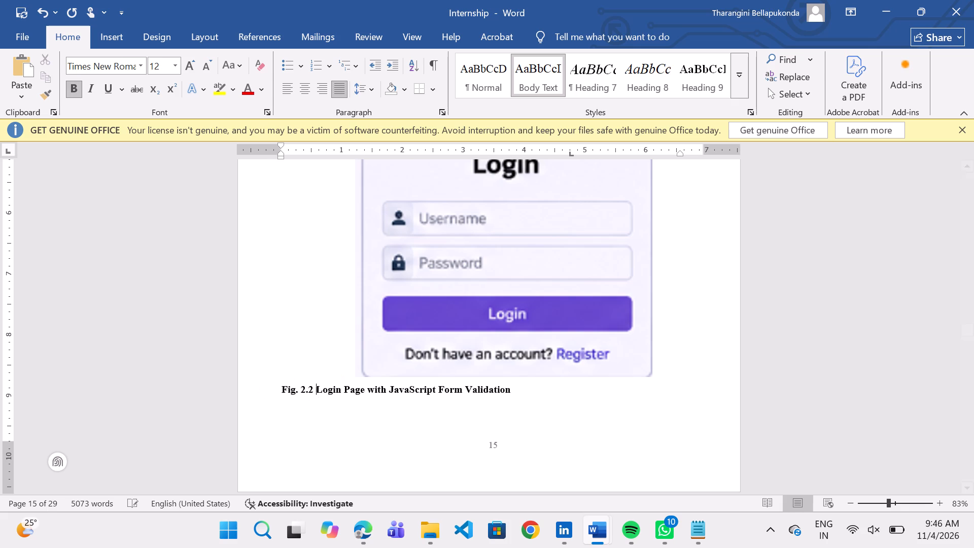
Indent the Fig. 2.2 caption to about 1.9 inches so it sits centred below the login picture.
{"action": "left_click_drag", "start_coordinate": [530, 390], "coordinate": [263, 394]}
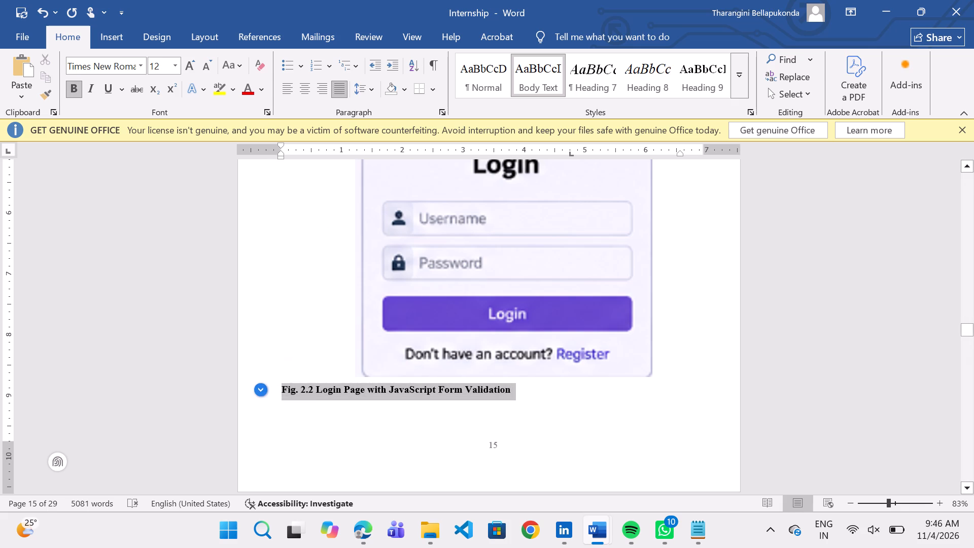
{"action": "left_click_drag", "start_coordinate": [279, 154], "coordinate": [344, 161]}
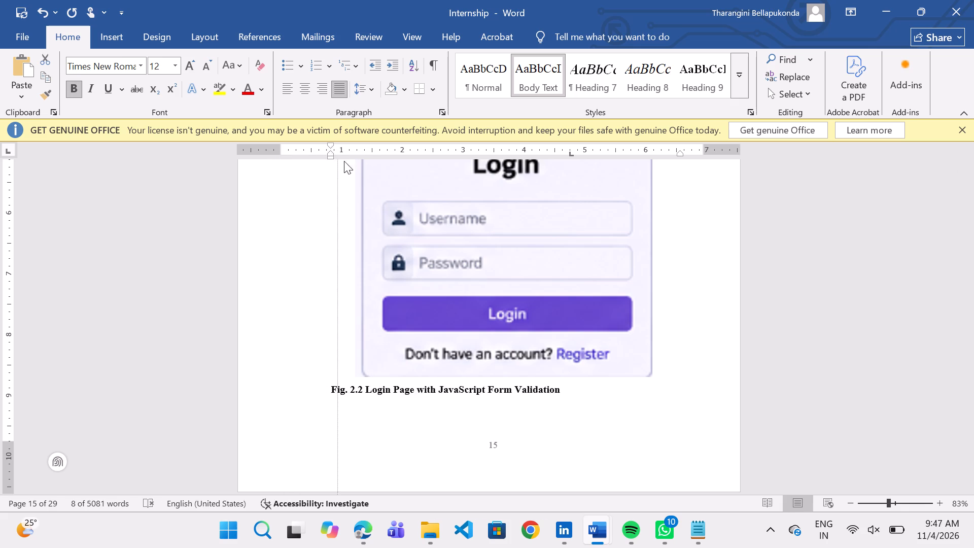
{"action": "left_click_drag", "start_coordinate": [344, 161], "coordinate": [395, 168]}
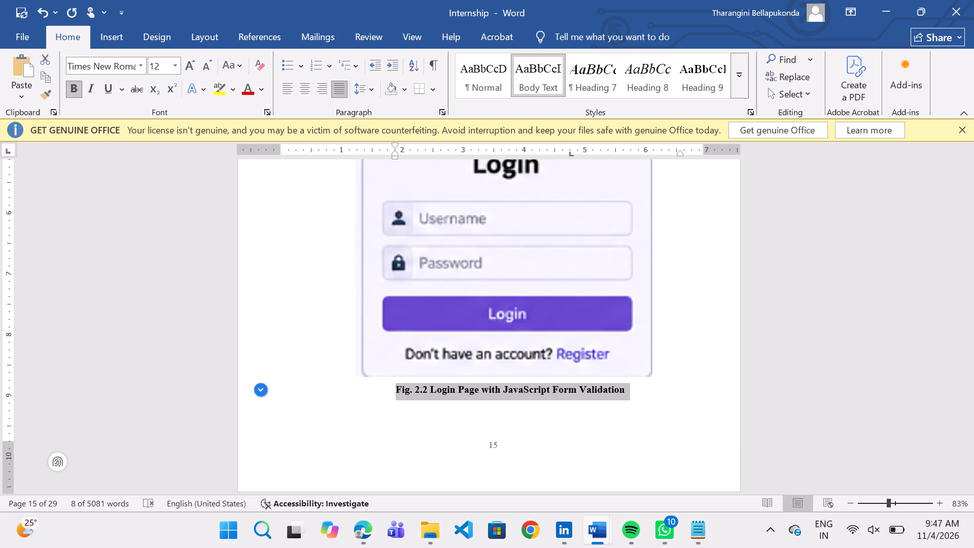
{"action": "left_click", "coordinate": [649, 314]}
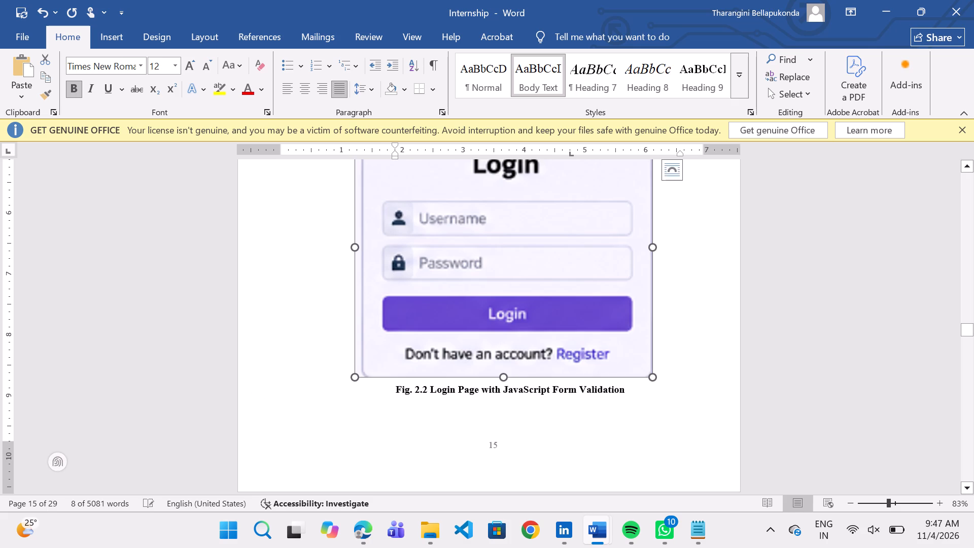
{"action": "left_click", "coordinate": [691, 318]}
Delete the extra blank lines above the Web Application Security heading in Module 3.
{"action": "scroll", "coordinate": [691, 318], "scroll_direction": "up", "scroll_amount": 5}
{"action": "scroll", "coordinate": [691, 318], "scroll_direction": "down", "scroll_amount": 2}
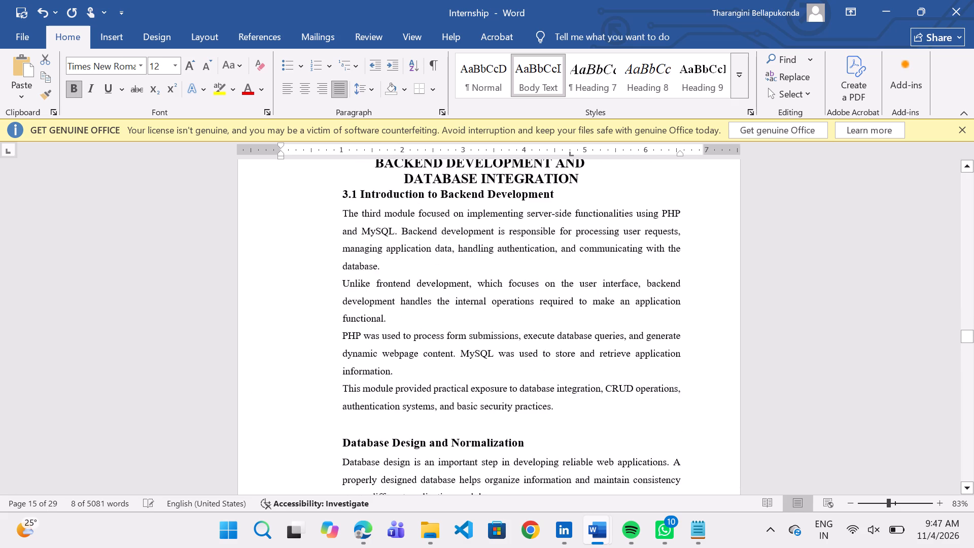
{"action": "scroll", "coordinate": [691, 318], "scroll_direction": "up", "scroll_amount": 2}
{"action": "scroll", "coordinate": [691, 318], "scroll_direction": "down", "scroll_amount": 1}
{"action": "scroll", "coordinate": [691, 318], "scroll_direction": "up", "scroll_amount": 2}
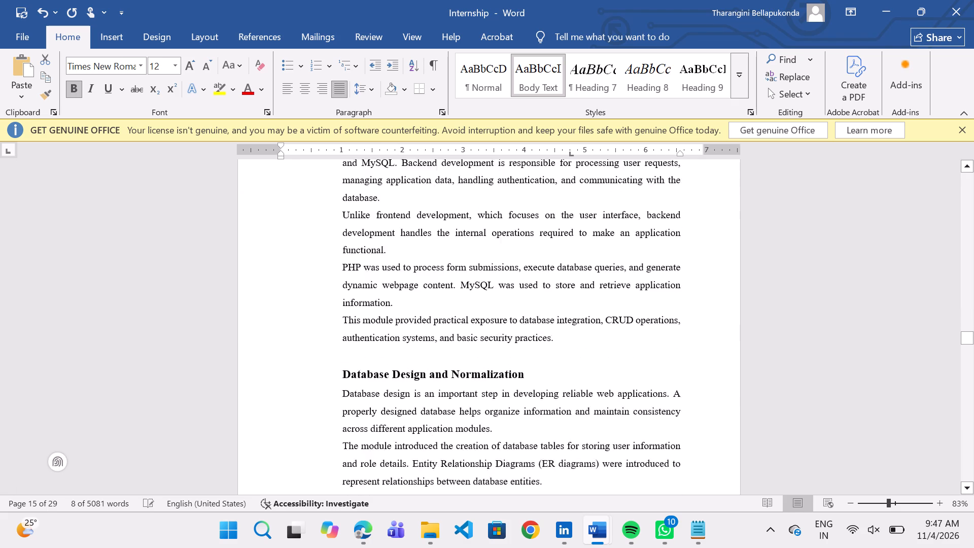
{"action": "scroll", "coordinate": [691, 318], "scroll_direction": "up", "scroll_amount": 1}
{"action": "scroll", "coordinate": [691, 318], "scroll_direction": "down", "scroll_amount": 3}
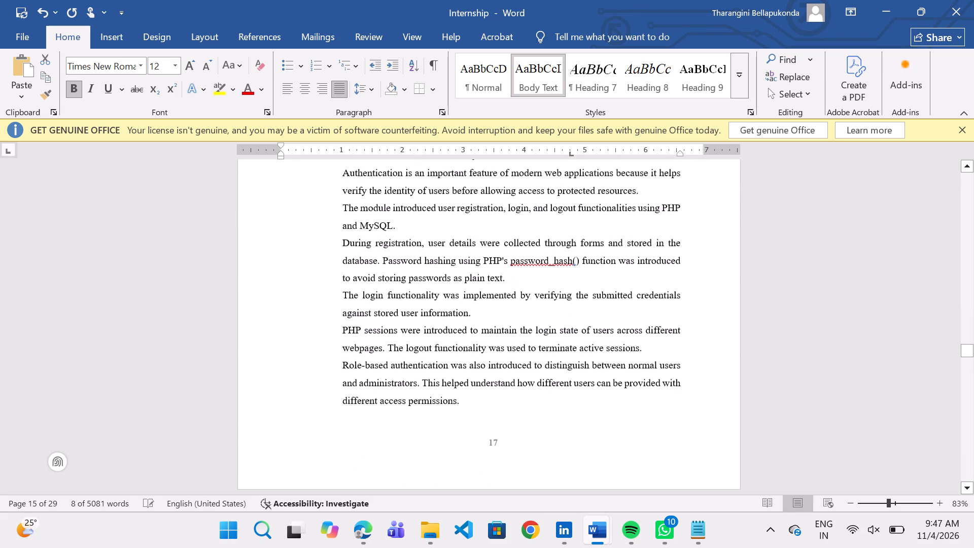
{"action": "scroll", "coordinate": [691, 318], "scroll_direction": "down", "scroll_amount": 1}
{"action": "scroll", "coordinate": [691, 318], "scroll_direction": "up", "scroll_amount": 2}
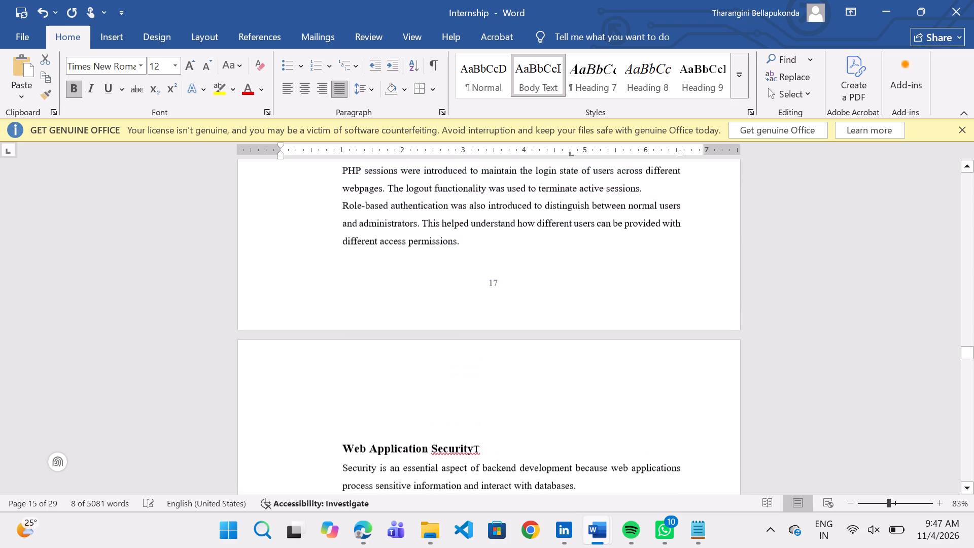
{"action": "left_click", "coordinate": [412, 393]}
{"action": "key", "text": "BackSpace"}
{"action": "key", "text": "BackSpace"}
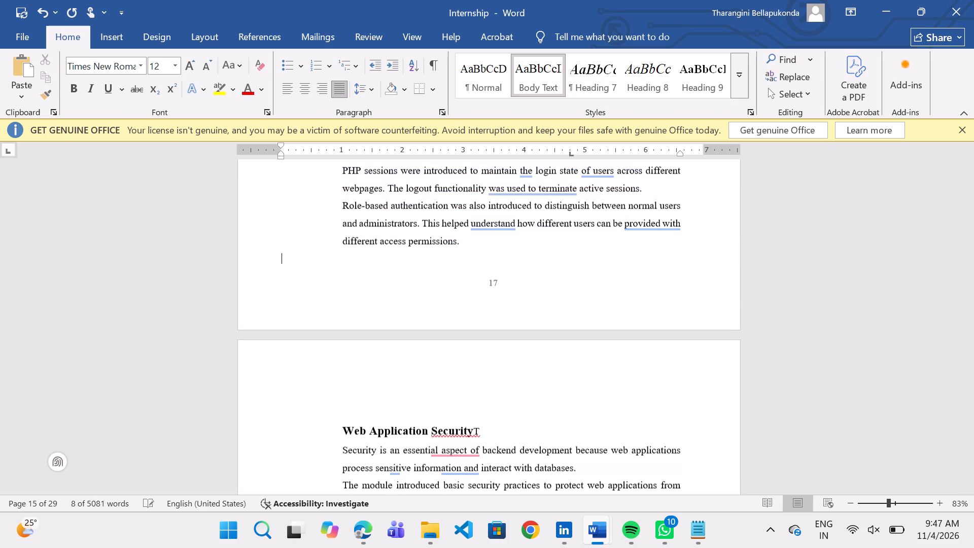
{"action": "key", "text": "Down"}
{"action": "key", "text": "BackSpace"}
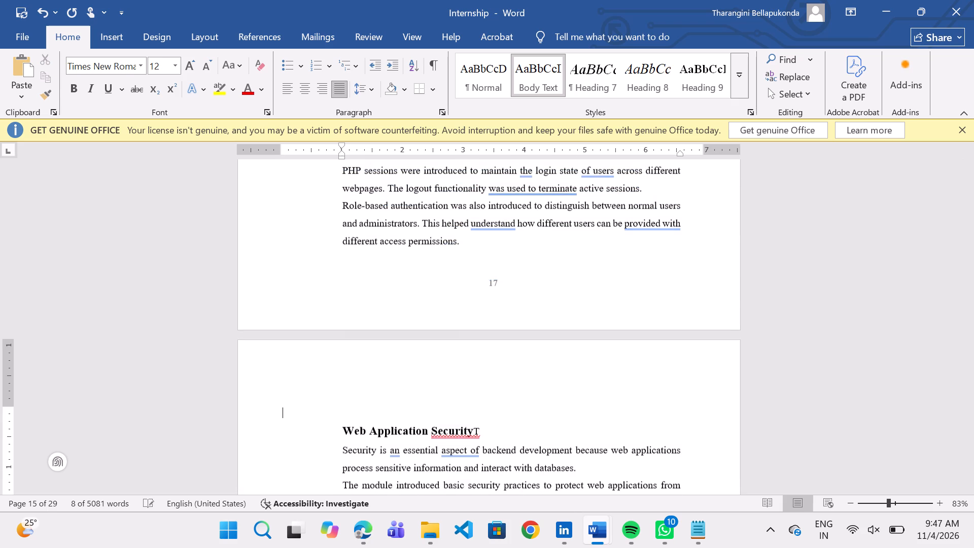
{"action": "key", "text": "BackSpace"}
For the Module 3 client–server picture, remove the gap after "Fig. 3.1" in Notepad and copy the entry through "Full Stack Architecture (Frontend–PHP–MySQL)".
{"action": "scroll", "coordinate": [412, 393], "scroll_direction": "down", "scroll_amount": 1}
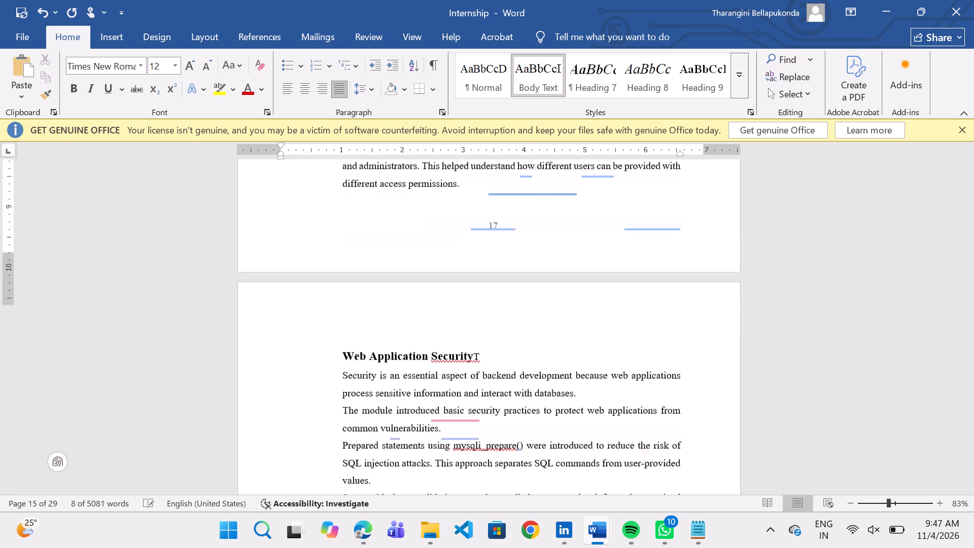
{"action": "scroll", "coordinate": [412, 393], "scroll_direction": "down", "scroll_amount": 3}
{"action": "scroll", "coordinate": [412, 393], "scroll_direction": "up", "scroll_amount": 2}
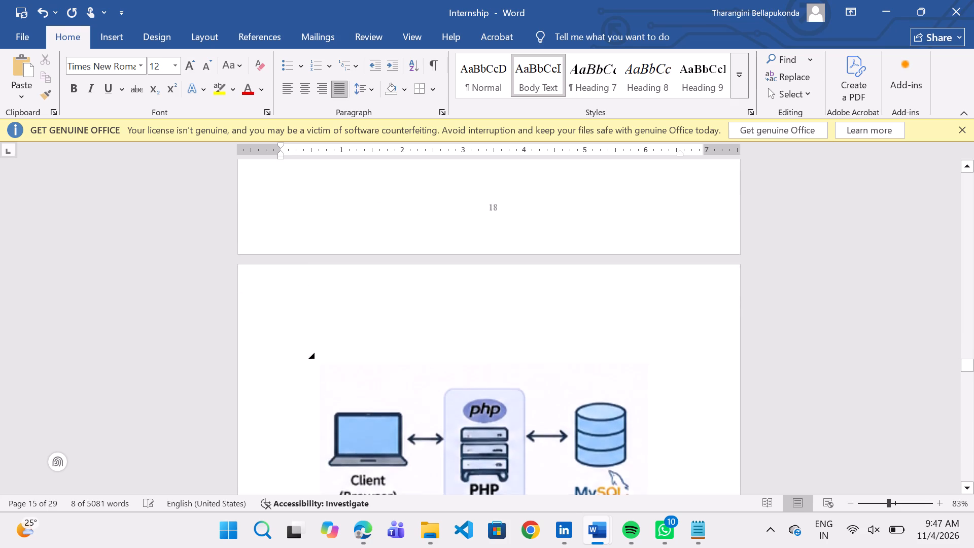
{"action": "scroll", "coordinate": [412, 393], "scroll_direction": "up", "scroll_amount": 2}
{"action": "scroll", "coordinate": [412, 393], "scroll_direction": "down", "scroll_amount": 4}
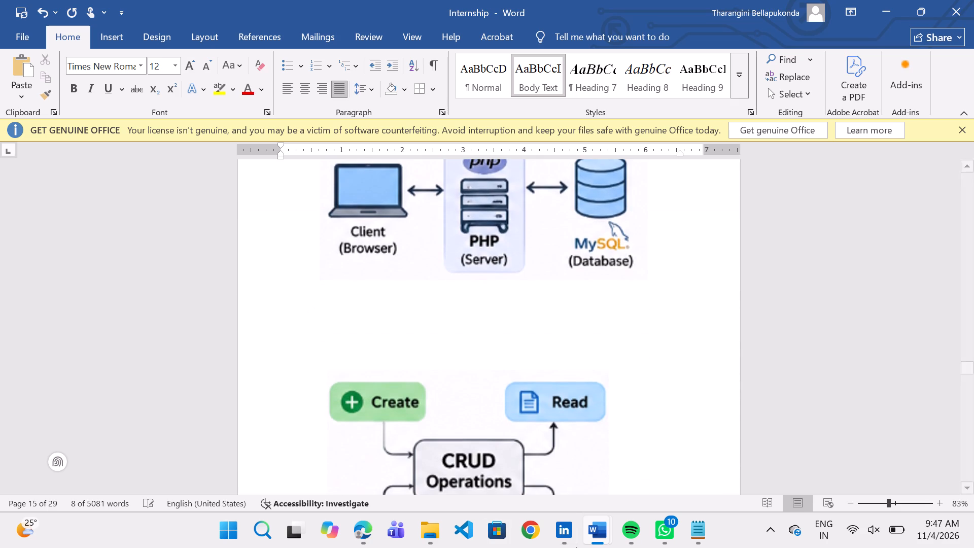
{"action": "left_click", "coordinate": [706, 529]}
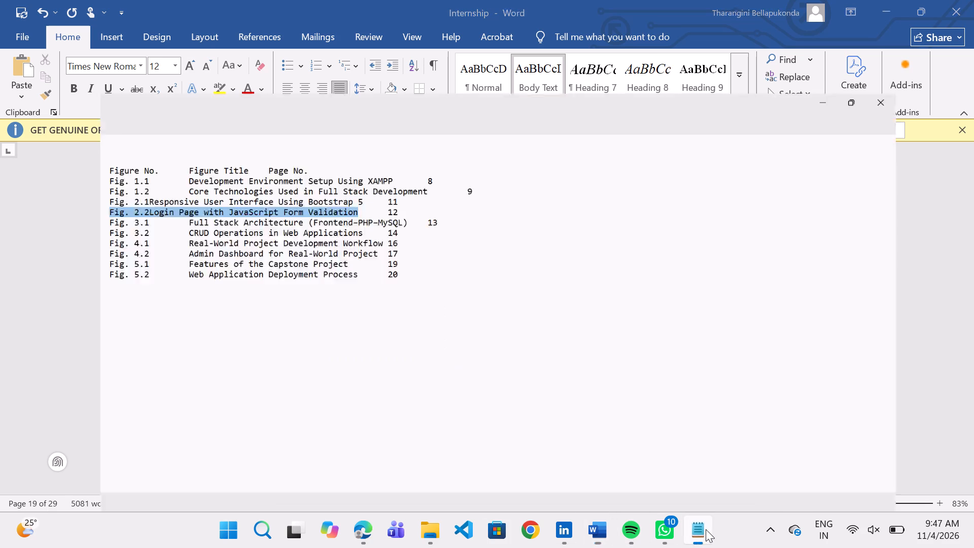
{"action": "left_click", "coordinate": [108, 155]}
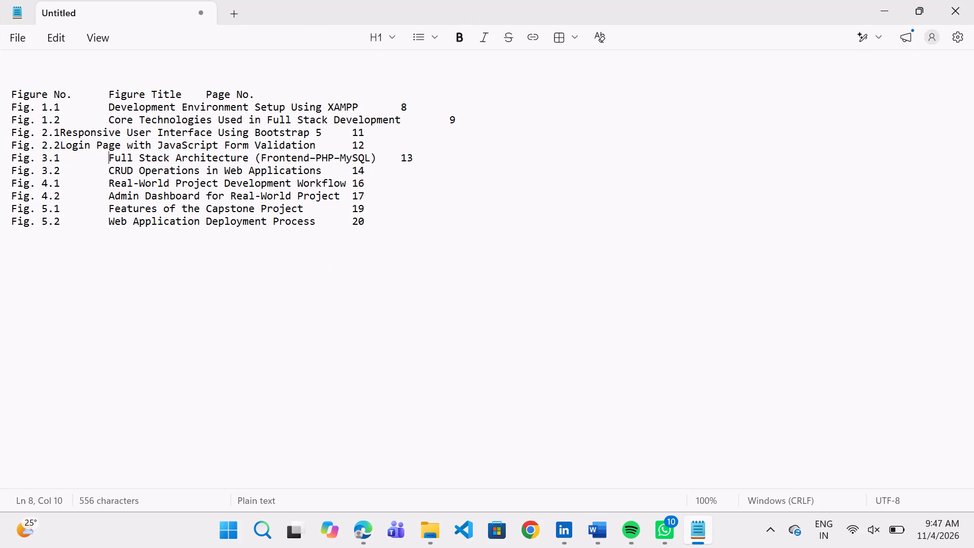
{"action": "key", "text": "BackSpace"}
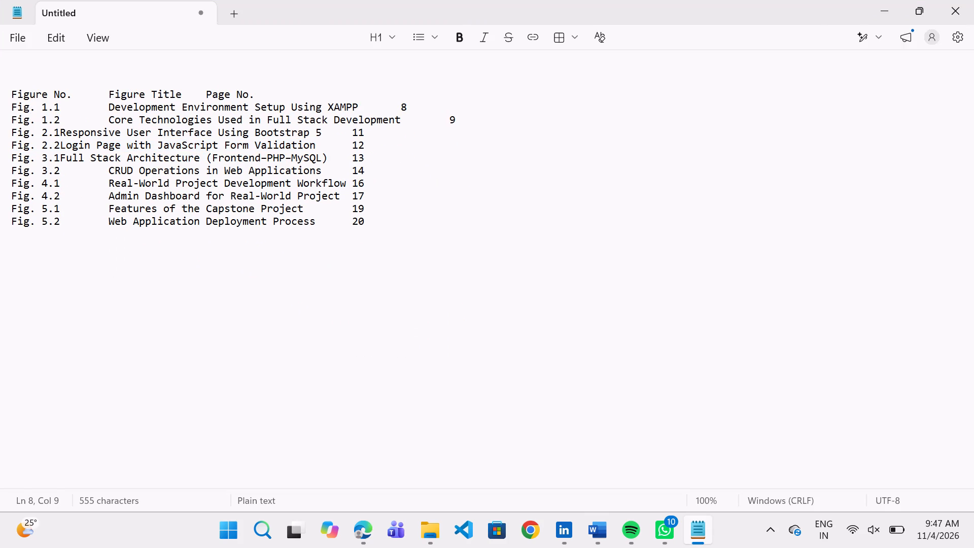
{"action": "left_click_drag", "start_coordinate": [338, 156], "coordinate": [0, 158]}
{"action": "key", "text": "ctrl+c"}
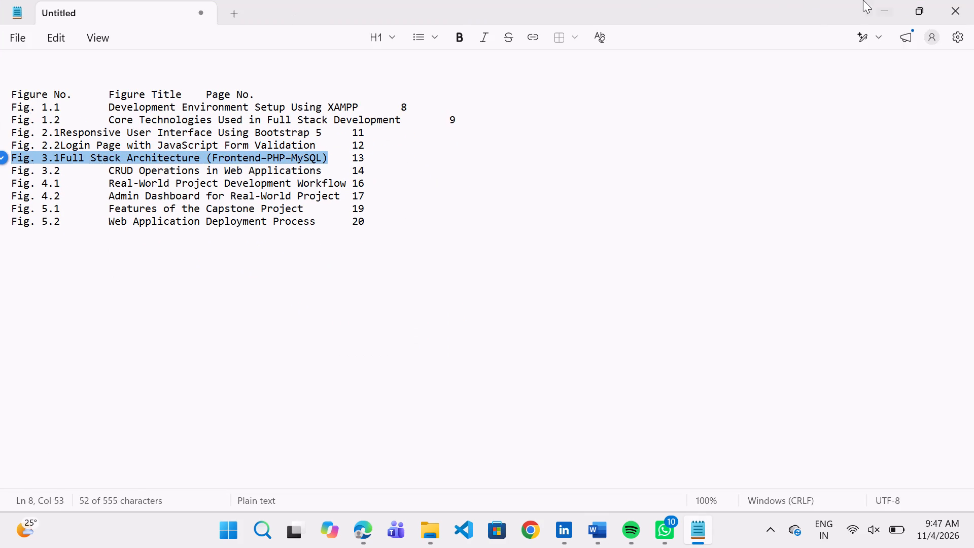
{"action": "left_click", "coordinate": [875, 6]}
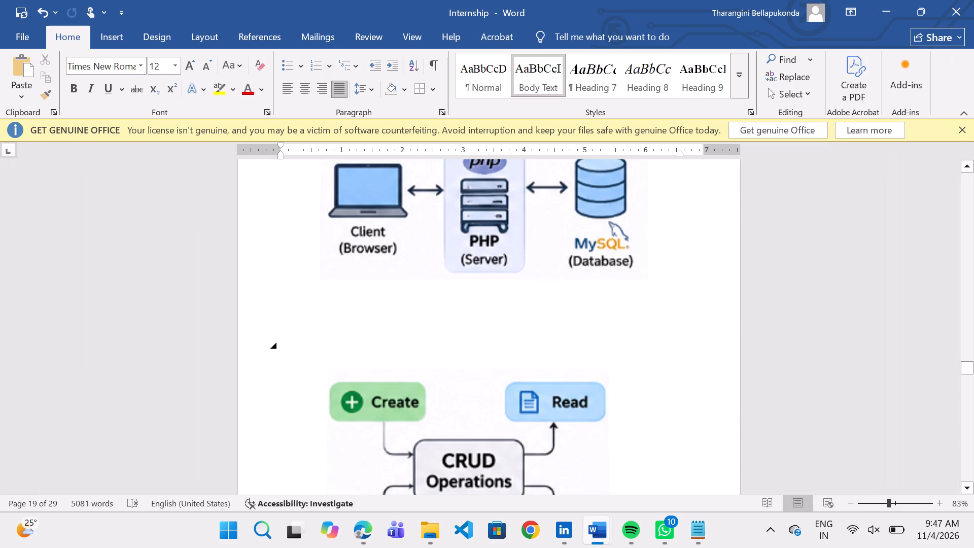
Paste "Fig. 3.1 Full Stack Architecture (Frontend–PHP–MySQL)" directly below the client–server picture, set it to 12 pt and add a space after "3.1".
{"action": "left_click", "coordinate": [530, 342]}
{"action": "left_click", "coordinate": [497, 319]}
{"action": "key", "text": "Up"}
{"action": "key", "text": "Up"}
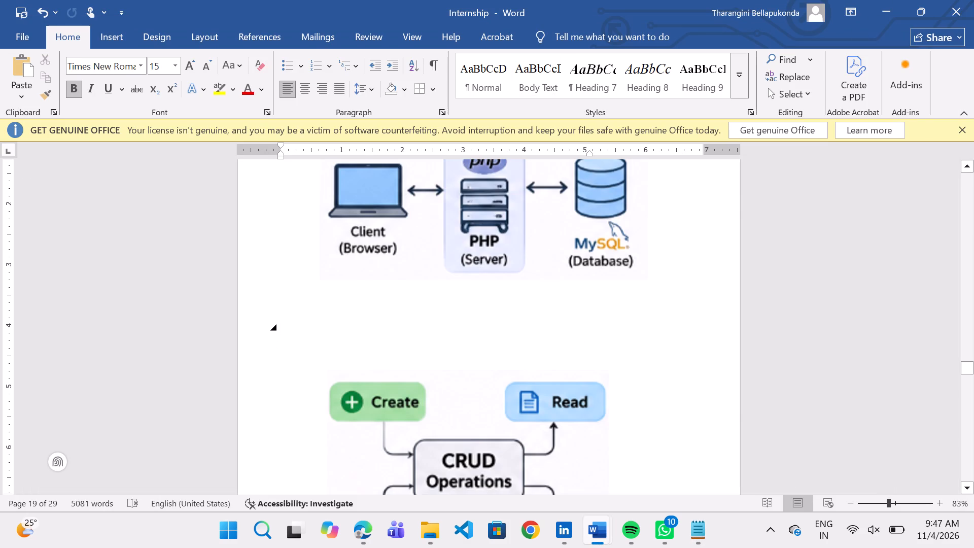
{"action": "key", "text": "Down"}
{"action": "key", "text": "Up"}
{"action": "key", "text": "ctrl+v"}
{"action": "left_click_drag", "start_coordinate": [470, 305], "coordinate": [292, 287]}
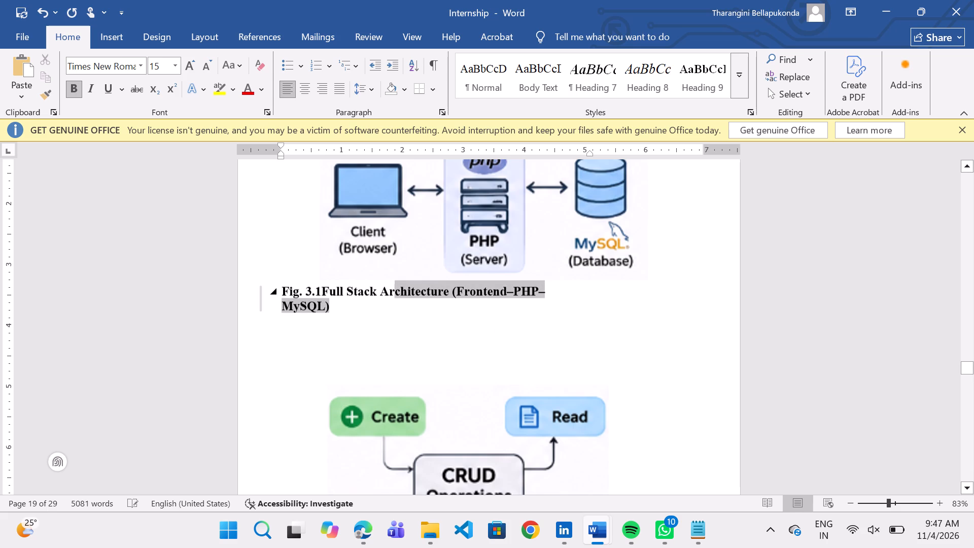
{"action": "left_click_drag", "start_coordinate": [292, 287], "coordinate": [286, 287]}
{"action": "left_click", "coordinate": [364, 235]}
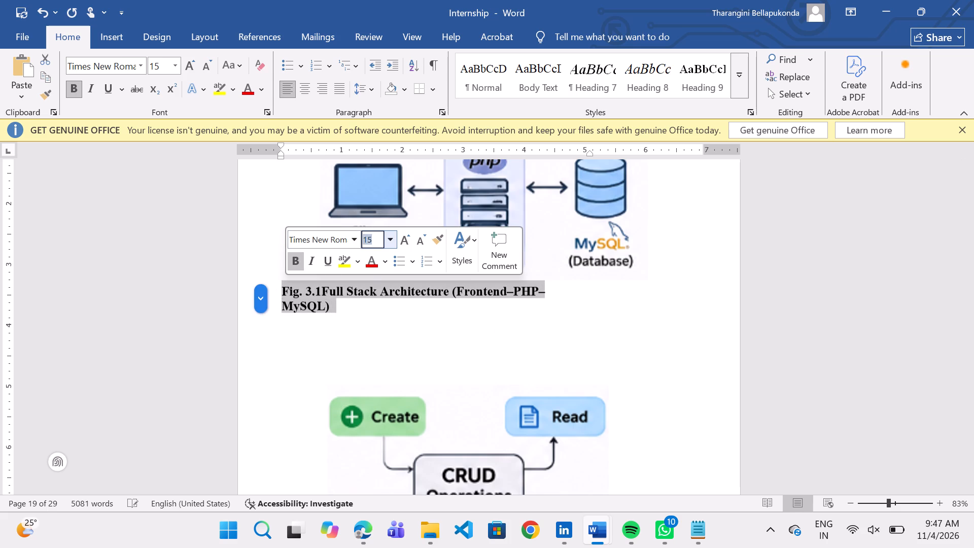
{"action": "type", "text": "12"}
{"action": "left_click", "coordinate": [428, 318]}
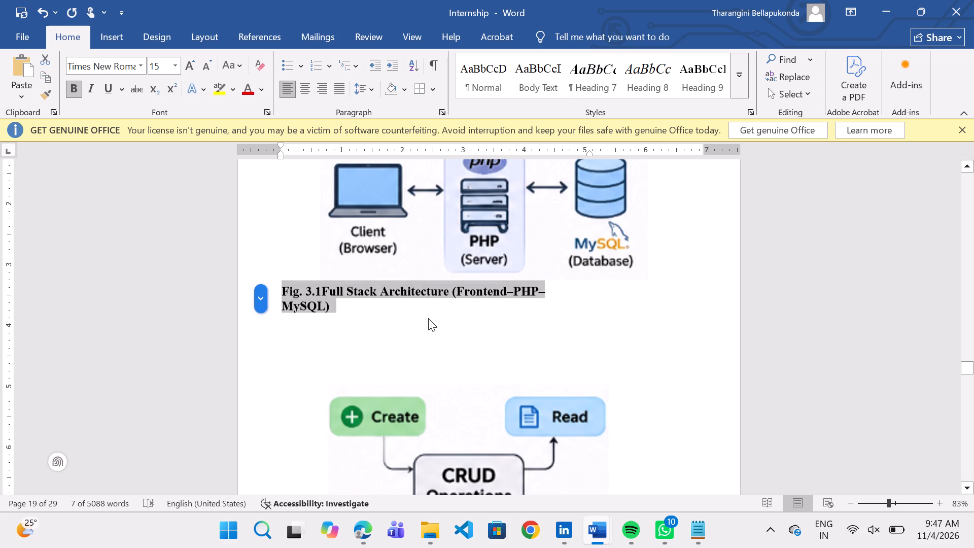
{"action": "left_click", "coordinate": [313, 289]}
{"action": "key", "text": "space"}
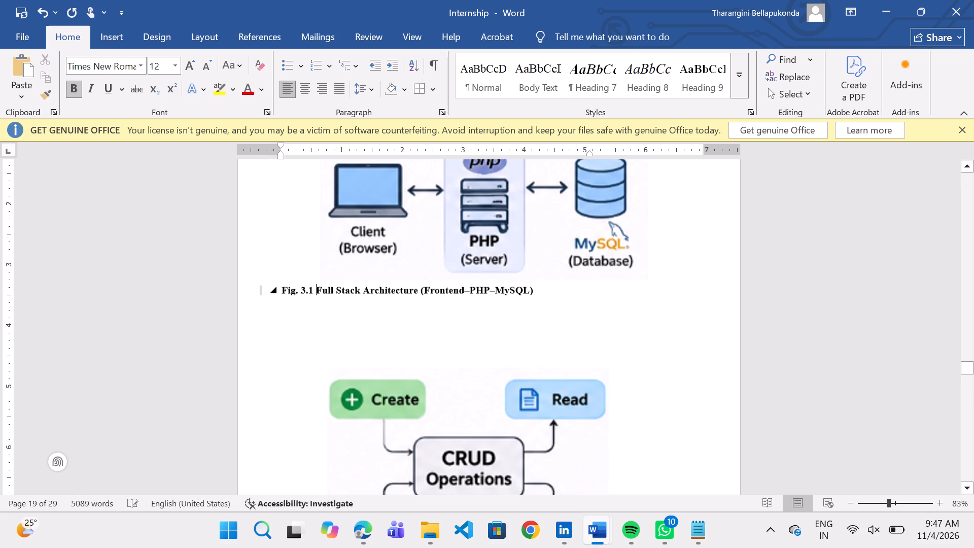
Shift the Fig. 3.1 caption inward with leading spaces so it starts under the client–server picture.
{"action": "key", "text": "Left"}
{"action": "key", "text": "Left"}
{"action": "key", "text": "Left"}
{"action": "key", "text": "Left"}
{"action": "key", "text": "Left"}
{"action": "key", "text": "Left"}
{"action": "key", "text": "Left"}
{"action": "key", "text": "Left"}
{"action": "key", "text": "Left"}
{"action": "key", "text": "Left"}
{"action": "key", "text": "Right"}
{"action": "key", "text": "space"}
{"action": "key", "text": "space"}
{"action": "key", "text": "space"}
{"action": "key", "text": "space"}
{"action": "key", "text": "space"}
{"action": "key", "text": "space"}
{"action": "key", "text": "space"}
{"action": "key", "text": "space"}
{"action": "key", "text": "space"}
{"action": "key", "text": "space"}
{"action": "key", "text": "space"}
{"action": "key", "text": "space"}
{"action": "key", "text": "space"}
{"action": "key", "text": "space"}
{"action": "key", "text": "space"}
{"action": "key", "text": "space"}
{"action": "key", "text": "space"}
{"action": "key", "text": "space"}
{"action": "key", "text": "space"}
{"action": "key", "text": "space"}
{"action": "key", "text": "space"}
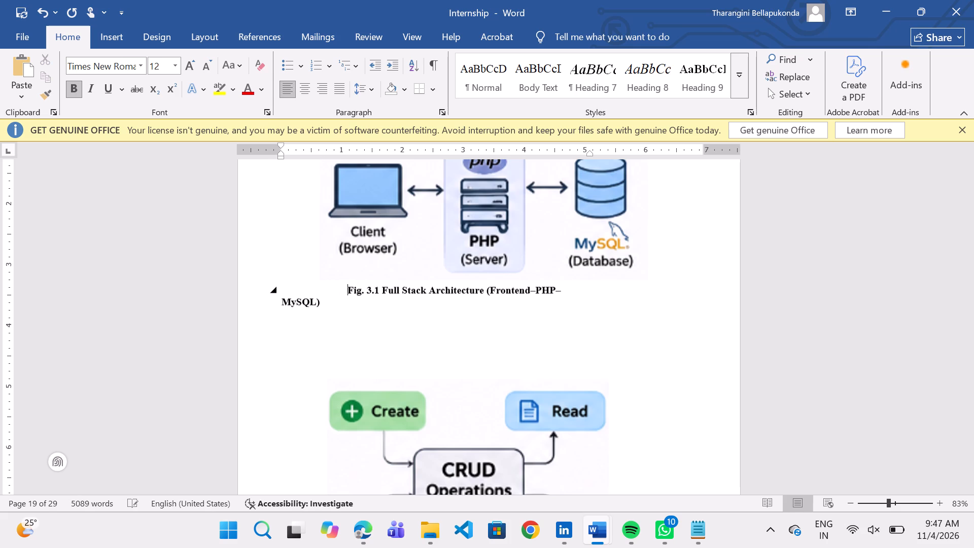
{"action": "key", "text": "space"}
{"action": "key", "text": "space"}
{"action": "key", "text": "space"}
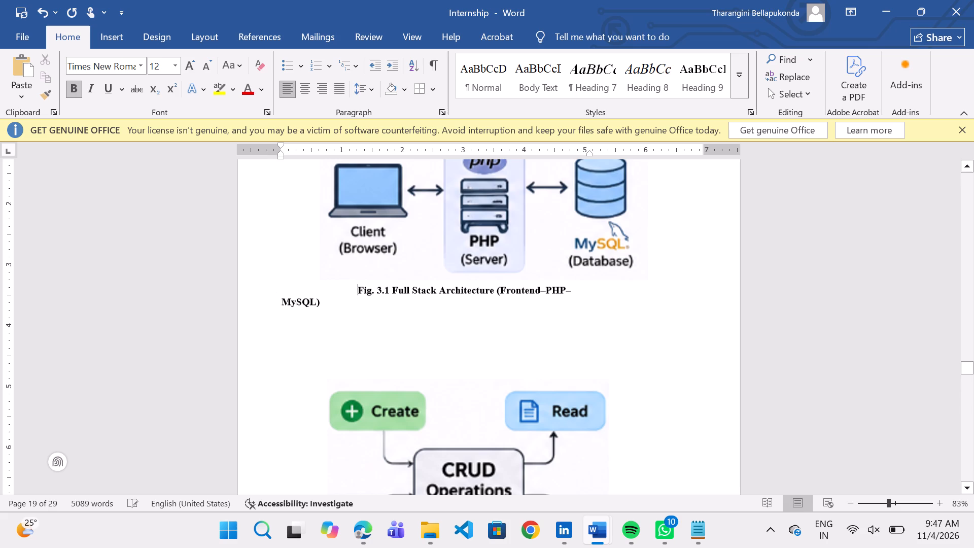
Extend the right indent of the Fig. 3.1 caption to about 5.8 inches so the caption fits on one line.
{"action": "left_click_drag", "start_coordinate": [346, 319], "coordinate": [287, 304]}
{"action": "left_click_drag", "start_coordinate": [287, 304], "coordinate": [281, 293]}
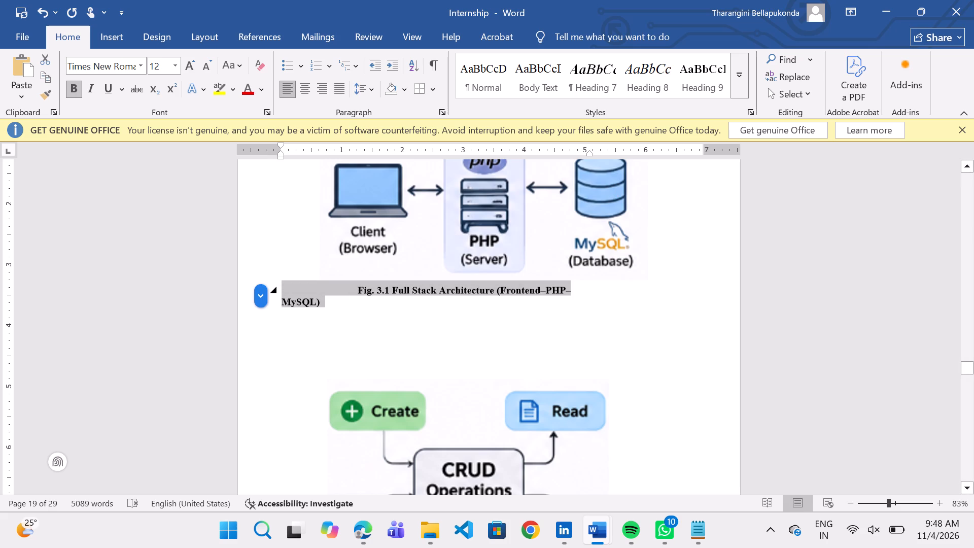
{"action": "left_click_drag", "start_coordinate": [589, 153], "coordinate": [632, 150]}
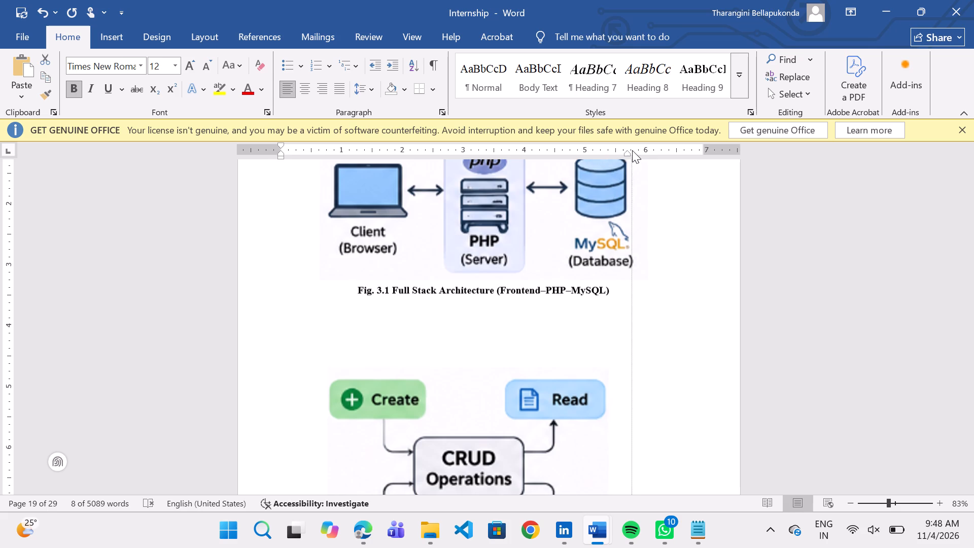
{"action": "left_click_drag", "start_coordinate": [632, 150], "coordinate": [633, 150]}
{"action": "left_click", "coordinate": [695, 268]}
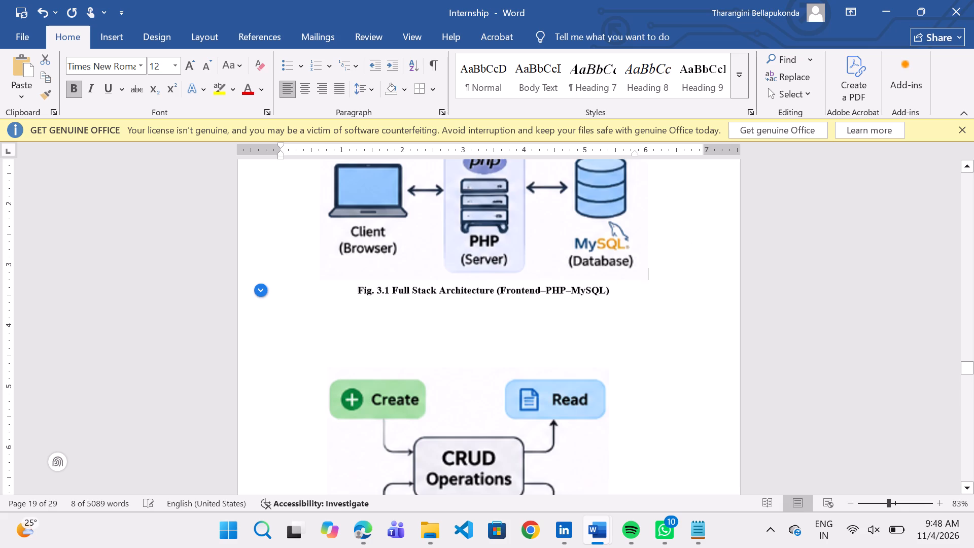
Delete one extra blank line above the CRUD Operations picture.
{"action": "scroll", "coordinate": [695, 268], "scroll_direction": "down", "scroll_amount": 2}
{"action": "left_click", "coordinate": [474, 272]}
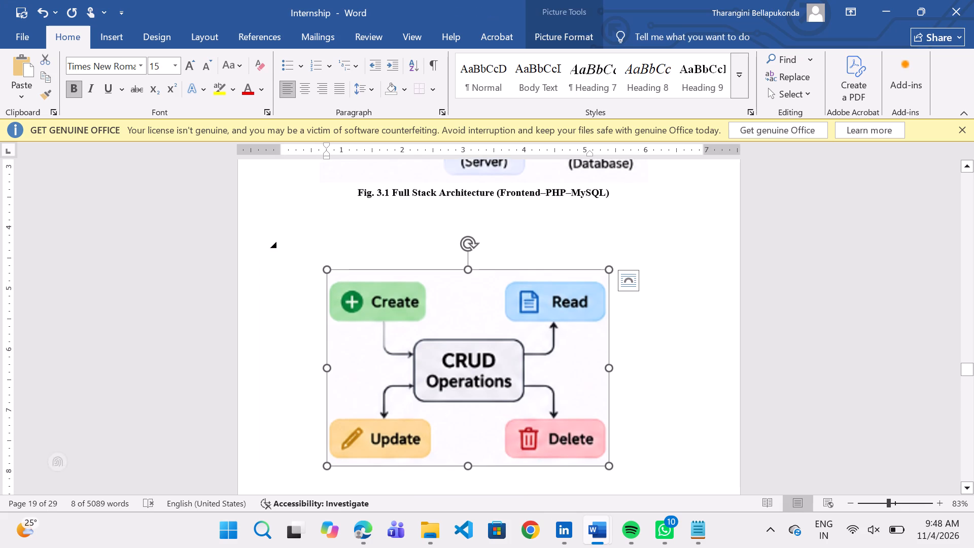
{"action": "left_click", "coordinate": [403, 239]}
{"action": "key", "text": "BackSpace"}
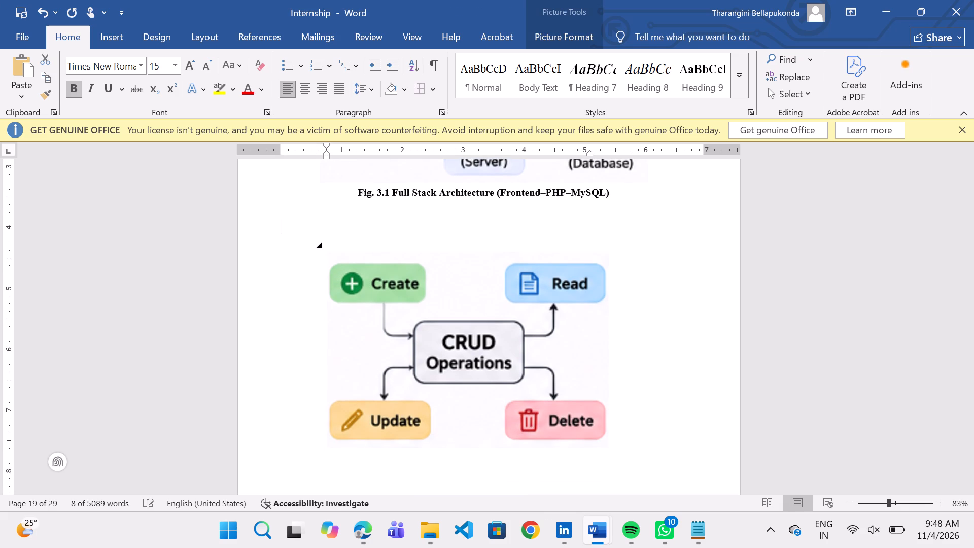
Adjust the blank lines below the CRUD Operations picture so the MODULE 4 heading starts at the top of the following page.
{"action": "scroll", "coordinate": [561, 319], "scroll_direction": "down", "scroll_amount": 2}
{"action": "left_click", "coordinate": [595, 380]}
{"action": "key", "text": "Return"}
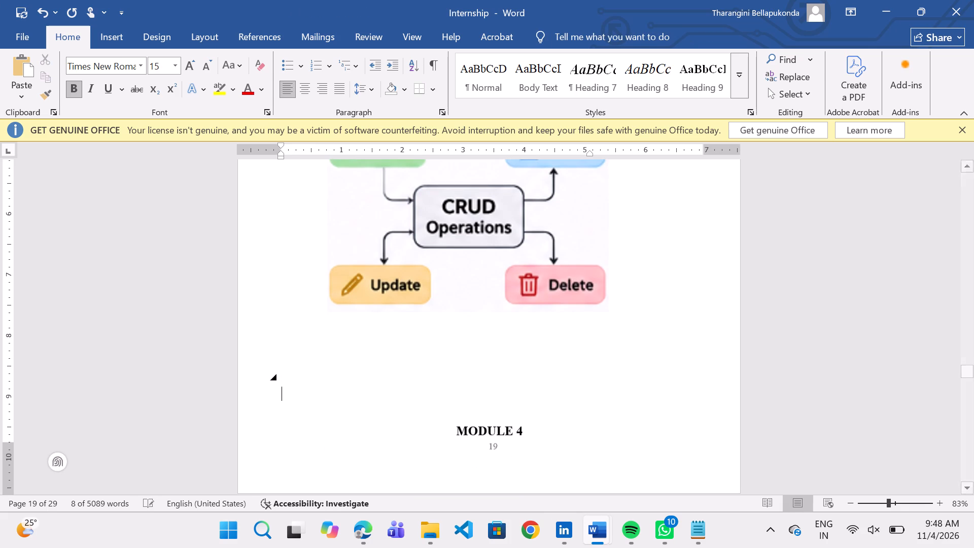
{"action": "key", "text": "Return"}
{"action": "key", "text": "Return"}
{"action": "left_click", "coordinate": [671, 342]}
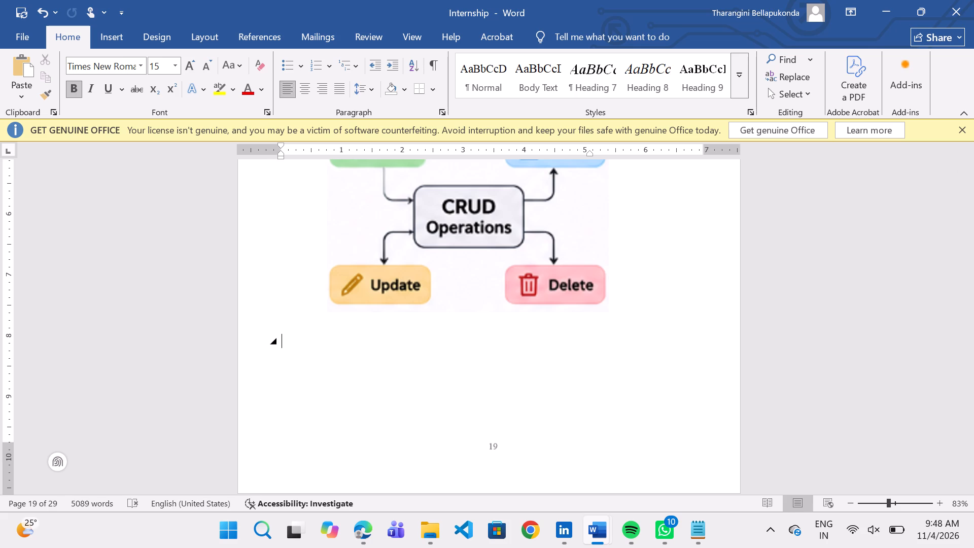
{"action": "scroll", "coordinate": [713, 336], "scroll_direction": "down", "scroll_amount": 1}
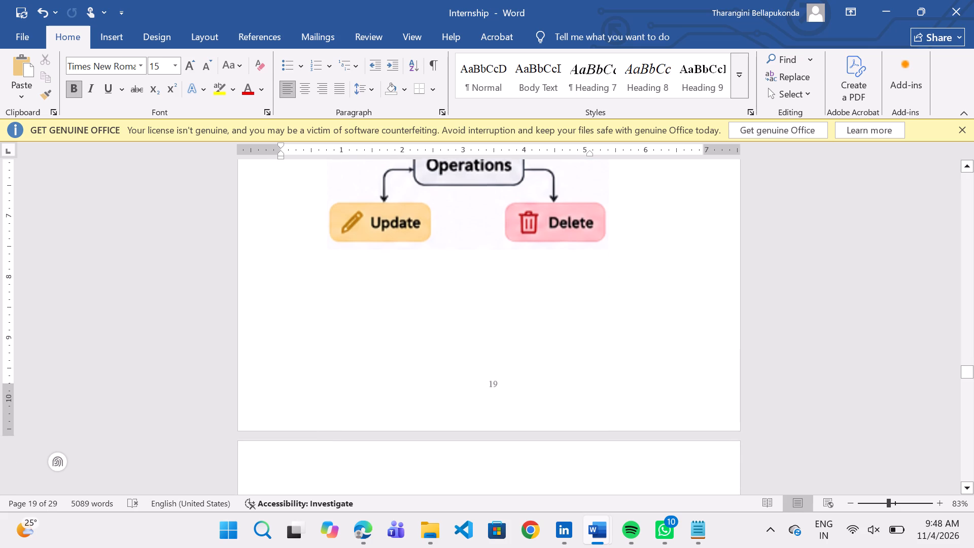
{"action": "scroll", "coordinate": [609, 447], "scroll_direction": "down", "scroll_amount": 2}
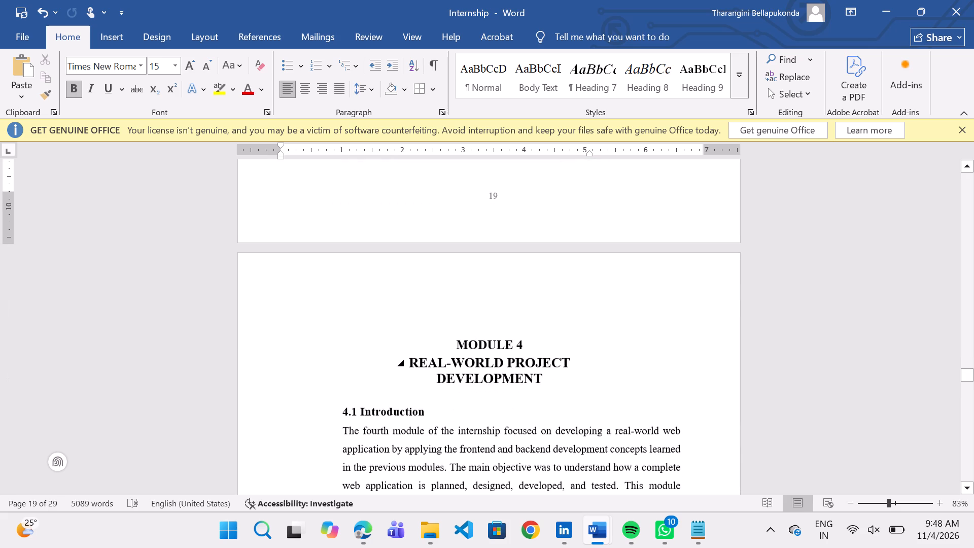
{"action": "left_click", "coordinate": [414, 310]}
{"action": "key", "text": "BackSpace"}
{"action": "key", "text": "BackSpace"}
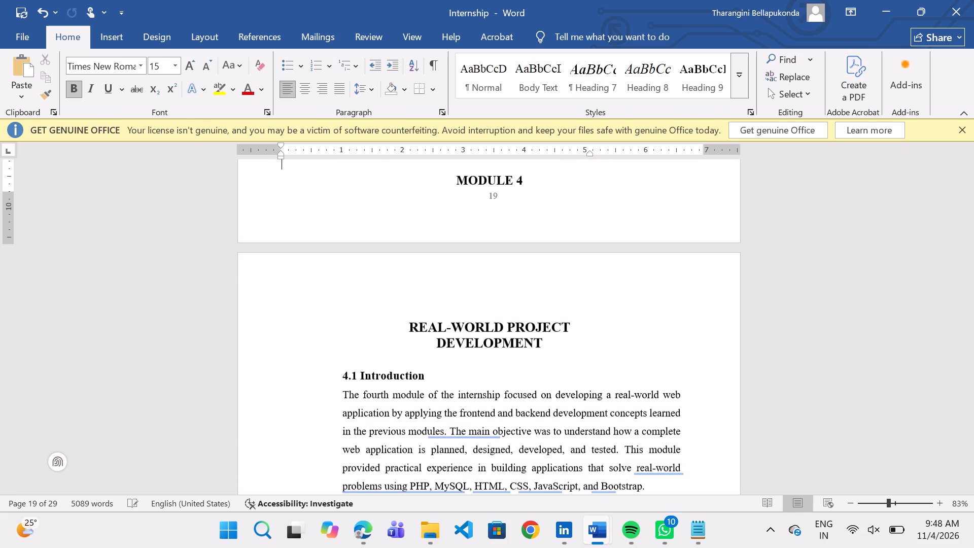
{"action": "key", "text": "Return"}
{"action": "scroll", "coordinate": [414, 310], "scroll_direction": "up", "scroll_amount": 3}
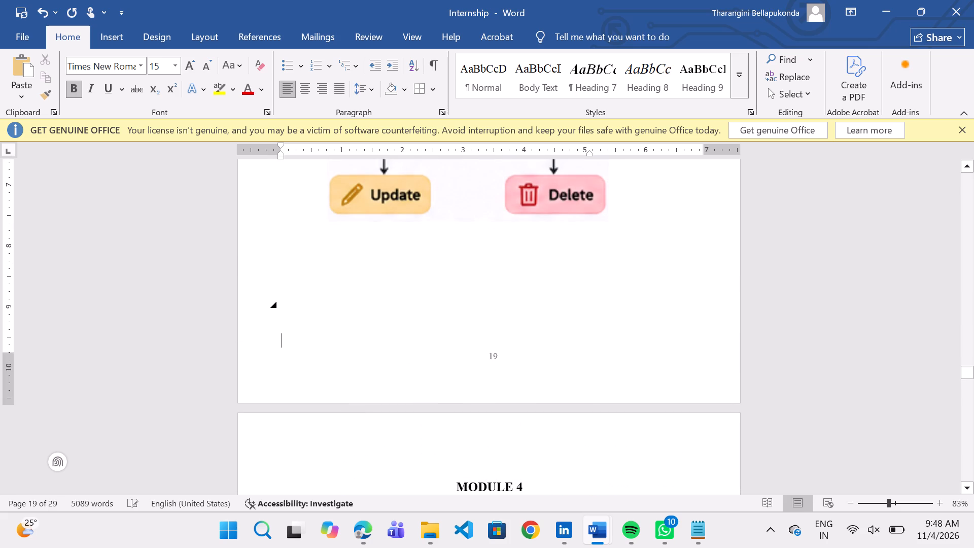
In Notepad, remove the gap after "Fig. 3.2" and copy the entry through "CRUD Operations in Web Applications".
{"action": "left_click", "coordinate": [715, 532]}
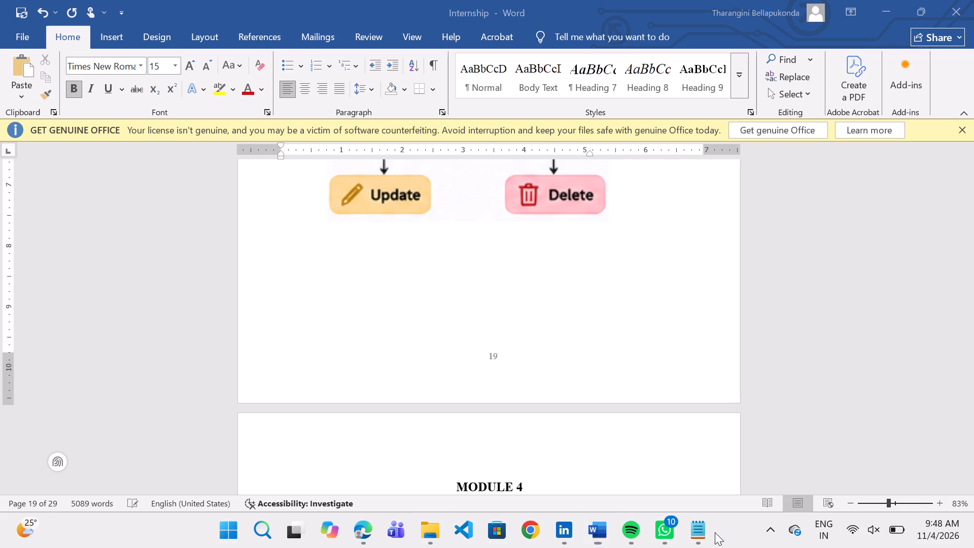
{"action": "left_click", "coordinate": [709, 532]}
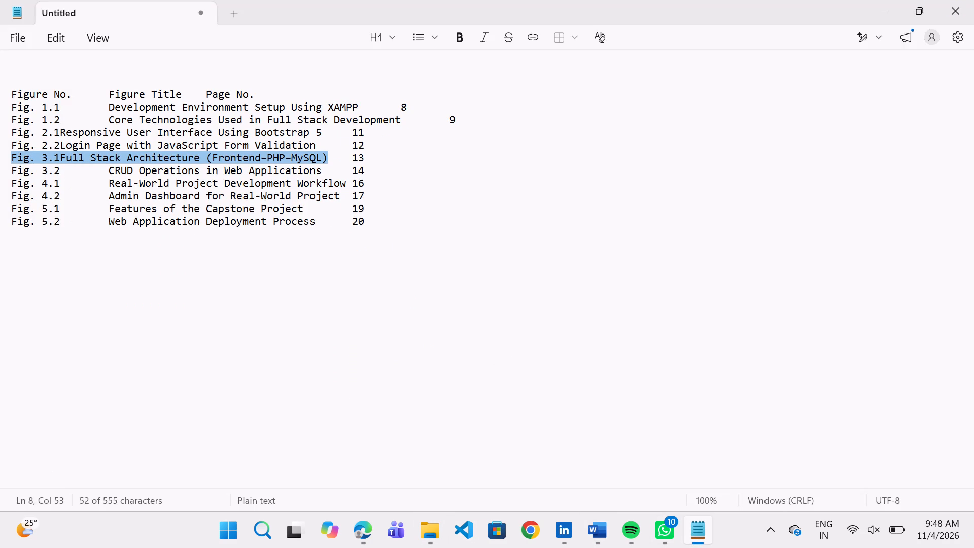
{"action": "left_click", "coordinate": [112, 170]}
{"action": "key", "text": "Left"}
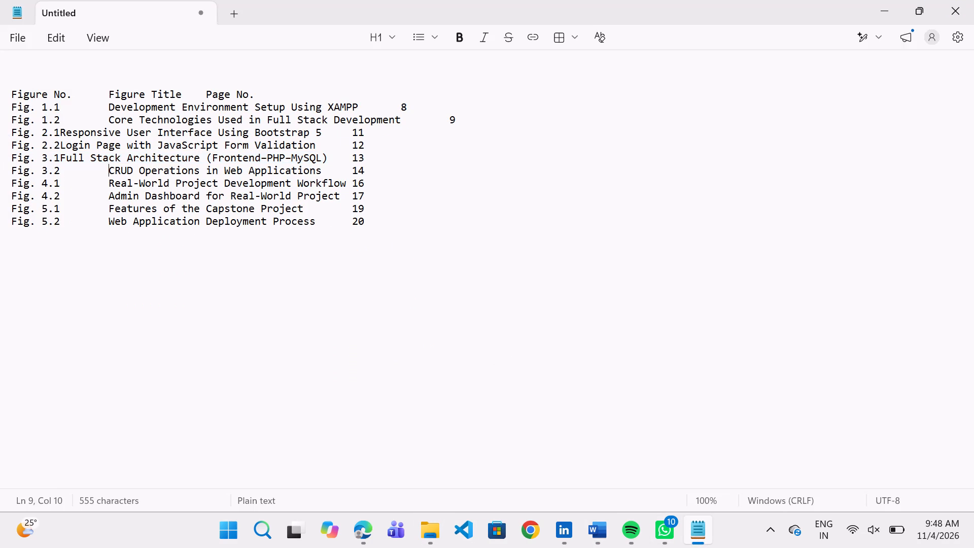
{"action": "key", "text": "BackSpace"}
{"action": "left_click_drag", "start_coordinate": [274, 170], "coordinate": [8, 173]}
{"action": "key", "text": "ctrl+c"}
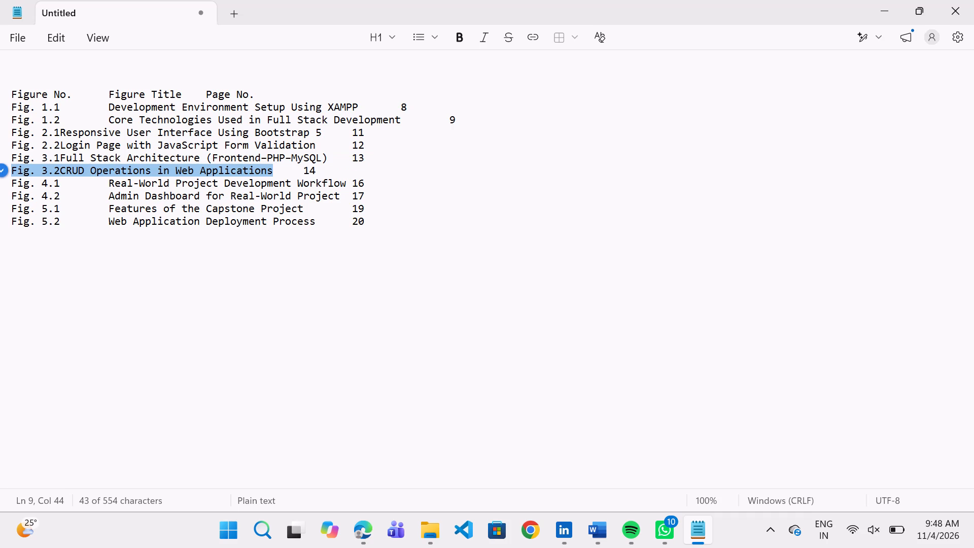
{"action": "left_click", "coordinate": [878, 2]}
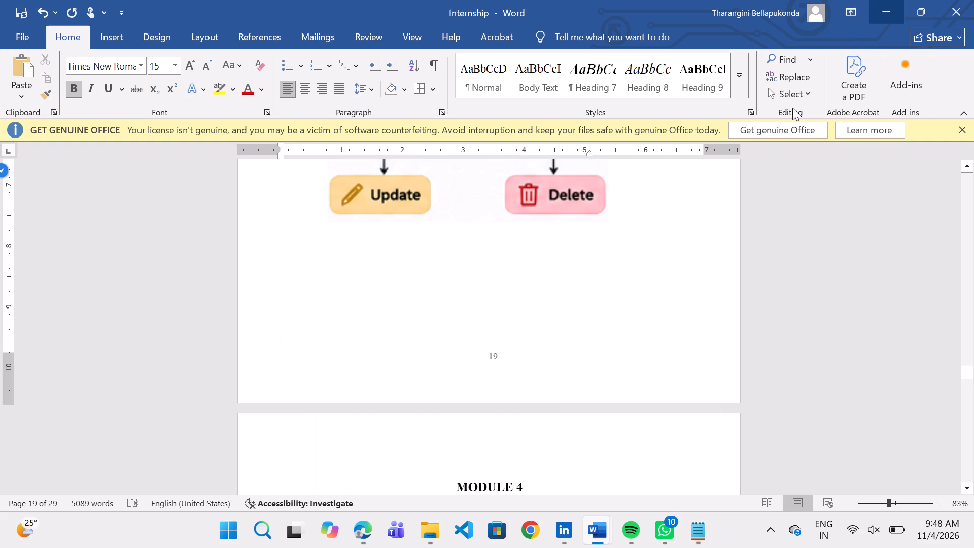
Paste the "Fig. 3.2CRUD Operations in Web Applications" caption directly below the CRUD picture in Word and set it to 12 pt.
{"action": "scroll", "coordinate": [620, 222], "scroll_direction": "up", "scroll_amount": 1}
{"action": "key", "text": "Up"}
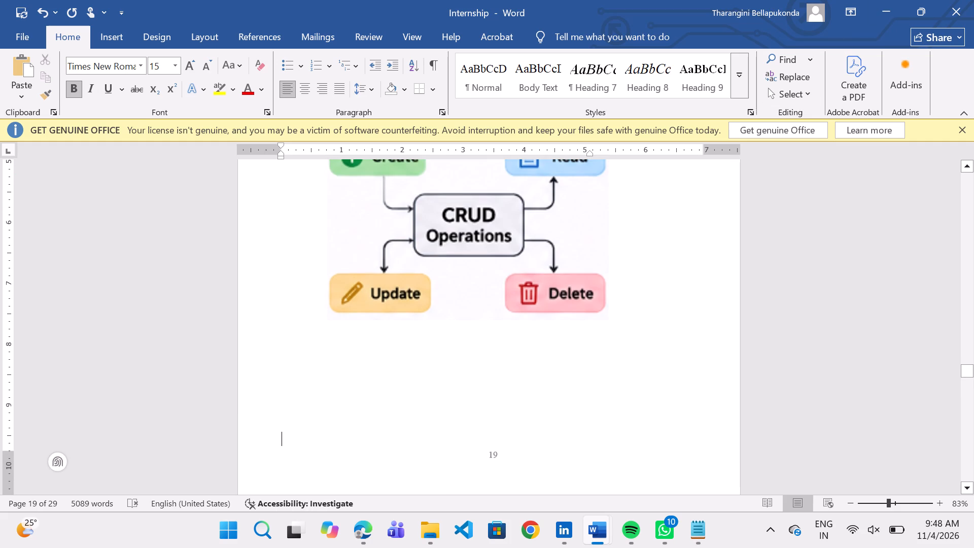
{"action": "key", "text": "Up"}
{"action": "key", "text": "Up"}
{"action": "key", "text": "Up"}
{"action": "key", "text": "Up"}
{"action": "key", "text": "Up"}
{"action": "key", "text": "ctrl+v"}
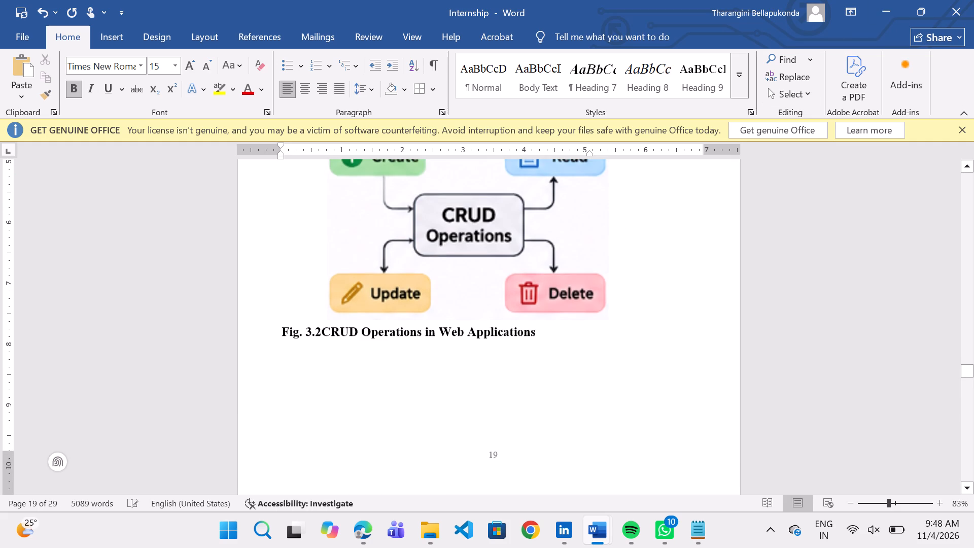
{"action": "left_click_drag", "start_coordinate": [556, 333], "coordinate": [286, 336]}
{"action": "left_click", "coordinate": [501, 339]}
{"action": "left_click_drag", "start_coordinate": [547, 330], "coordinate": [281, 335]}
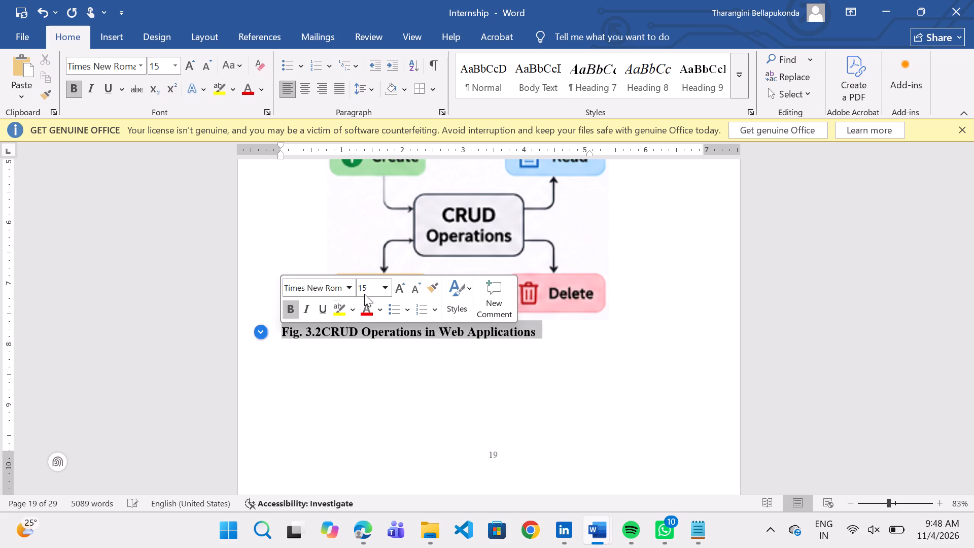
{"action": "left_click", "coordinate": [367, 292]}
{"action": "type", "text": "12"}
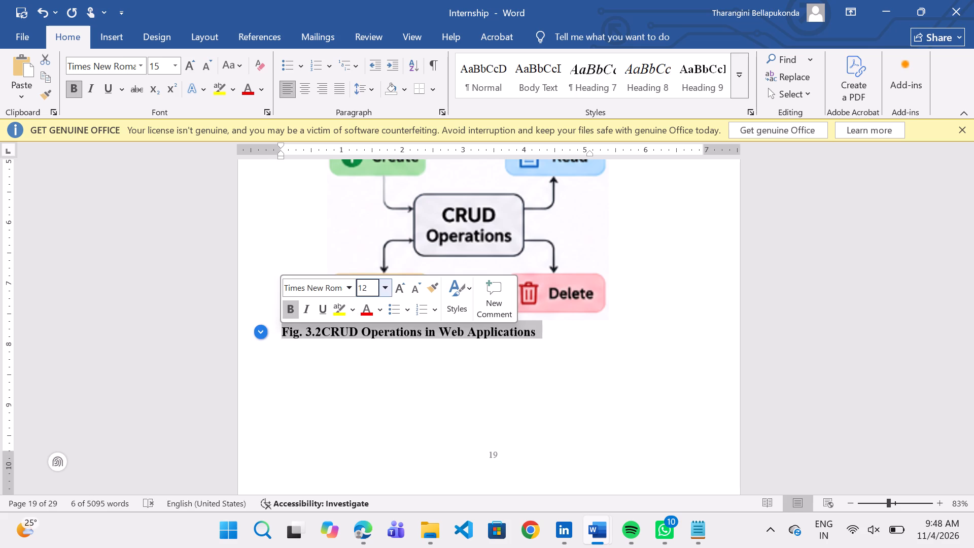
{"action": "left_click", "coordinate": [355, 379]}
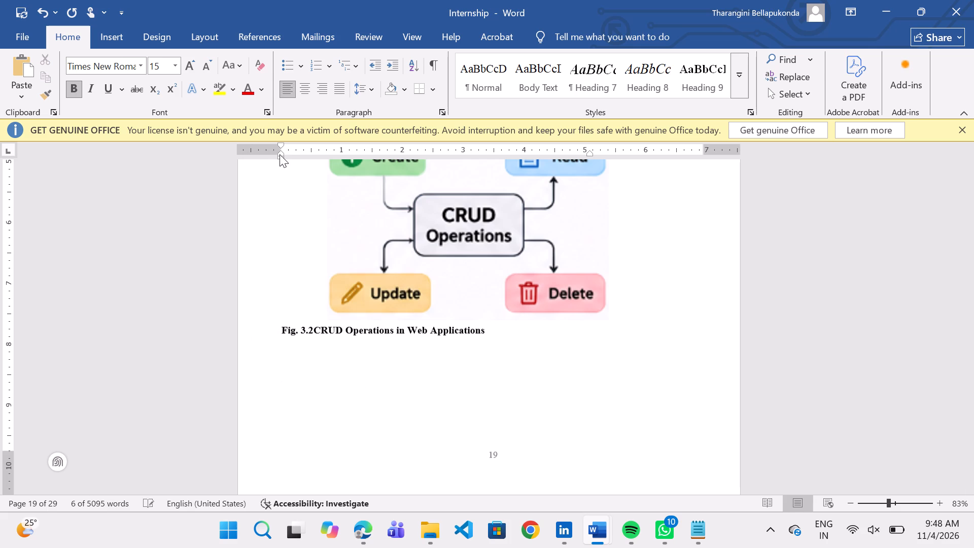
Indent the Fig. 3.2 caption so its first line starts at about 1.3 on the ruler, roughly centred below the CRUD Operations picture.
{"action": "left_click_drag", "start_coordinate": [280, 154], "coordinate": [284, 154]}
{"action": "left_click_drag", "start_coordinate": [284, 154], "coordinate": [330, 156]}
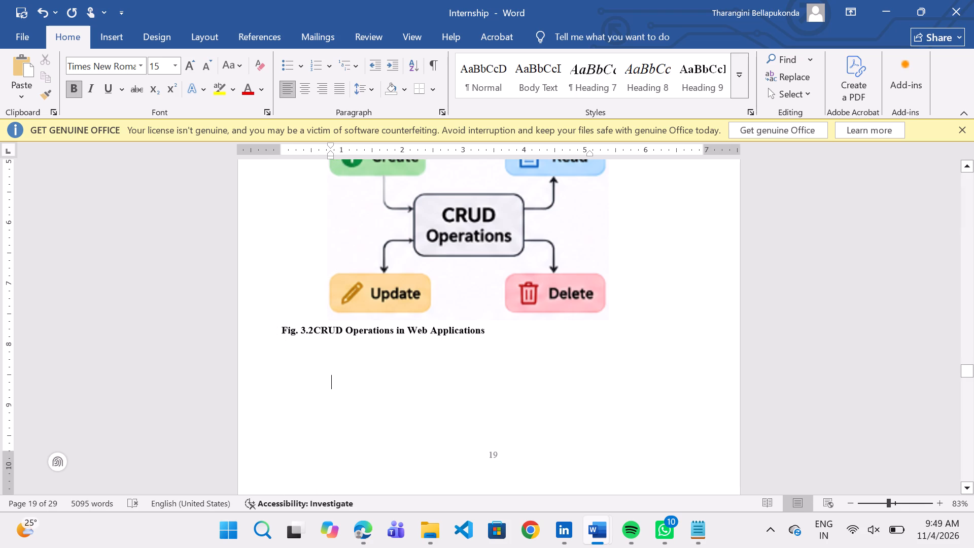
{"action": "left_click_drag", "start_coordinate": [485, 331], "coordinate": [267, 327]}
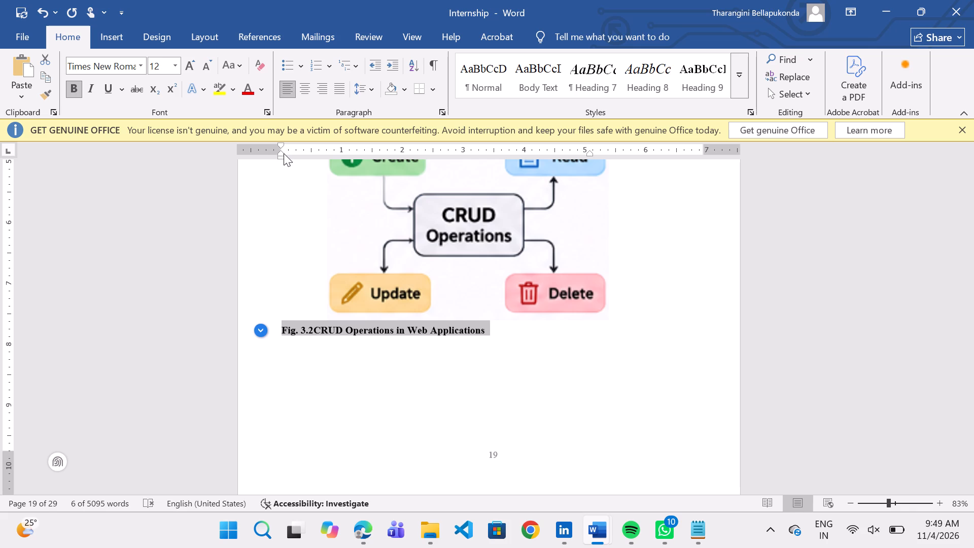
{"action": "left_click_drag", "start_coordinate": [281, 151], "coordinate": [332, 151]}
{"action": "left_click_drag", "start_coordinate": [281, 141], "coordinate": [285, 141]}
{"action": "left_click_drag", "start_coordinate": [285, 141], "coordinate": [326, 142]}
{"action": "left_click_drag", "start_coordinate": [282, 145], "coordinate": [349, 145]}
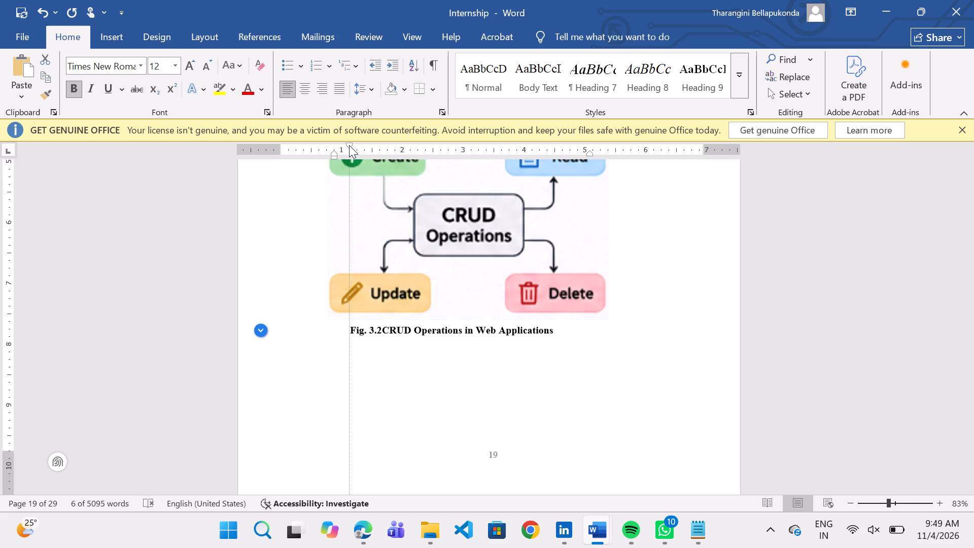
{"action": "left_click_drag", "start_coordinate": [349, 145], "coordinate": [359, 149]}
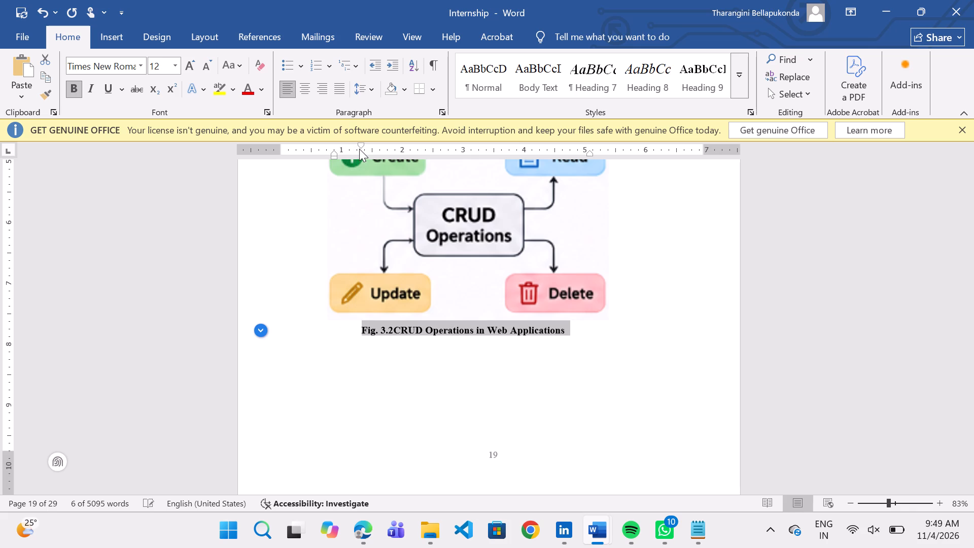
{"action": "left_click", "coordinate": [573, 289]}
{"action": "scroll", "coordinate": [573, 289], "scroll_direction": "up", "scroll_amount": 1}
{"action": "left_click", "coordinate": [705, 324]}
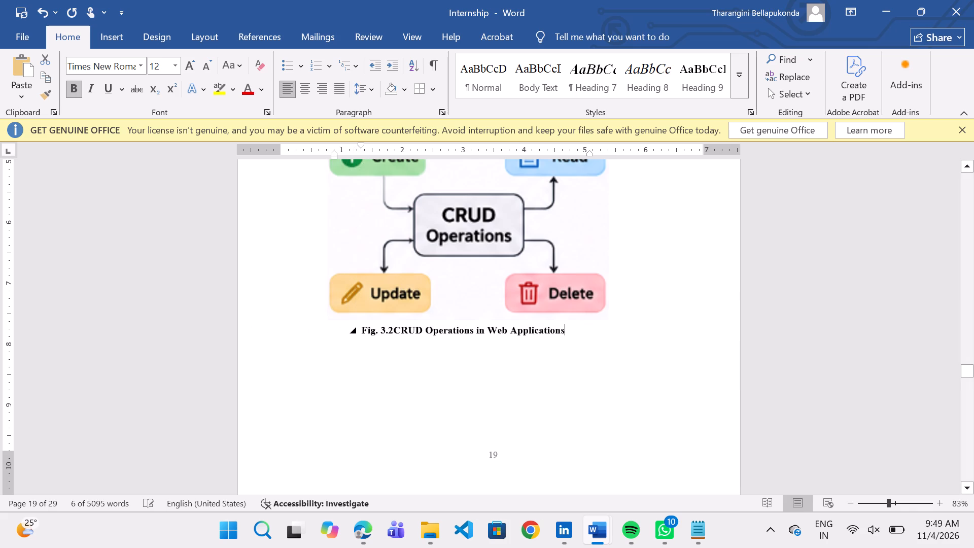
In Notepad, replace the gap after "Fig. 4.1" with a single space and copy the entry through "Real-World Project Development Workflow".
{"action": "scroll", "coordinate": [705, 324], "scroll_direction": "up", "scroll_amount": 4}
{"action": "scroll", "coordinate": [705, 324], "scroll_direction": "down", "scroll_amount": 3}
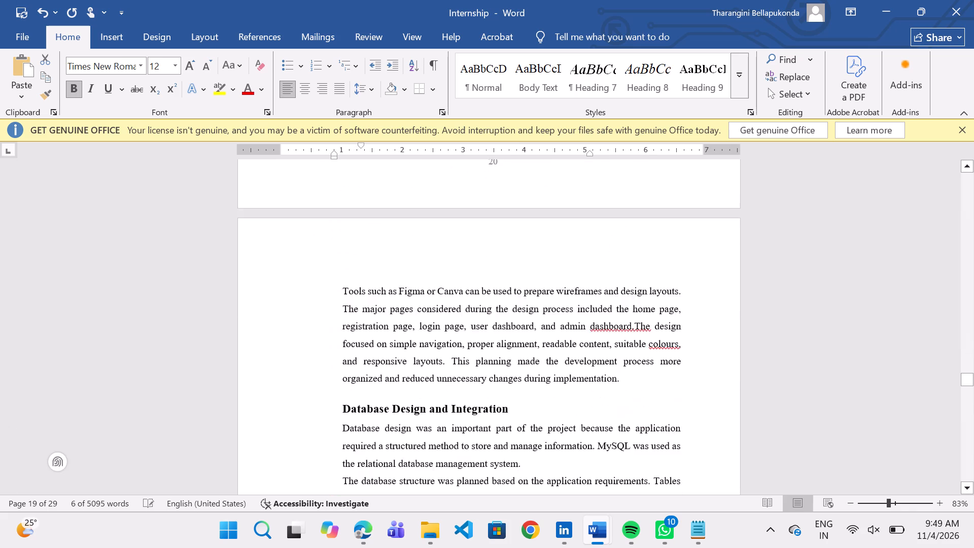
{"action": "scroll", "coordinate": [705, 324], "scroll_direction": "down", "scroll_amount": 1}
{"action": "scroll", "coordinate": [705, 324], "scroll_direction": "up", "scroll_amount": 4}
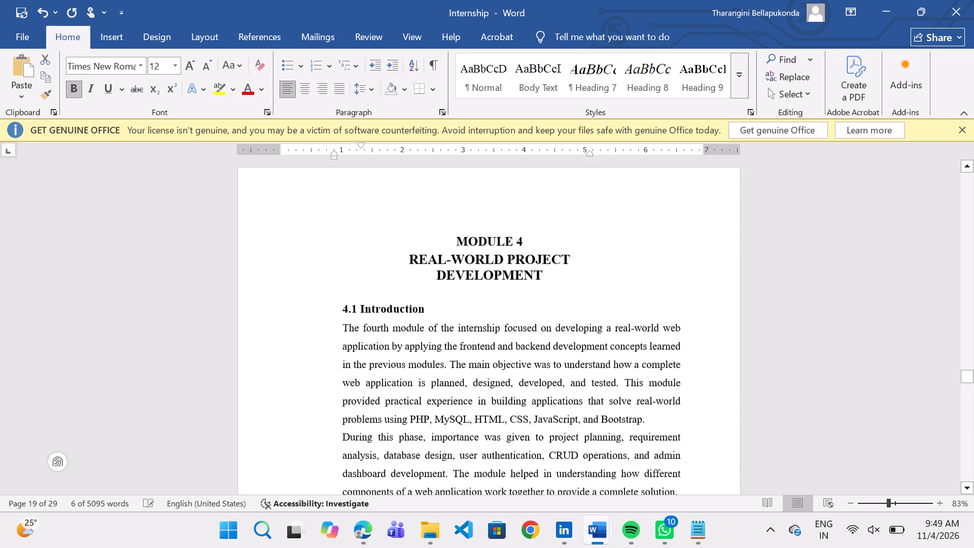
{"action": "scroll", "coordinate": [705, 324], "scroll_direction": "down", "scroll_amount": 3}
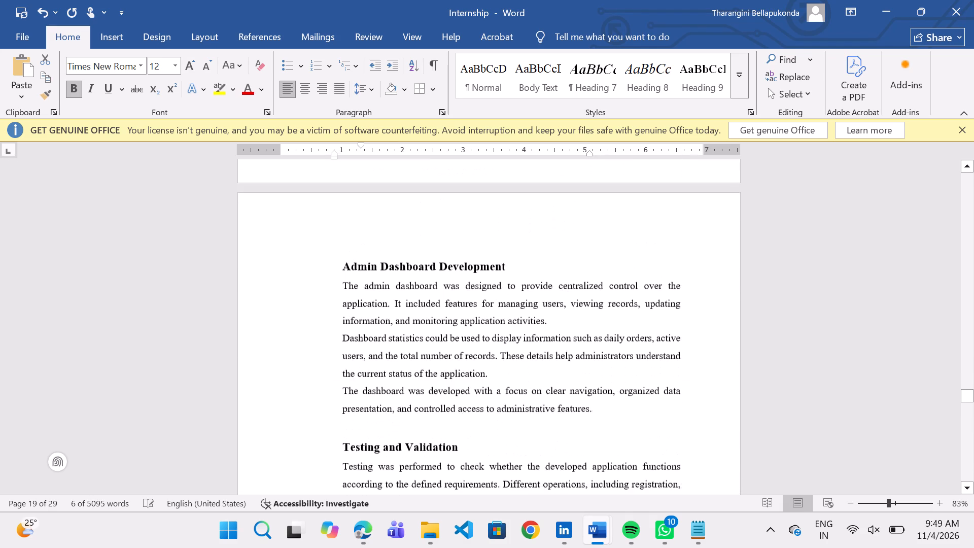
{"action": "scroll", "coordinate": [705, 324], "scroll_direction": "down", "scroll_amount": 3}
{"action": "scroll", "coordinate": [705, 324], "scroll_direction": "up", "scroll_amount": 3}
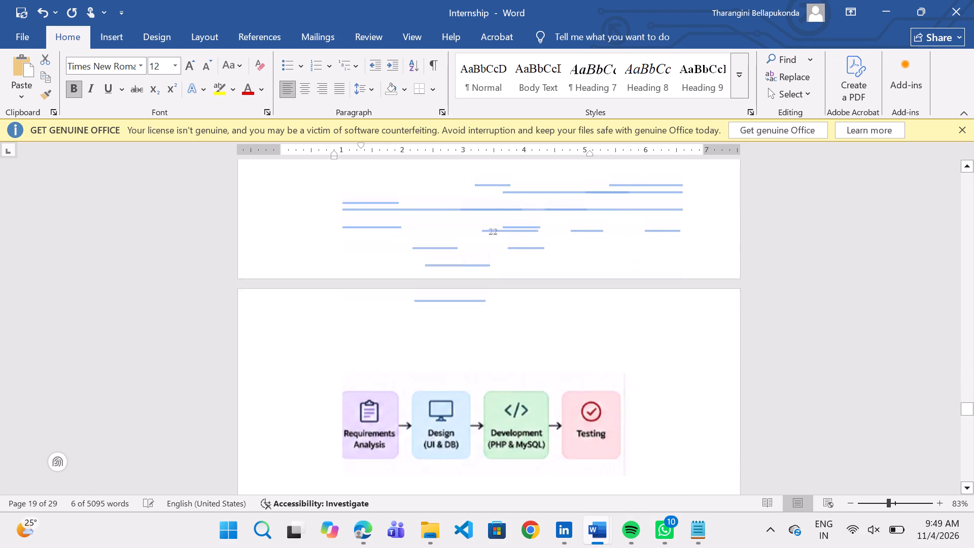
{"action": "scroll", "coordinate": [705, 324], "scroll_direction": "down", "scroll_amount": 1}
{"action": "left_click", "coordinate": [693, 539]}
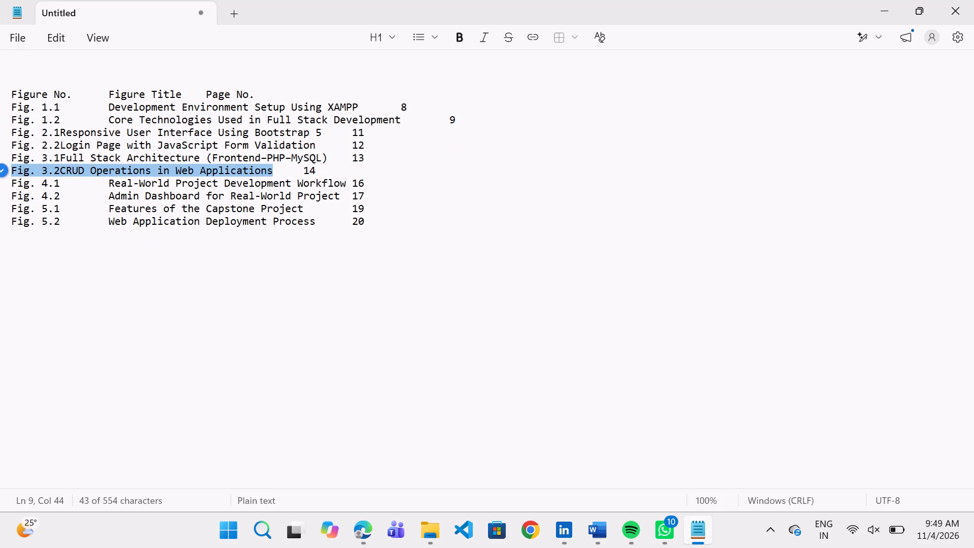
{"action": "left_click", "coordinate": [109, 185]}
{"action": "key", "text": "backslash"}
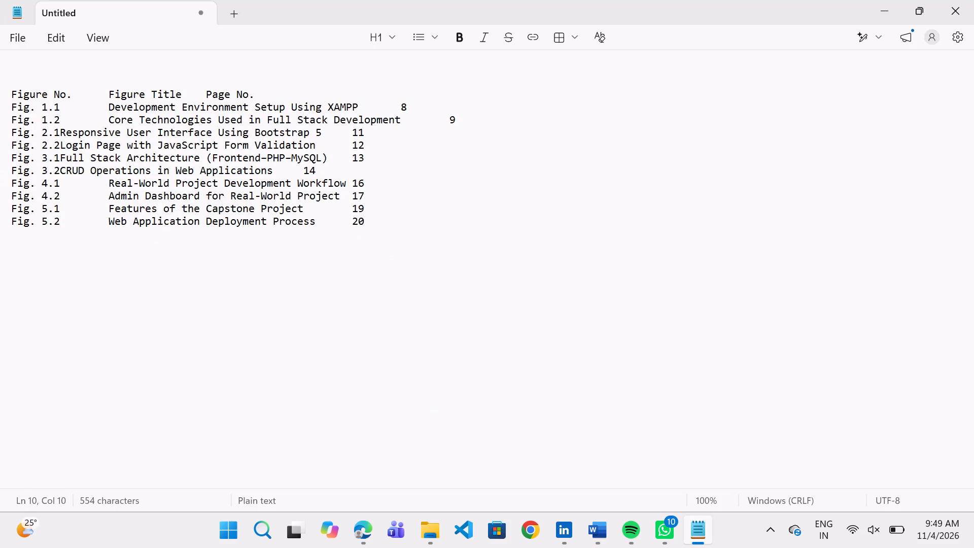
{"action": "key", "text": "BackSpace"}
{"action": "key", "text": "BackSpace"}
{"action": "key", "text": "space"}
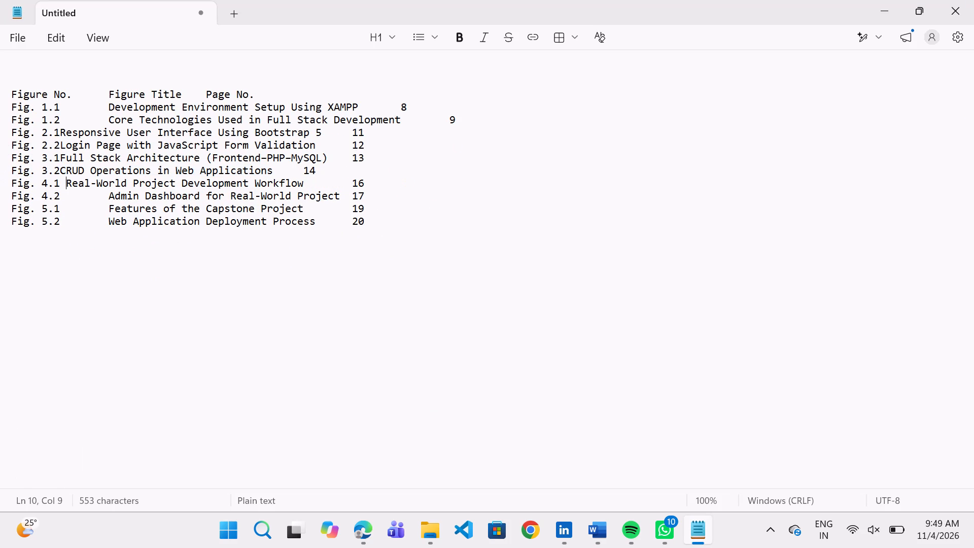
{"action": "left_click_drag", "start_coordinate": [310, 186], "coordinate": [47, 173]}
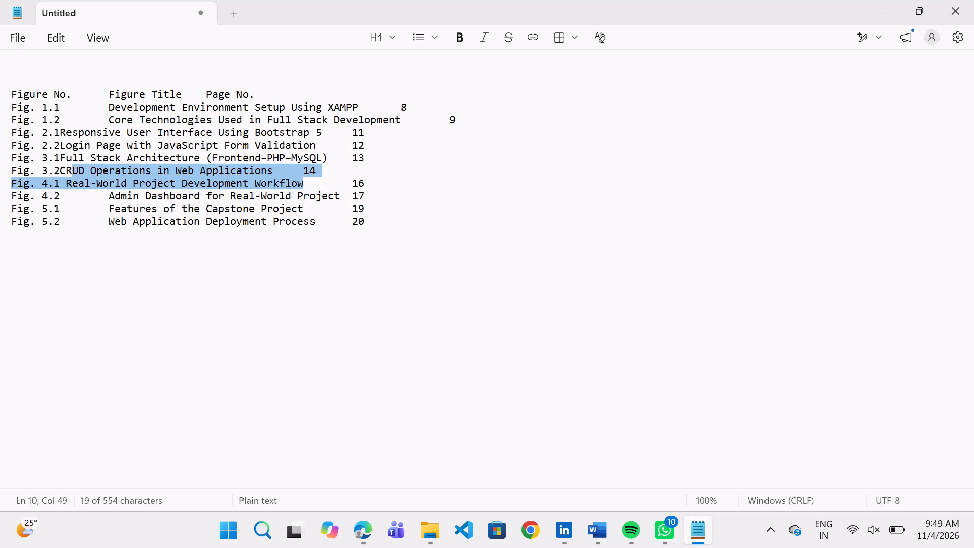
{"action": "left_click_drag", "start_coordinate": [47, 173], "coordinate": [10, 186]}
{"action": "key", "text": "ctrl+c"}
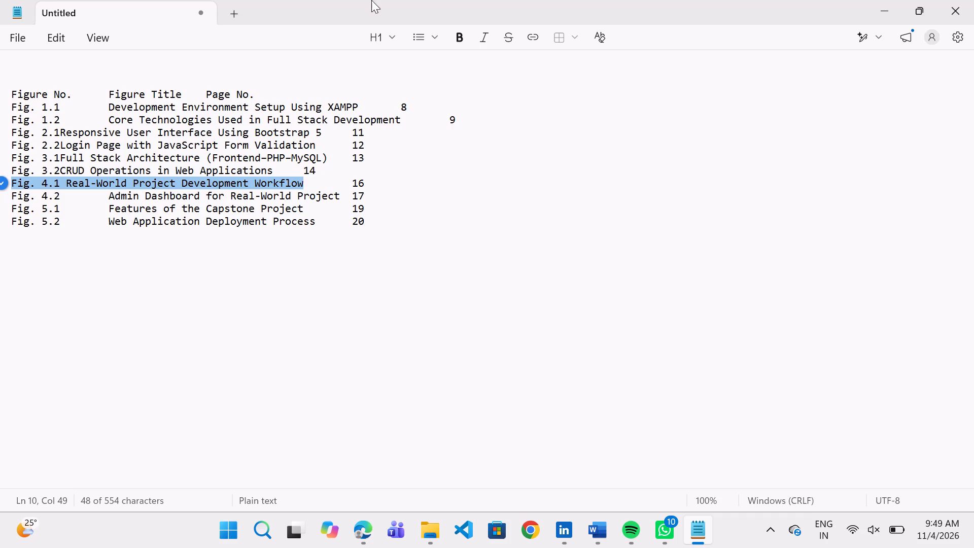
Back in Word, paste the "Fig. 4.1 Real-World Project Development Workflow" caption directly below the MODULE 4 workflow picture and make it bold.
{"action": "left_click", "coordinate": [890, 6]}
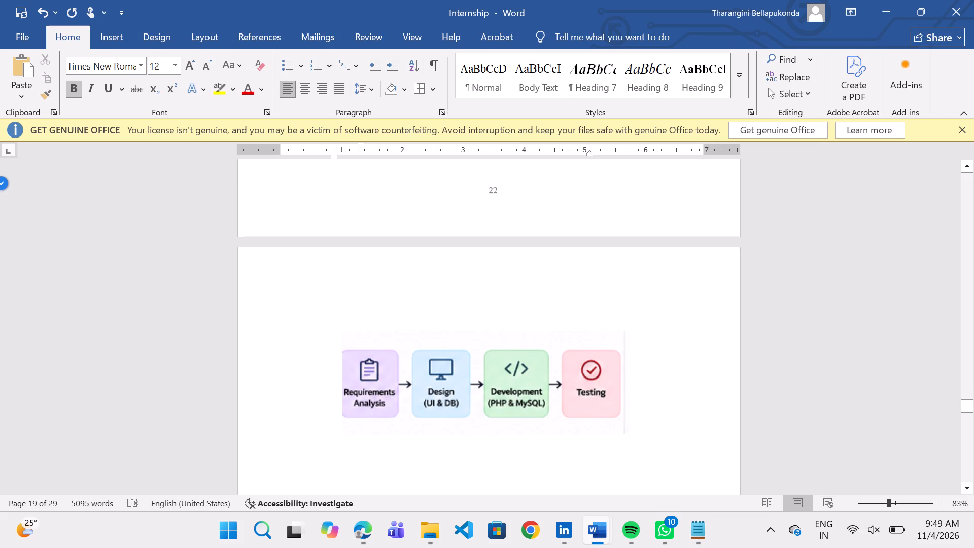
{"action": "left_click", "coordinate": [399, 433]}
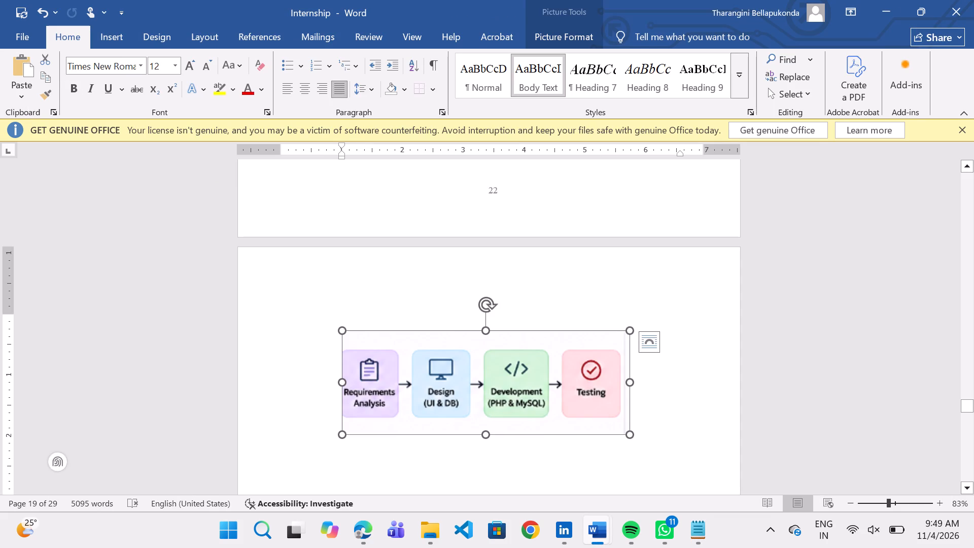
{"action": "left_click", "coordinate": [690, 436]}
{"action": "key", "text": "Return"}
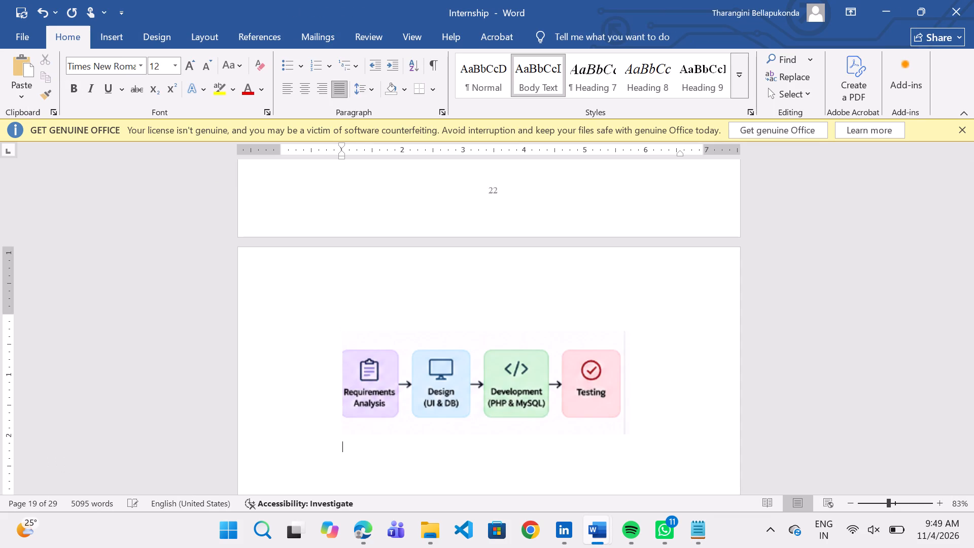
{"action": "key", "text": "ctrl+v"}
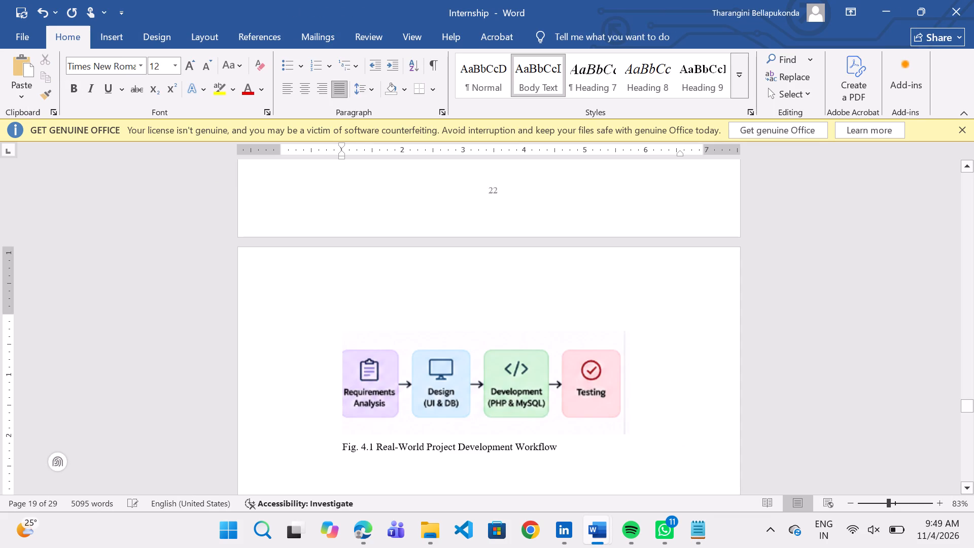
{"action": "left_click_drag", "start_coordinate": [563, 443], "coordinate": [345, 451]}
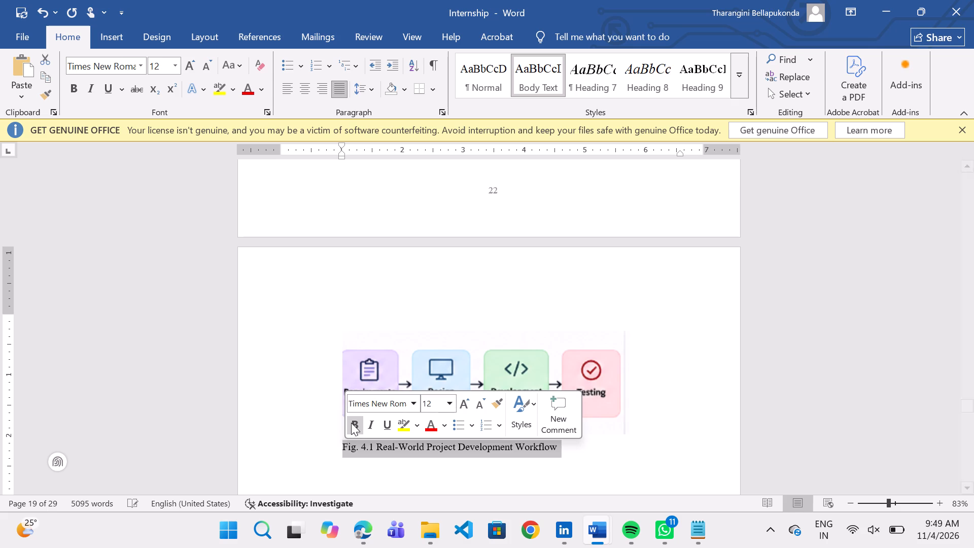
{"action": "left_click", "coordinate": [351, 423]}
{"action": "left_click", "coordinate": [581, 455]}
Add a new line directly below the Admin Panel dashboard picture for its caption.
{"action": "scroll", "coordinate": [581, 455], "scroll_direction": "down", "scroll_amount": 2}
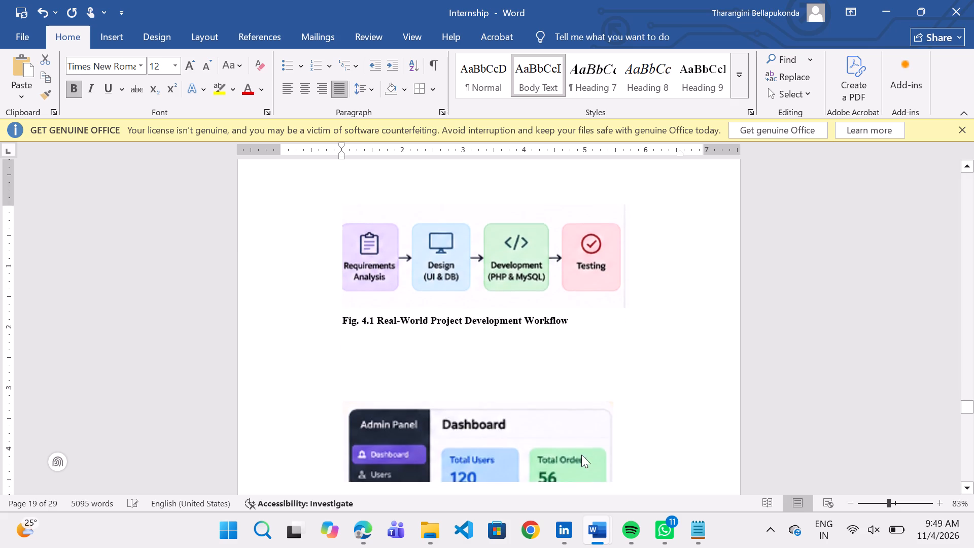
{"action": "scroll", "coordinate": [581, 455], "scroll_direction": "down", "scroll_amount": 1}
{"action": "left_click", "coordinate": [654, 392]}
{"action": "key", "text": "Return"}
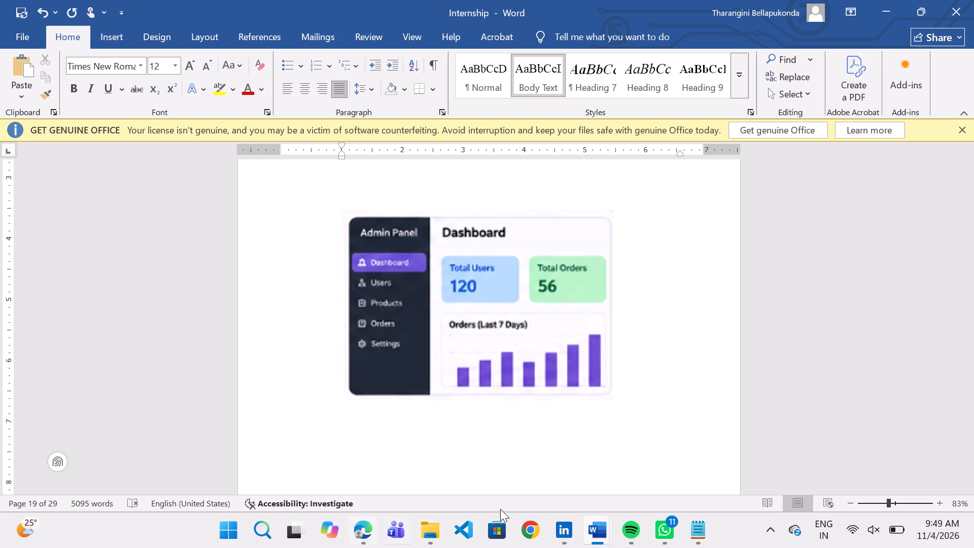
In Notepad, replace the gap after "Fig. 4.2" with a single space and copy the entry through "Admin Dashboard for Real-World Project".
{"action": "left_click", "coordinate": [697, 528]}
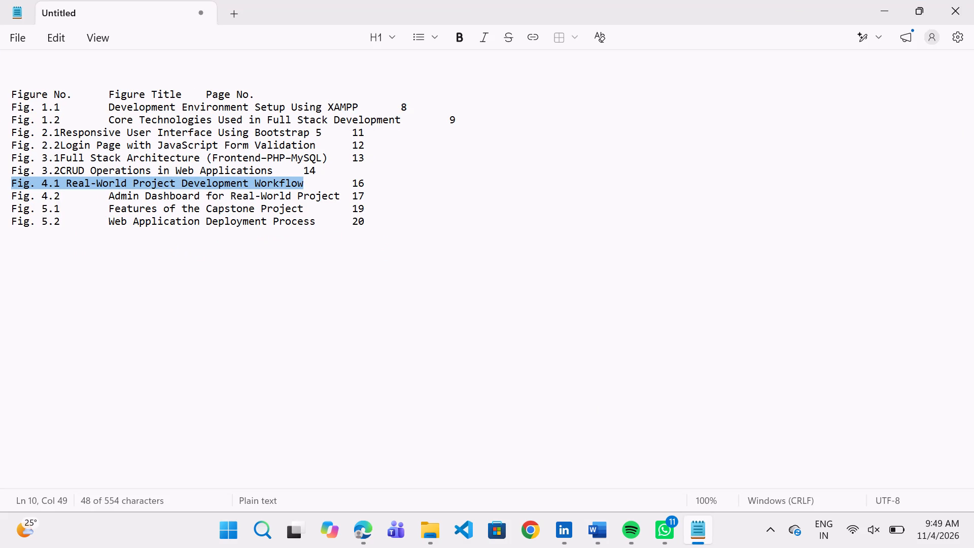
{"action": "left_click", "coordinate": [109, 197]}
{"action": "key", "text": "backslash"}
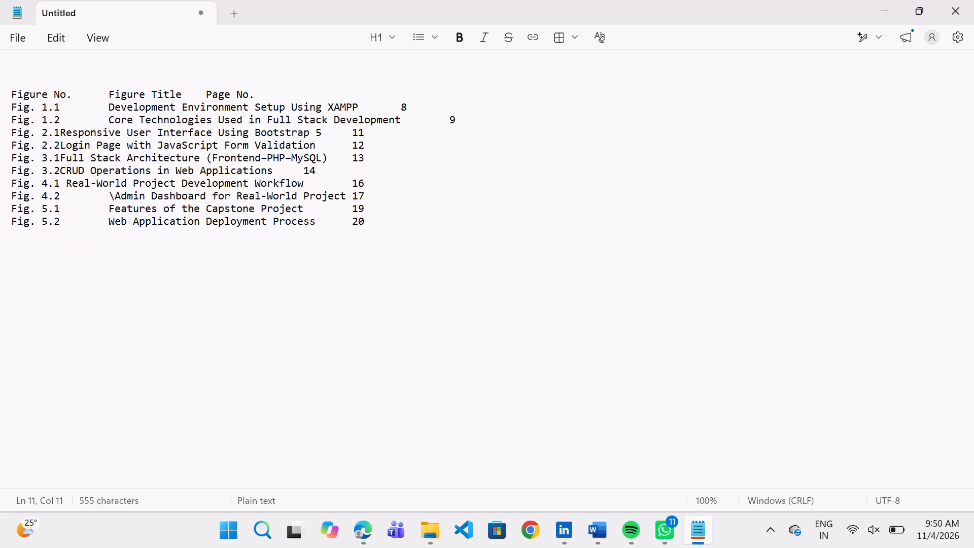
{"action": "key", "text": "BackSpace"}
{"action": "key", "text": "BackSpace"}
{"action": "key", "text": "space"}
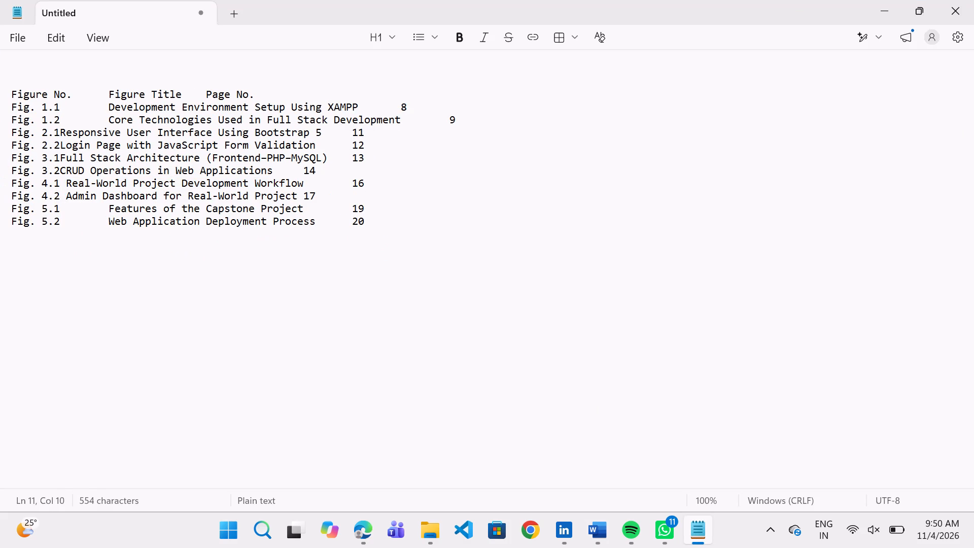
{"action": "left_click_drag", "start_coordinate": [297, 193], "coordinate": [5, 198]}
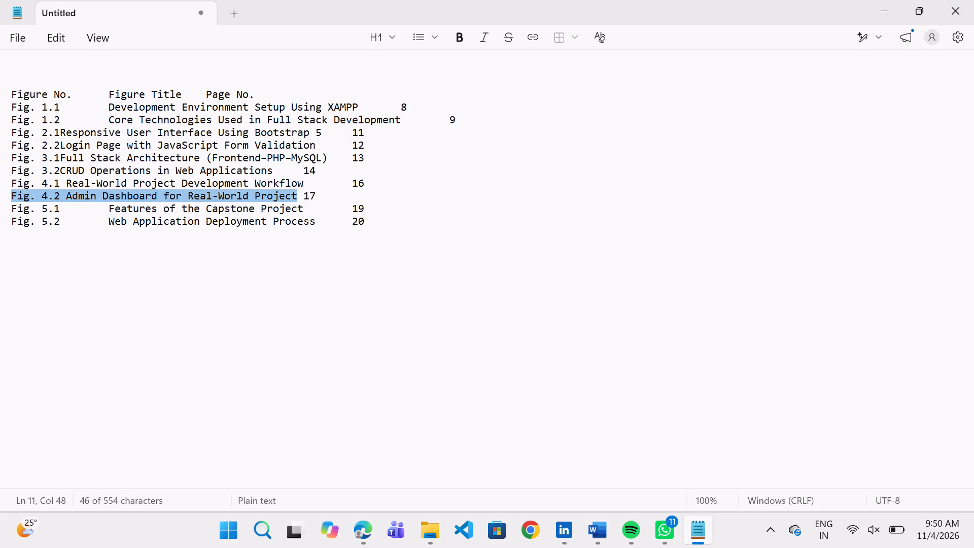
{"action": "left_click_drag", "start_coordinate": [5, 198], "coordinate": [2, 198]}
{"action": "key", "text": "ctrl+c"}
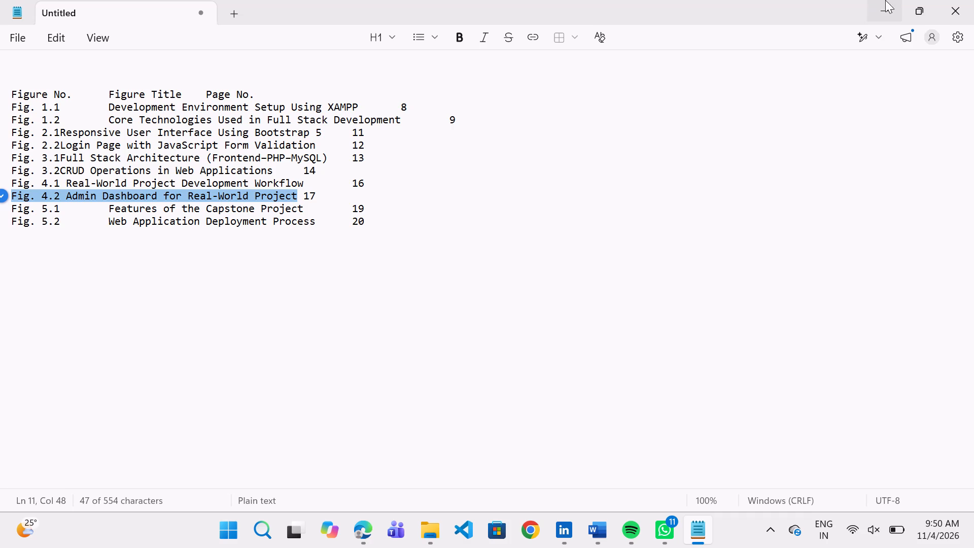
In Word, paste the "Fig. 4.2 Admin Dashboard for Real-World Project" caption below the dashboard picture and make it bold.
{"action": "left_click", "coordinate": [874, 6]}
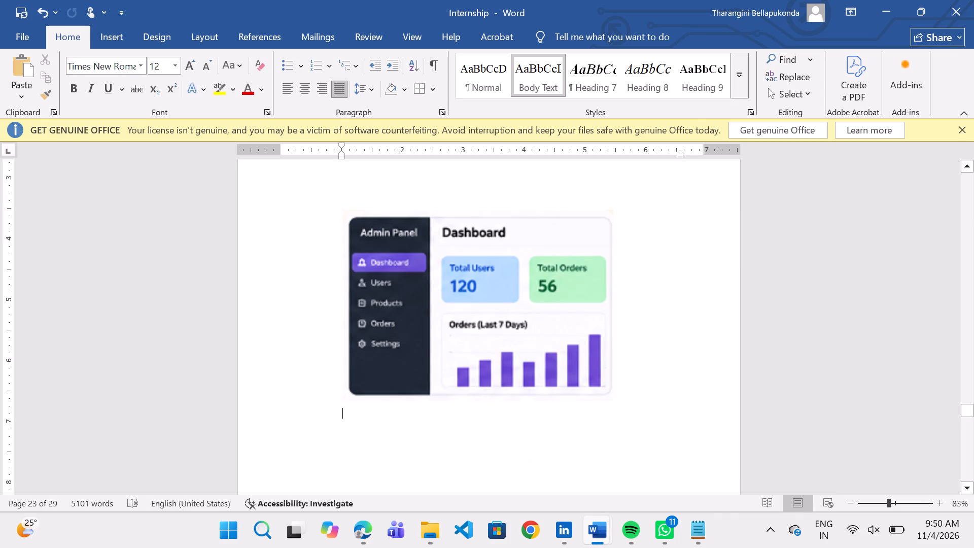
{"action": "key", "text": "ctrl+v"}
{"action": "left_click", "coordinate": [524, 473], "text": "ctrl"}
{"action": "left_click_drag", "start_coordinate": [561, 413], "coordinate": [370, 423]}
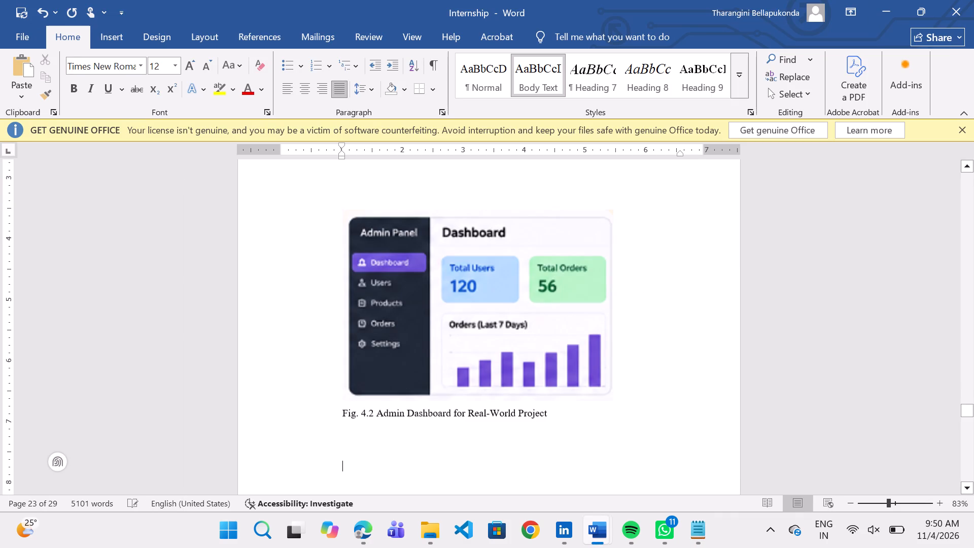
{"action": "left_click_drag", "start_coordinate": [370, 423], "coordinate": [353, 412]}
{"action": "left_click", "coordinate": [536, 415]}
{"action": "left_click", "coordinate": [576, 409]}
{"action": "left_click_drag", "start_coordinate": [574, 414], "coordinate": [342, 409]}
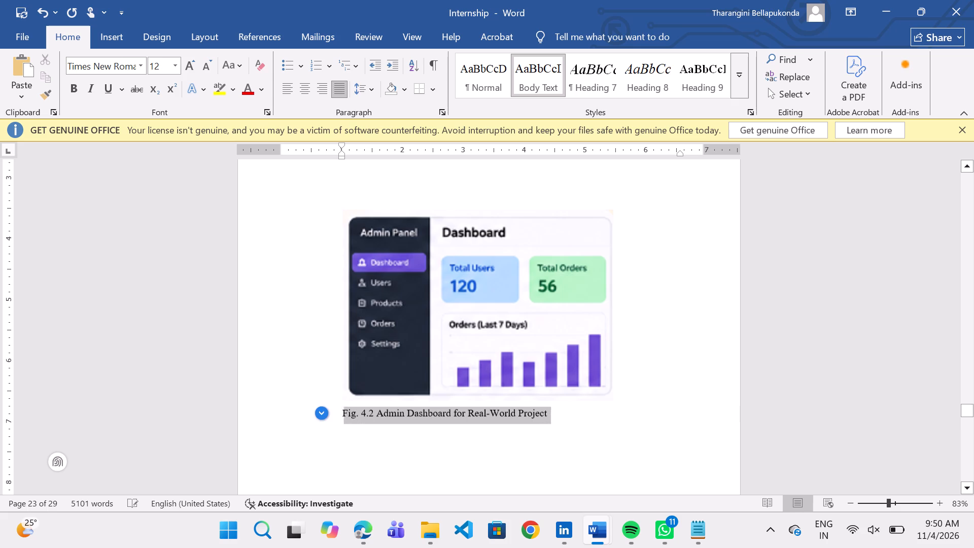
{"action": "left_click_drag", "start_coordinate": [342, 409], "coordinate": [341, 409]}
{"action": "left_click", "coordinate": [347, 387]}
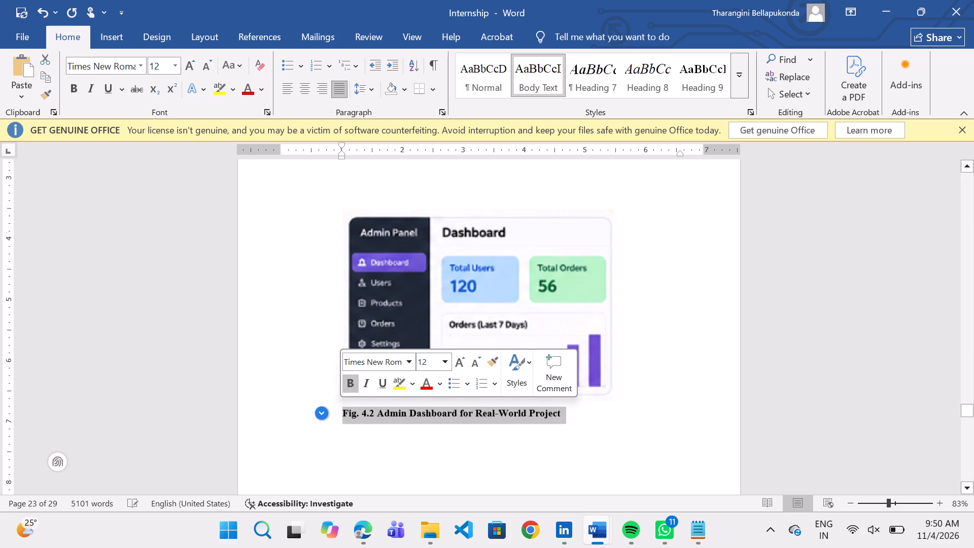
Move the left indent of the "Fig. 4.2 Admin Dashboard for Real-World Project" caption to about 1.75 inches, centring it under the dashboard picture.
{"action": "left_click_drag", "start_coordinate": [341, 156], "coordinate": [376, 155]}
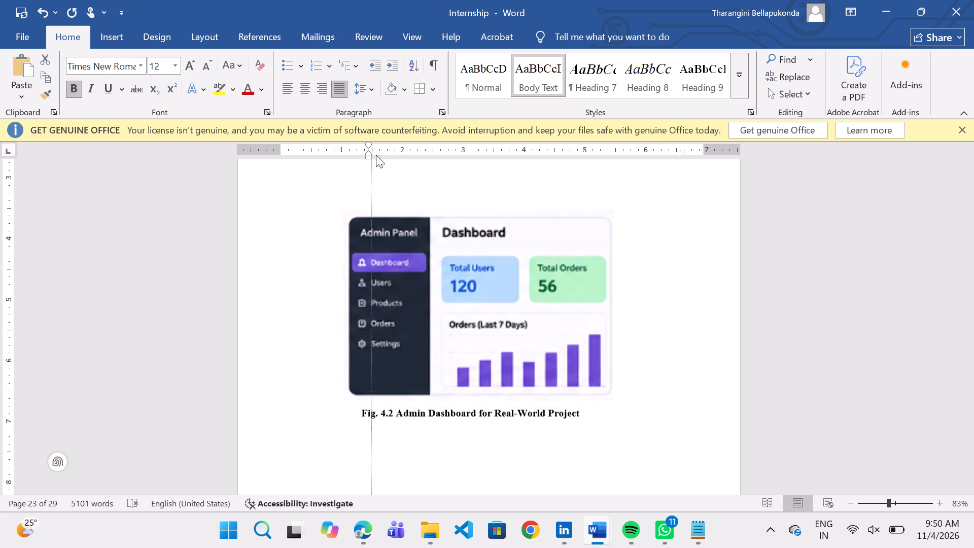
{"action": "left_click_drag", "start_coordinate": [376, 155], "coordinate": [390, 155]}
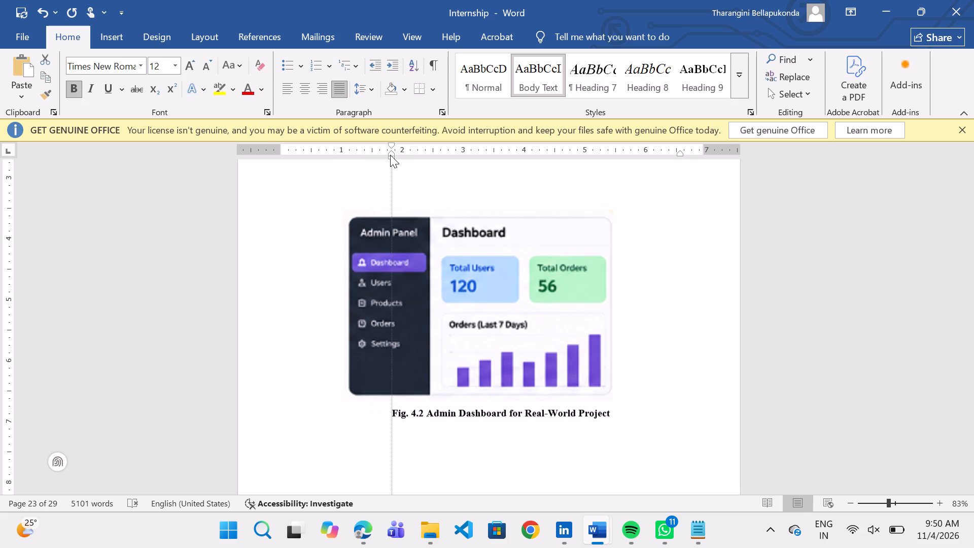
{"action": "left_click_drag", "start_coordinate": [390, 155], "coordinate": [386, 155]}
Indent the "Fig. 4.1 Real-World Project Development Workflow" caption, setting its left and first-line indents to about 1.8 and 1.7 inches.
{"action": "scroll", "coordinate": [513, 325], "scroll_direction": "up", "scroll_amount": 1}
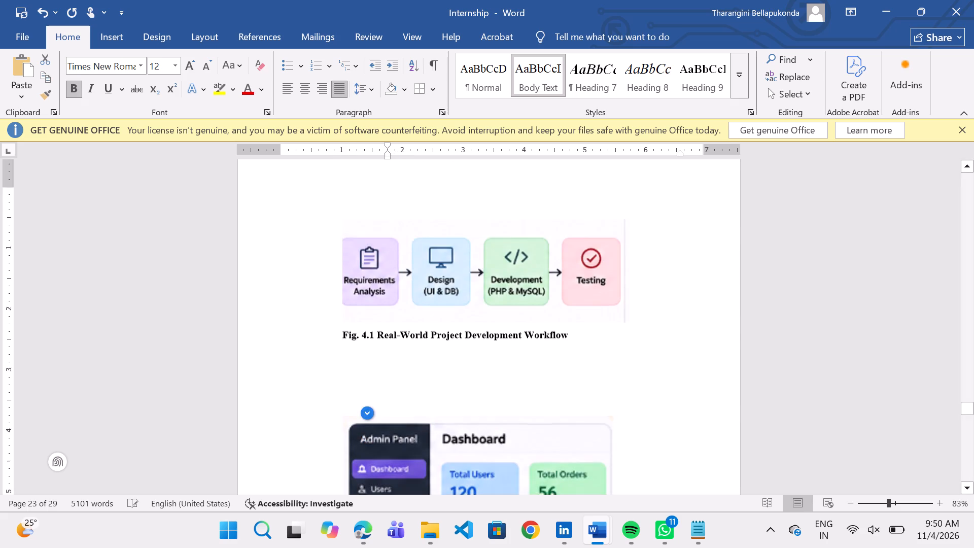
{"action": "scroll", "coordinate": [513, 325], "scroll_direction": "up", "scroll_amount": 1}
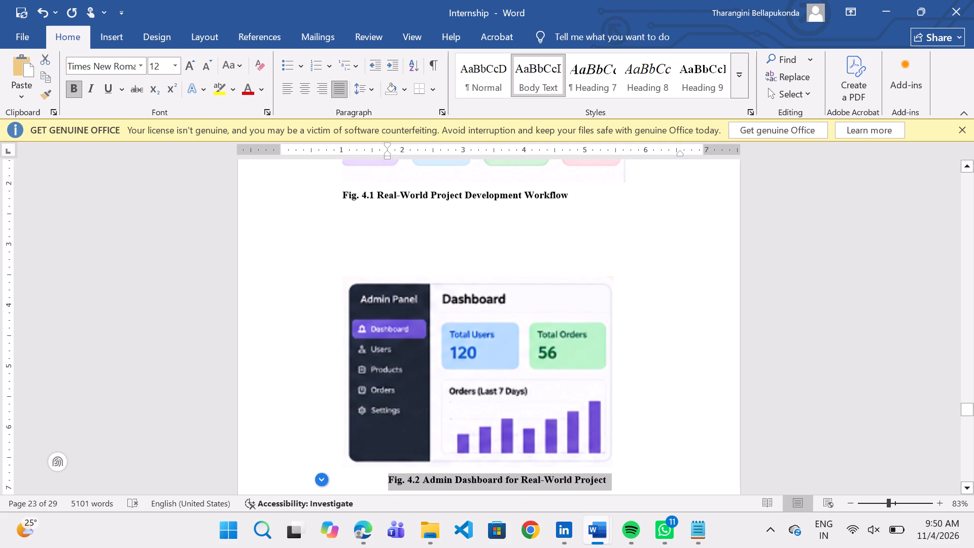
{"action": "left_click_drag", "start_coordinate": [615, 200], "coordinate": [325, 189]}
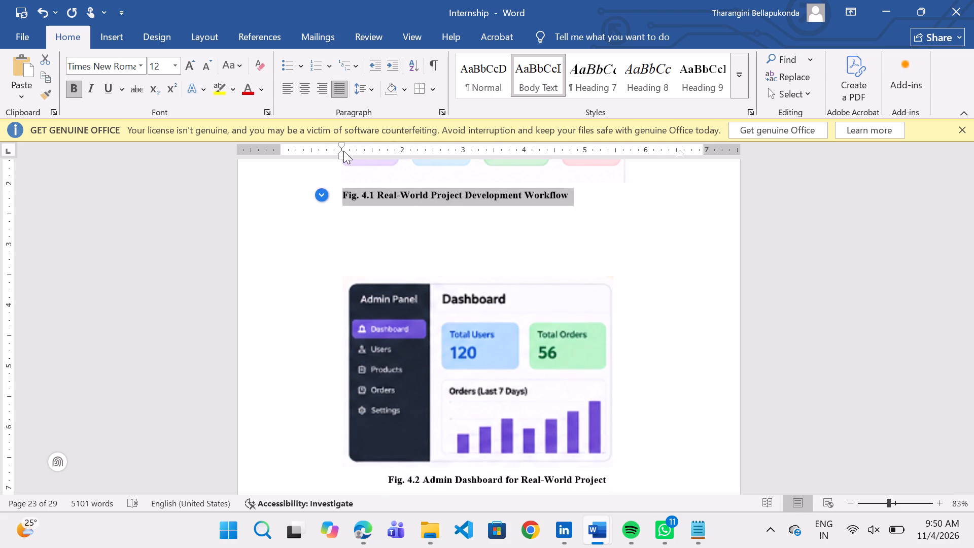
{"action": "left_click_drag", "start_coordinate": [342, 151], "coordinate": [393, 156]}
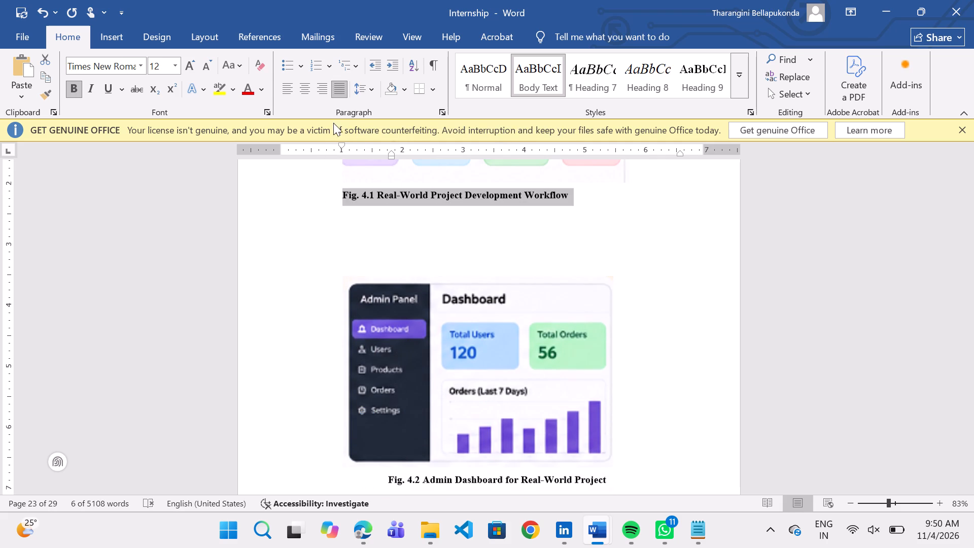
{"action": "left_click_drag", "start_coordinate": [339, 144], "coordinate": [374, 146]}
{"action": "left_click_drag", "start_coordinate": [374, 146], "coordinate": [373, 146]}
{"action": "left_click_drag", "start_coordinate": [342, 145], "coordinate": [346, 145]}
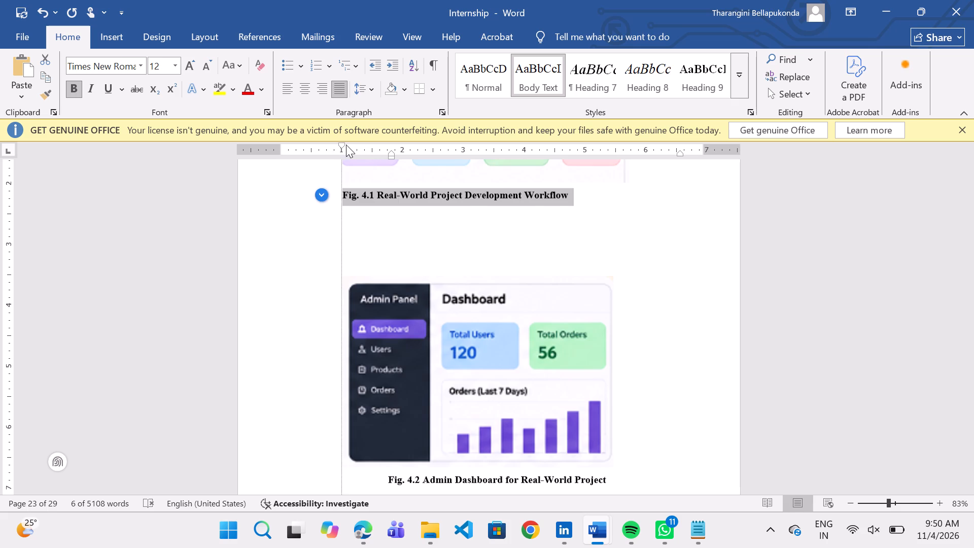
{"action": "left_click_drag", "start_coordinate": [346, 145], "coordinate": [384, 148]}
Remove the blank space above the MODULE 5 CAPSTONE PROJECT AND DEPLOYMENT heading.
{"action": "scroll", "coordinate": [422, 257], "scroll_direction": "down", "scroll_amount": 5}
{"action": "scroll", "coordinate": [422, 257], "scroll_direction": "up", "scroll_amount": 2}
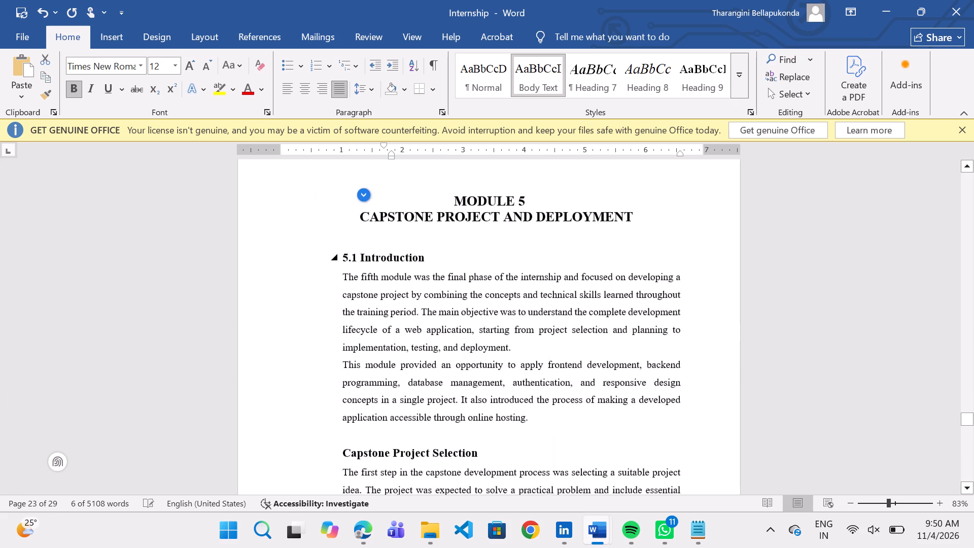
{"action": "scroll", "coordinate": [422, 257], "scroll_direction": "up", "scroll_amount": 1}
{"action": "left_click", "coordinate": [453, 382]}
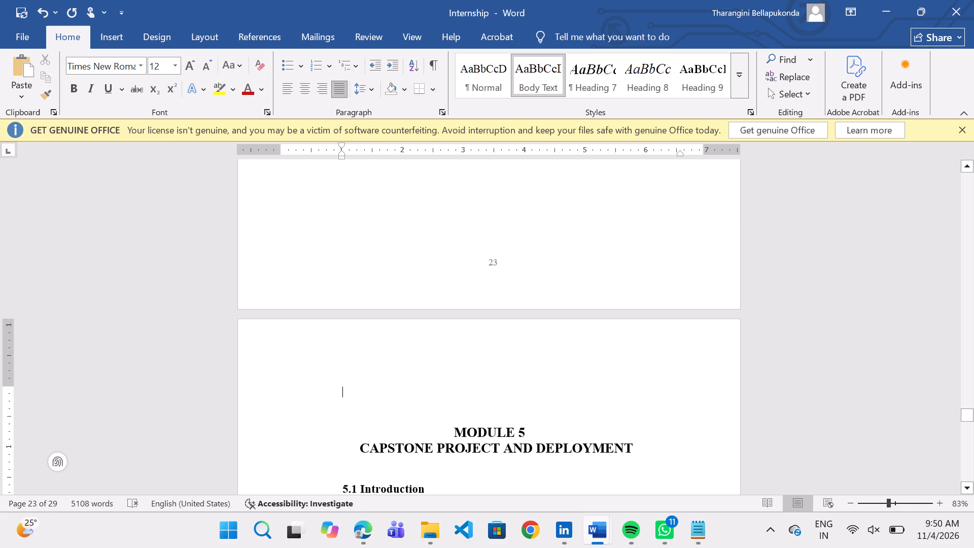
{"action": "key", "text": "Down"}
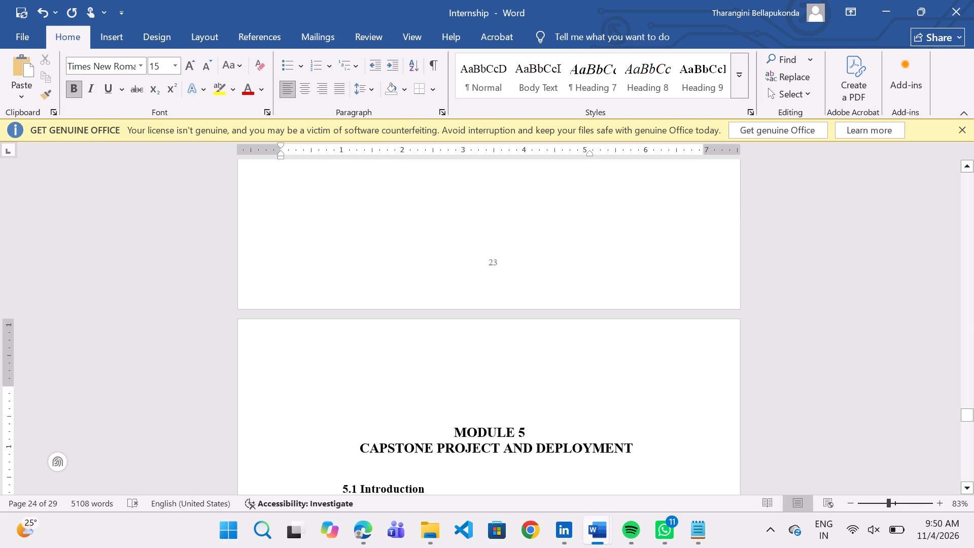
{"action": "key", "text": "BackSpace"}
{"action": "key", "text": "BackSpace"}
In Notepad, replace the gap after "Fig. 5.1" with a single space and copy the entry through "Features of the Capstone Project".
{"action": "scroll", "coordinate": [453, 382], "scroll_direction": "down", "scroll_amount": 1}
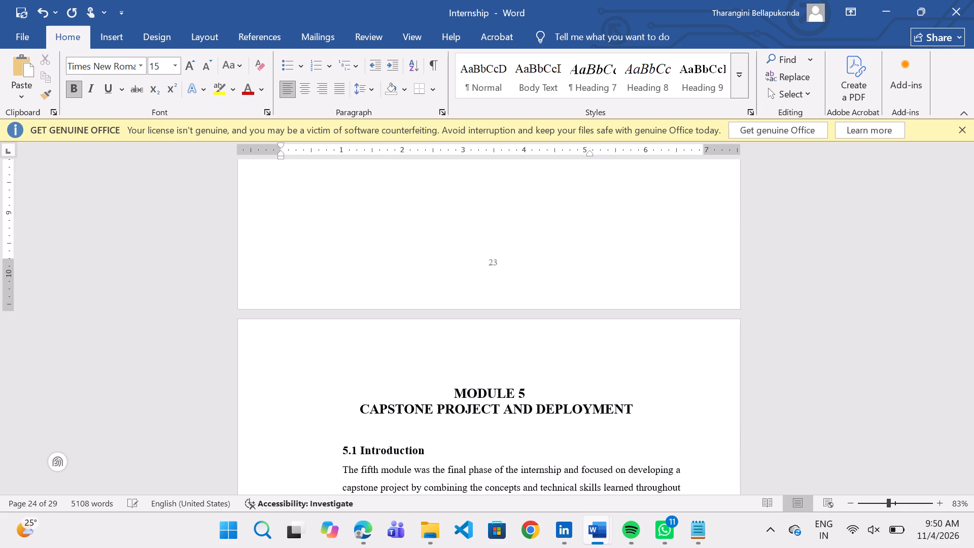
{"action": "scroll", "coordinate": [453, 382], "scroll_direction": "down", "scroll_amount": 6}
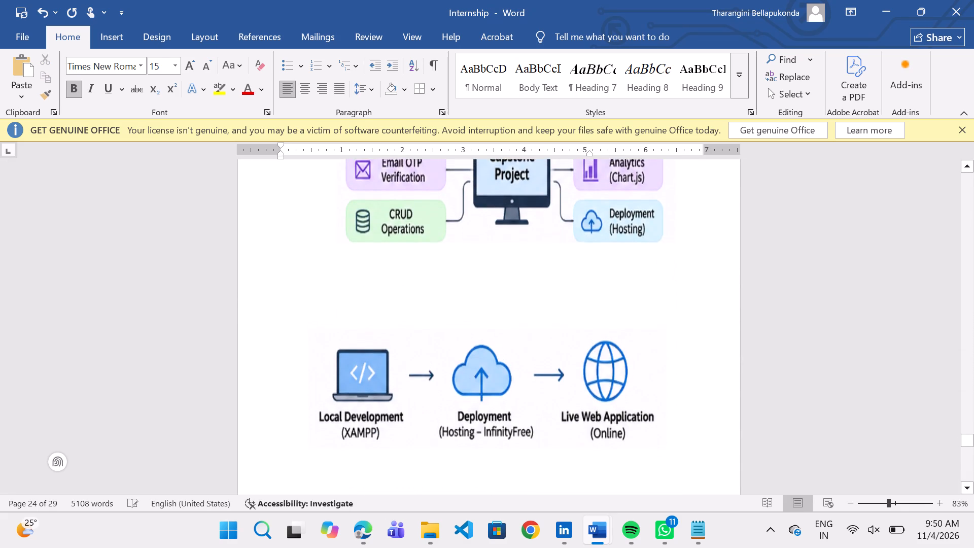
{"action": "scroll", "coordinate": [453, 382], "scroll_direction": "down", "scroll_amount": 1}
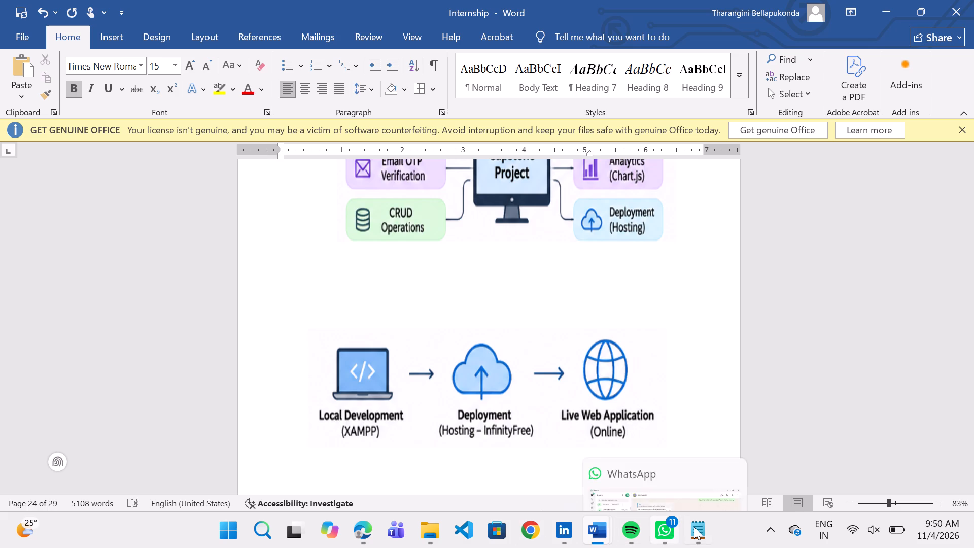
{"action": "left_click", "coordinate": [694, 527]}
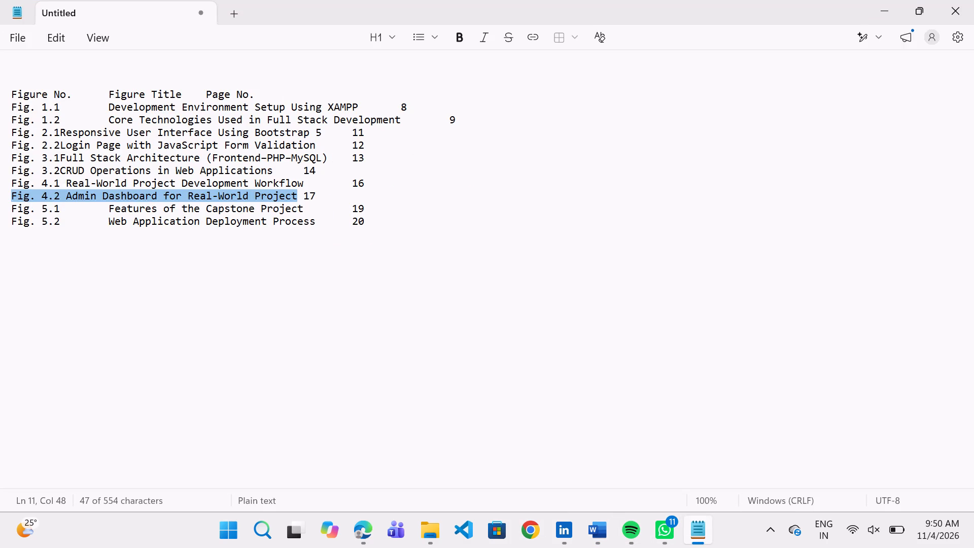
{"action": "left_click", "coordinate": [109, 210]}
{"action": "key", "text": "BackSpace"}
{"action": "key", "text": "space"}
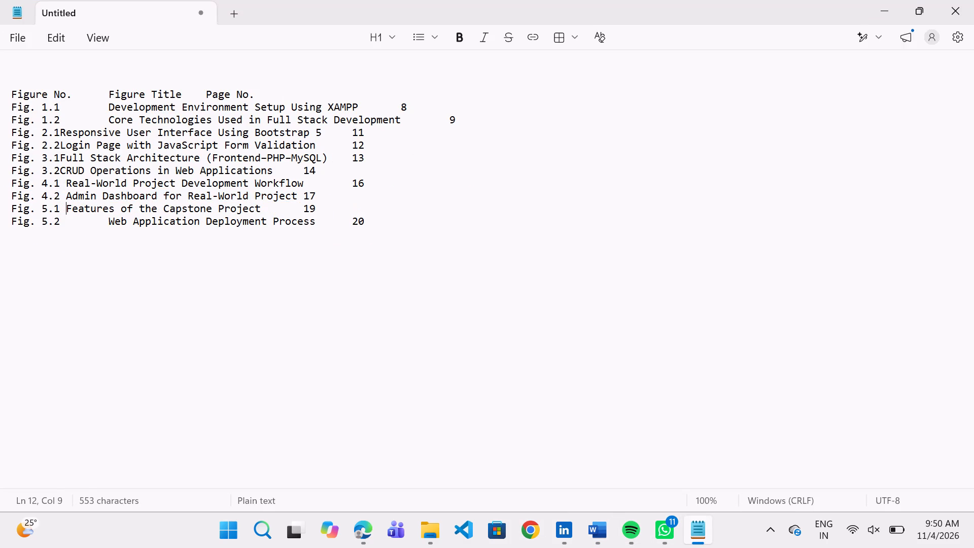
{"action": "left_click_drag", "start_coordinate": [277, 205], "coordinate": [16, 210]}
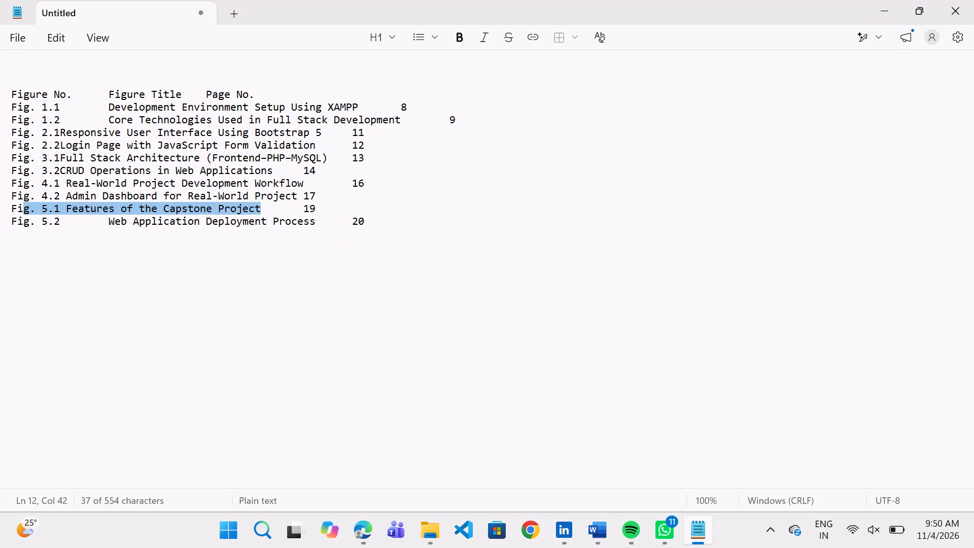
{"action": "left_click_drag", "start_coordinate": [16, 210], "coordinate": [0, 211]}
{"action": "key", "text": "ctrl+c"}
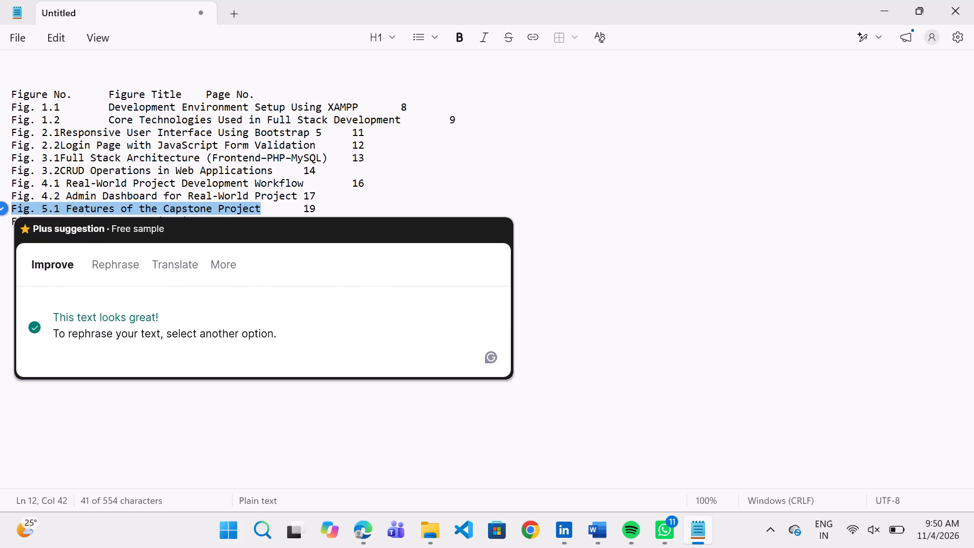
In Word, paste the "Fig. 5.1 Features of the Capstone Project" caption below the Capstone Project features picture and make it bold.
{"action": "left_click", "coordinate": [871, 4]}
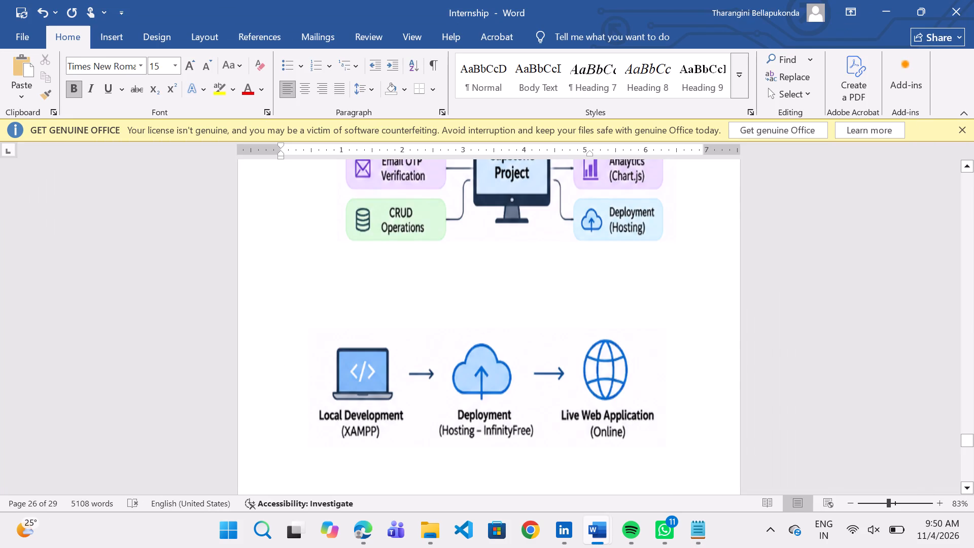
{"action": "left_click", "coordinate": [451, 278]}
{"action": "key", "text": "ctrl+v"}
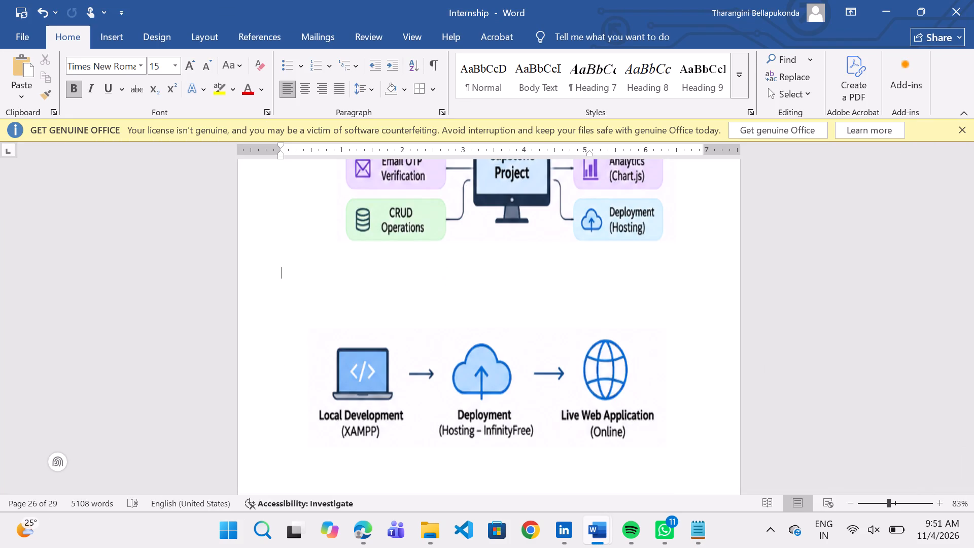
{"action": "left_click_drag", "start_coordinate": [465, 275], "coordinate": [281, 270]}
{"action": "left_click", "coordinate": [286, 247]}
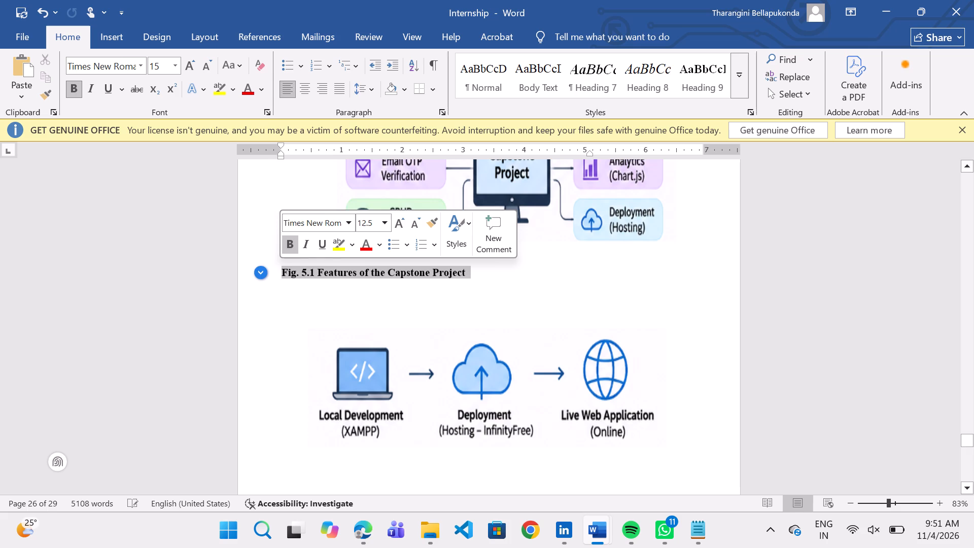
Move the left indent of the Fig. 5.1 caption to about 1.75 inches, centring it under its picture.
{"action": "left_click_drag", "start_coordinate": [281, 155], "coordinate": [344, 154]}
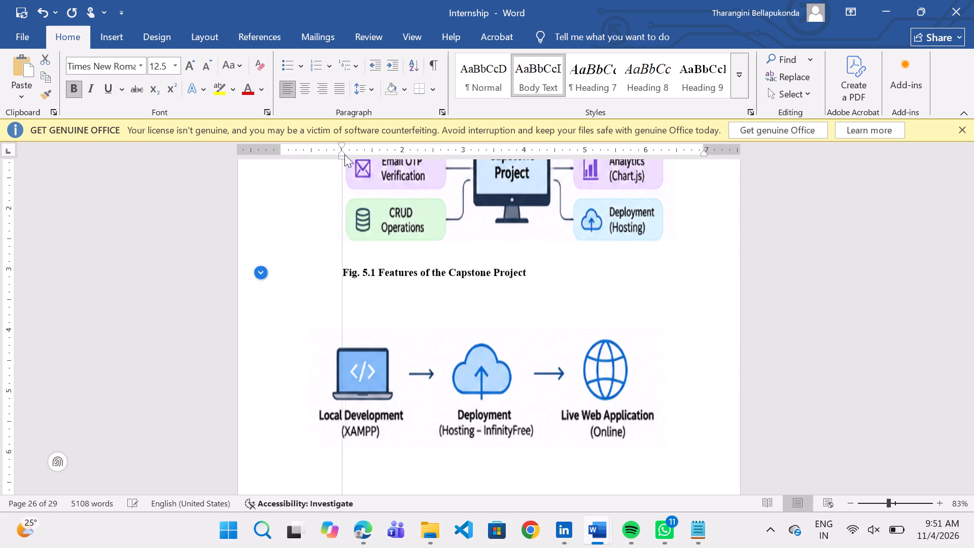
{"action": "left_click_drag", "start_coordinate": [344, 154], "coordinate": [386, 154]}
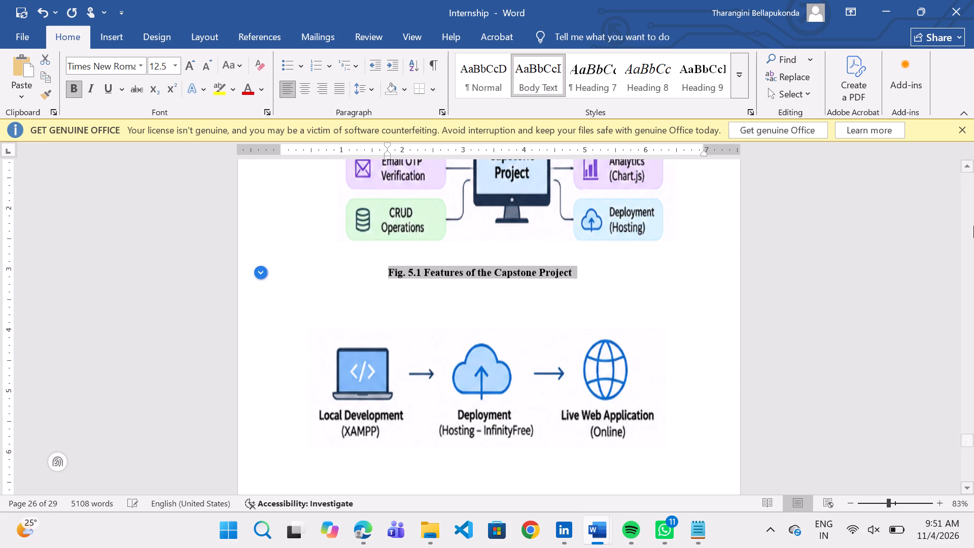
Place the text cursor directly below the local development, deployment and live web application picture for its caption.
{"action": "scroll", "coordinate": [950, 379], "scroll_direction": "down", "scroll_amount": 3}
{"action": "left_click", "coordinate": [868, 407]}
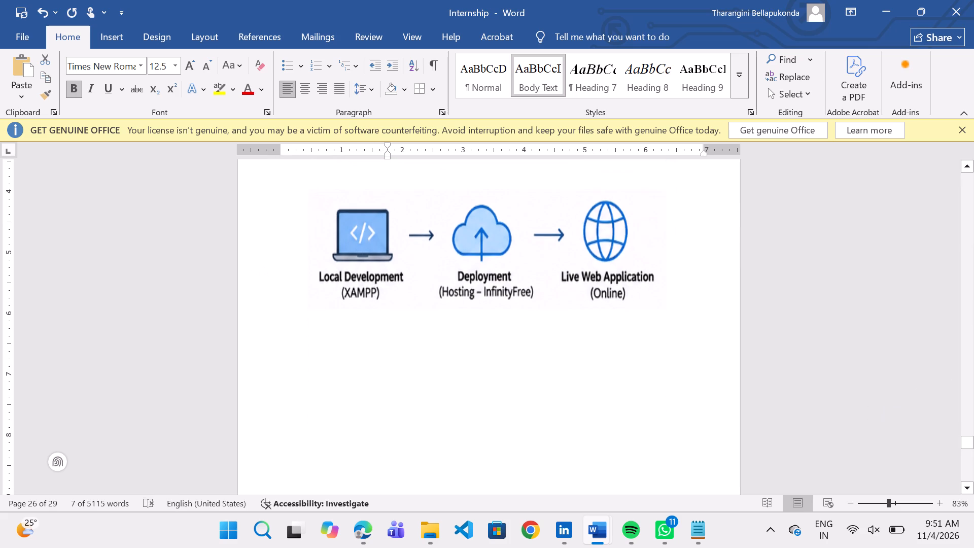
{"action": "left_click", "coordinate": [874, 363]}
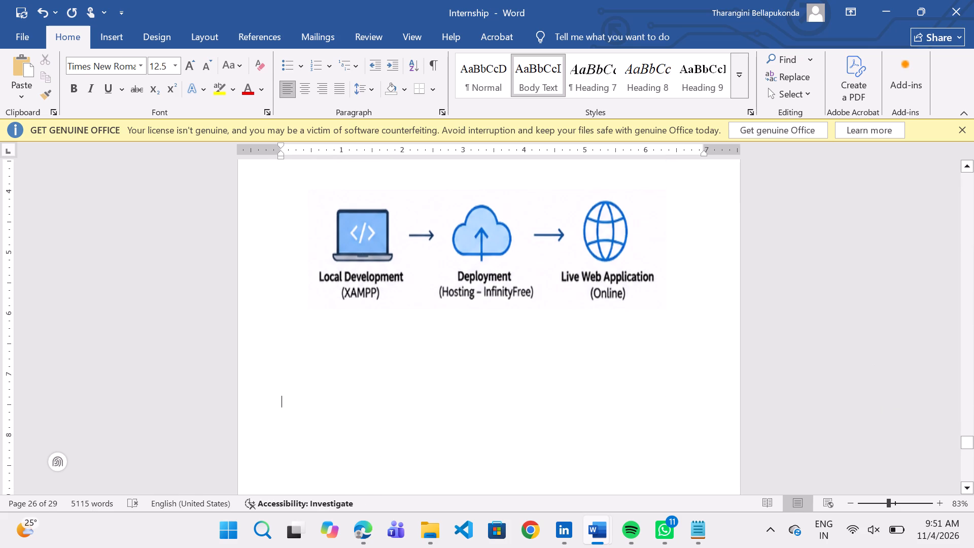
{"action": "left_click", "coordinate": [673, 313]}
In Notepad, replace the gap after "Fig. 5.2" with a single space and copy the entry through "Web Application Deployment Process".
{"action": "left_click", "coordinate": [700, 534]}
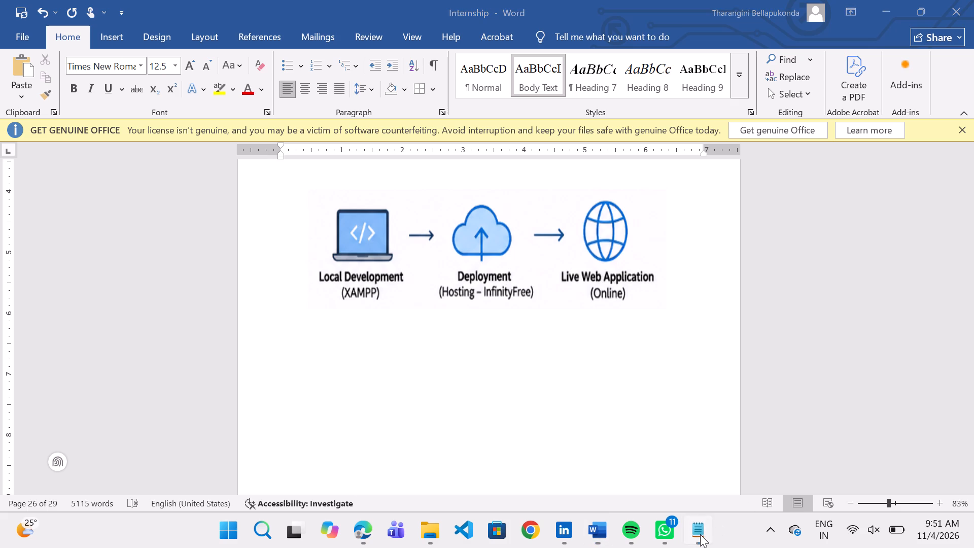
{"action": "left_click", "coordinate": [106, 222]}
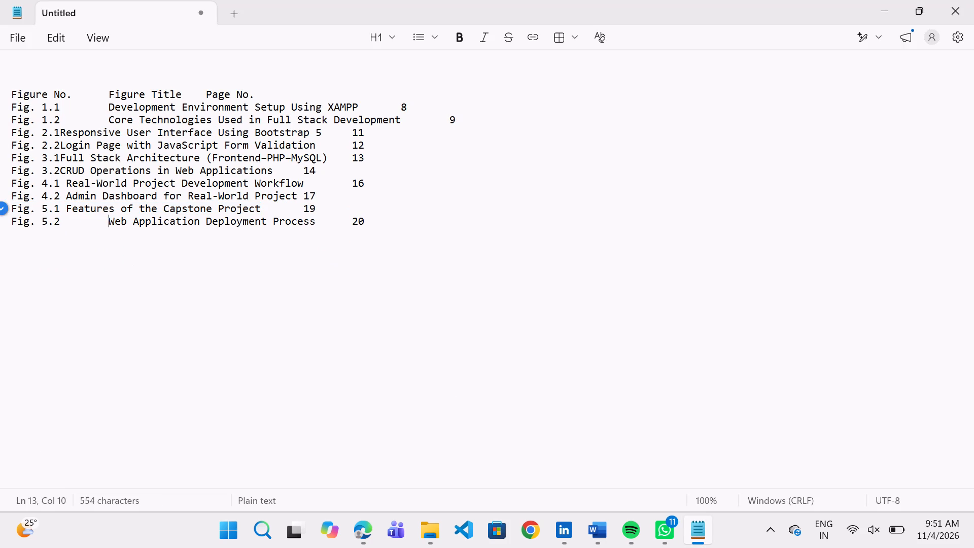
{"action": "key", "text": "BackSpace"}
{"action": "key", "text": "space"}
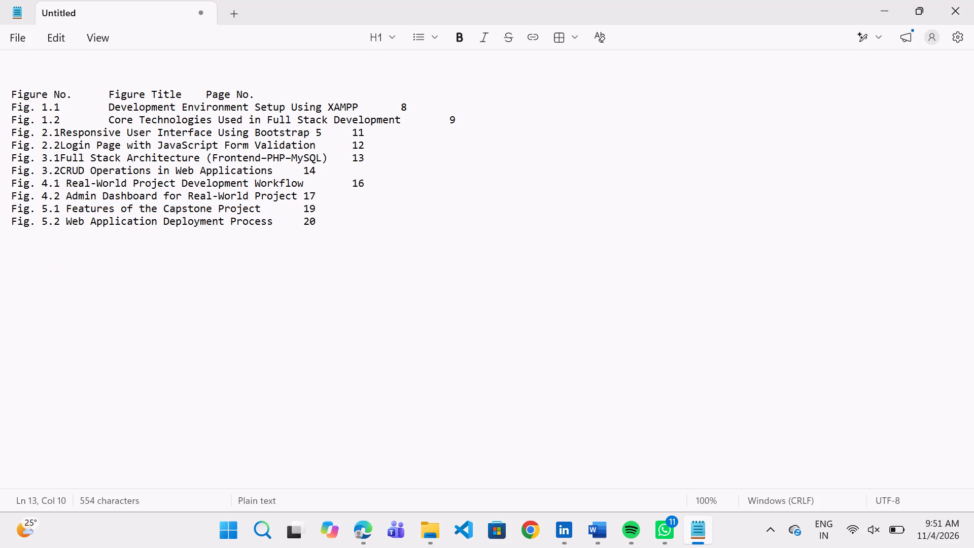
{"action": "left_click_drag", "start_coordinate": [277, 223], "coordinate": [0, 233]}
{"action": "key", "text": "ctrl+c"}
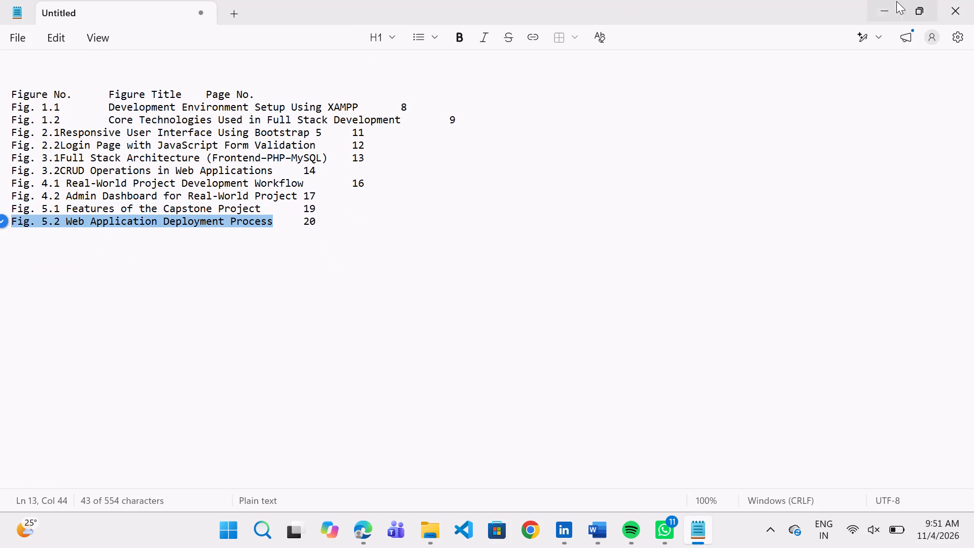
In Word, paste the "Fig. 5.2 Web Application Deployment Process" caption directly below the deployment picture and make it bold.
{"action": "left_click", "coordinate": [882, 2]}
{"action": "key", "text": "ctrl+v"}
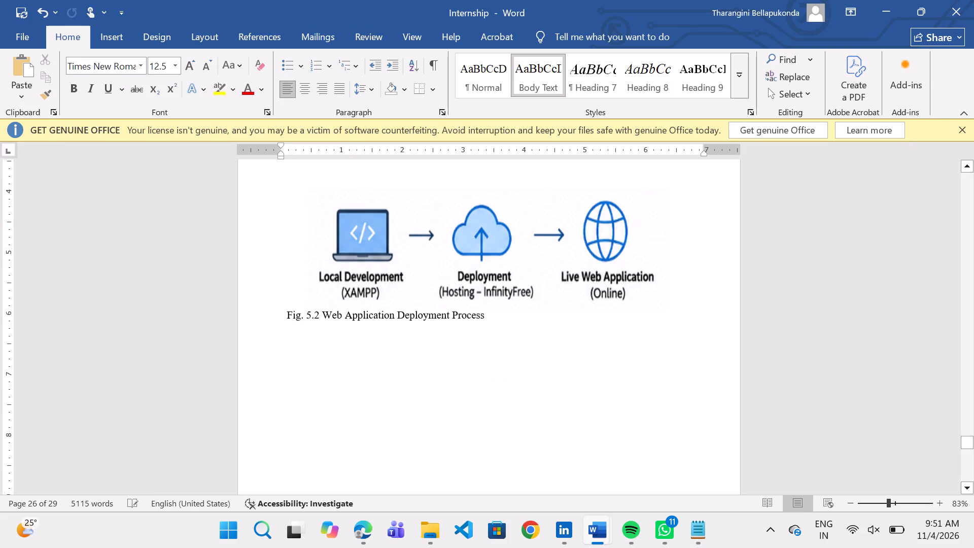
{"action": "left_click_drag", "start_coordinate": [496, 315], "coordinate": [276, 317]}
{"action": "left_click_drag", "start_coordinate": [276, 317], "coordinate": [516, 320]}
{"action": "left_click_drag", "start_coordinate": [516, 320], "coordinate": [384, 311]}
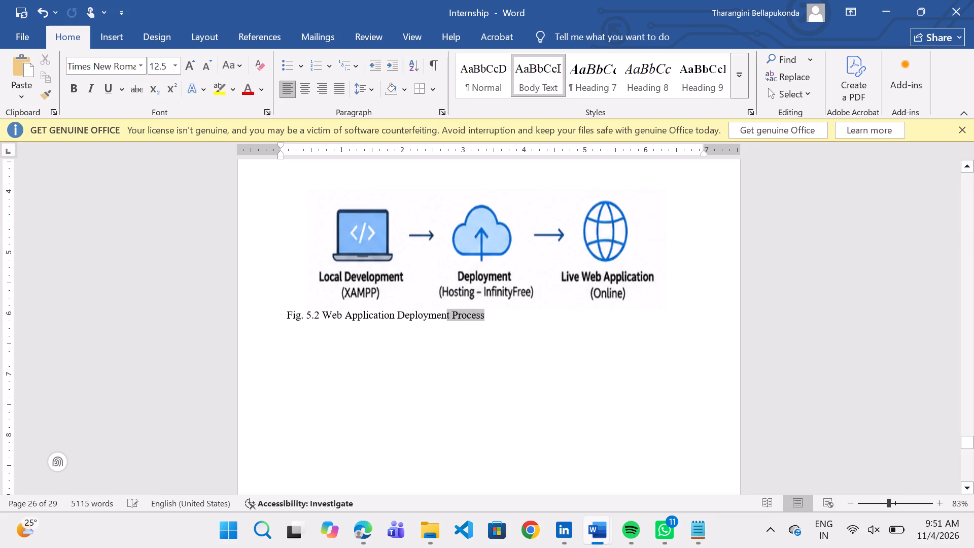
{"action": "left_click_drag", "start_coordinate": [384, 311], "coordinate": [277, 319]}
{"action": "left_click", "coordinate": [282, 292]}
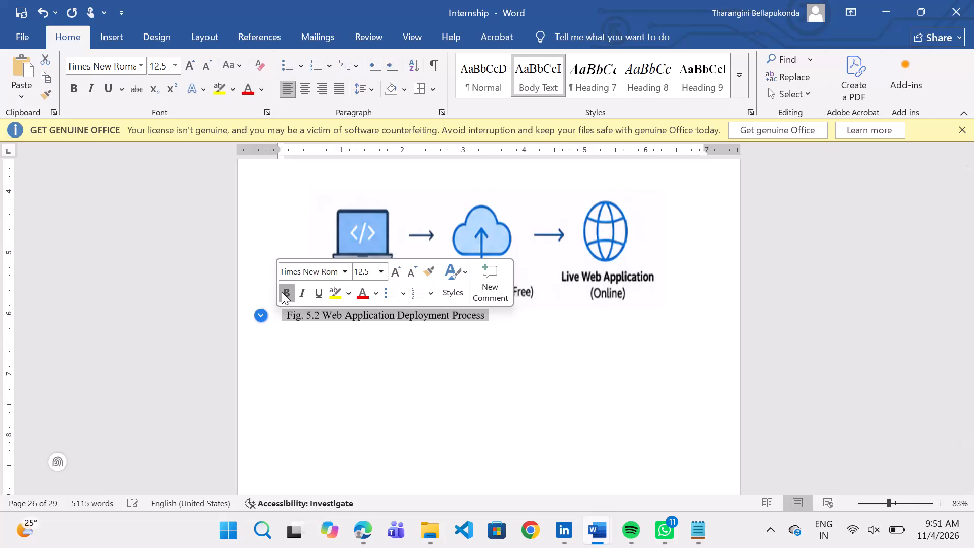
Set the font size of the Fig. 5.2 caption to 12.
{"action": "left_click", "coordinate": [371, 268]}
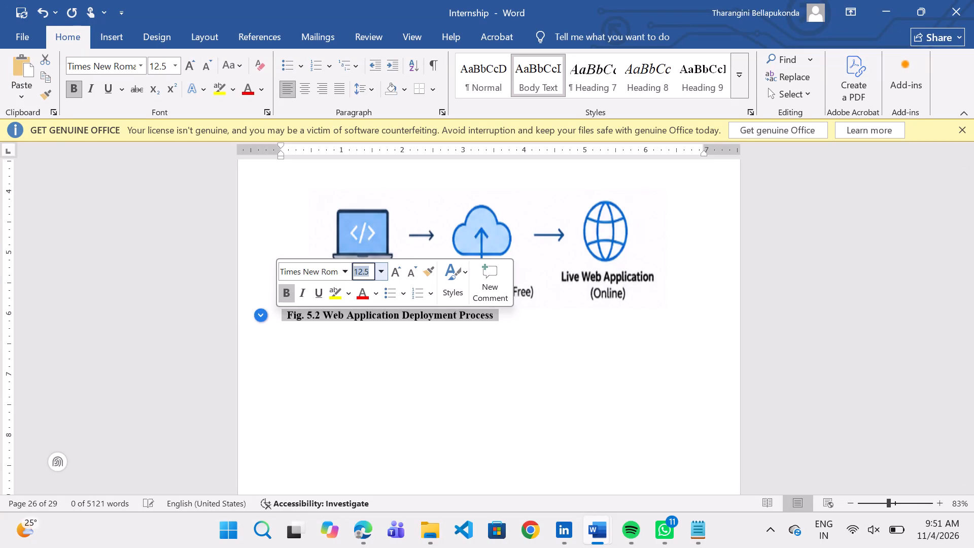
{"action": "type", "text": "12"}
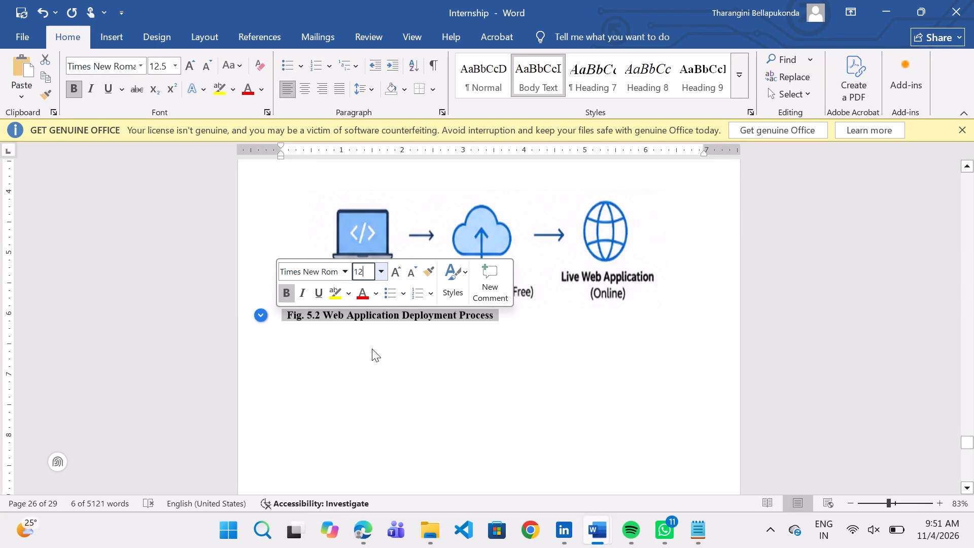
{"action": "left_click", "coordinate": [372, 349]}
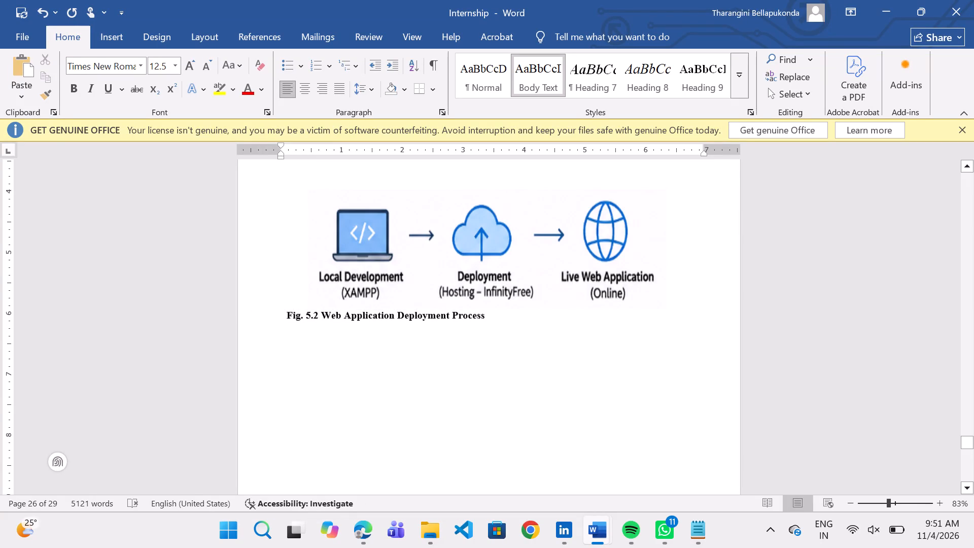
Move the left indent of the Fig. 5.2 caption to about 1.6 inches, centring it under the deployment picture.
{"action": "left_click_drag", "start_coordinate": [509, 314], "coordinate": [279, 314]}
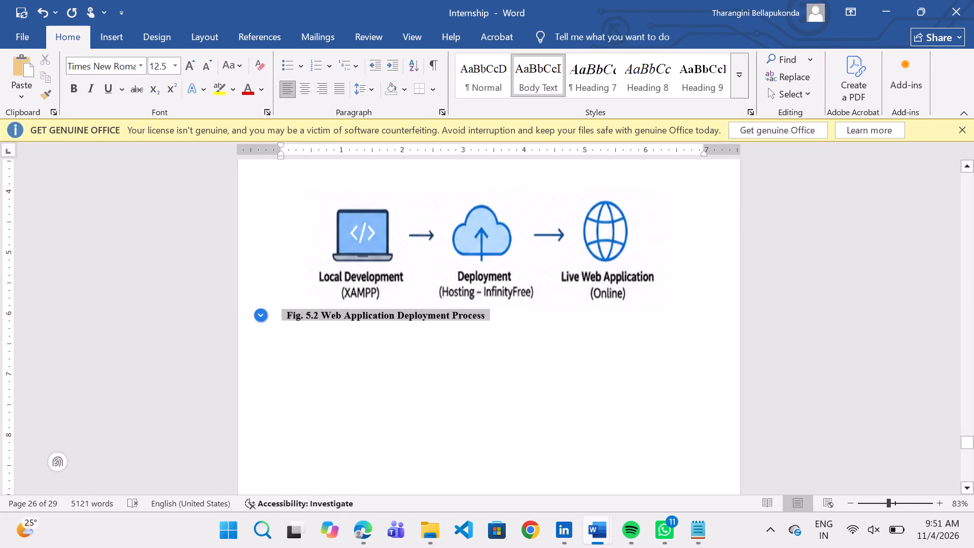
{"action": "left_click_drag", "start_coordinate": [281, 157], "coordinate": [379, 173]}
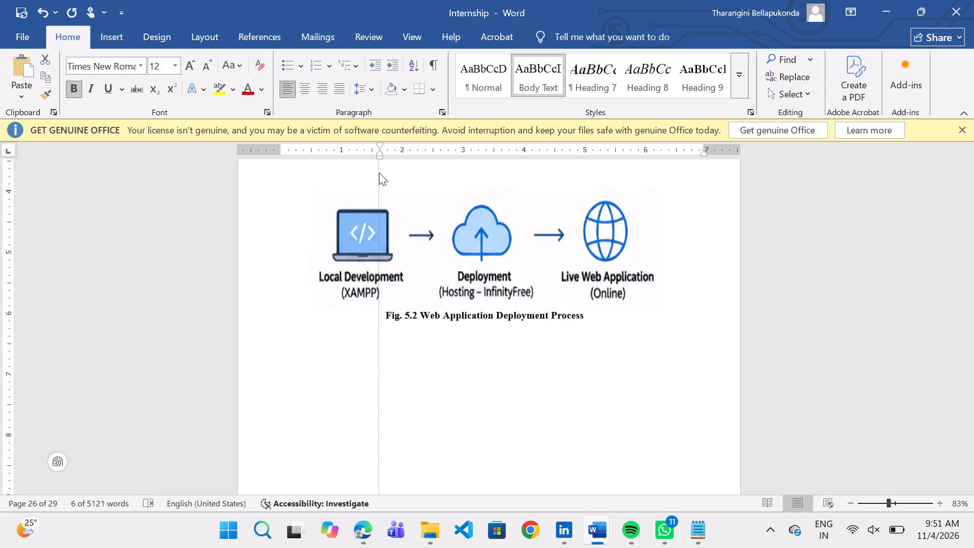
{"action": "left_click_drag", "start_coordinate": [379, 173], "coordinate": [379, 173]}
Insert a blank line between the deployment picture and the Fig. 5.2 caption.
{"action": "scroll", "coordinate": [445, 221], "scroll_direction": "up", "scroll_amount": 4}
{"action": "scroll", "coordinate": [445, 221], "scroll_direction": "down", "scroll_amount": 1}
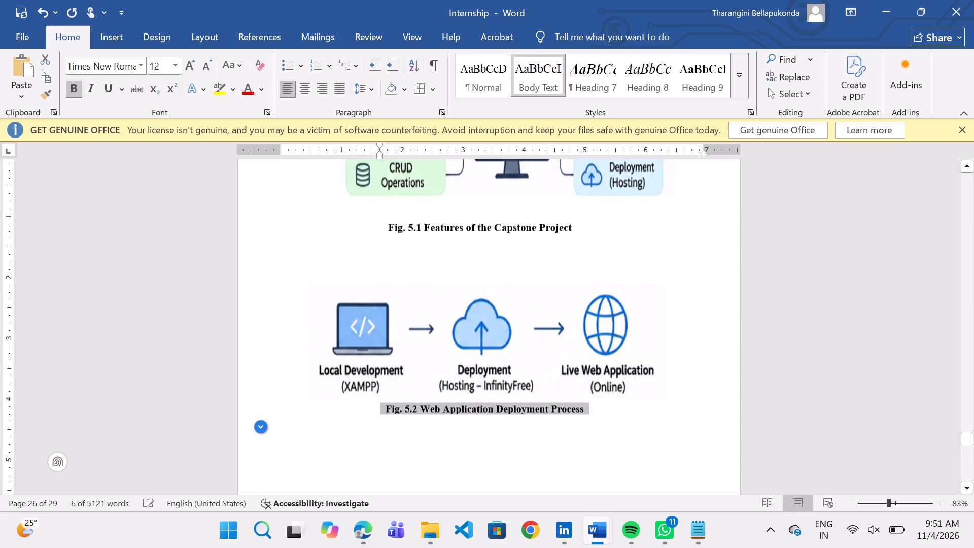
{"action": "scroll", "coordinate": [445, 221], "scroll_direction": "down", "scroll_amount": 1}
{"action": "scroll", "coordinate": [445, 221], "scroll_direction": "up", "scroll_amount": 1}
{"action": "left_click", "coordinate": [643, 356]}
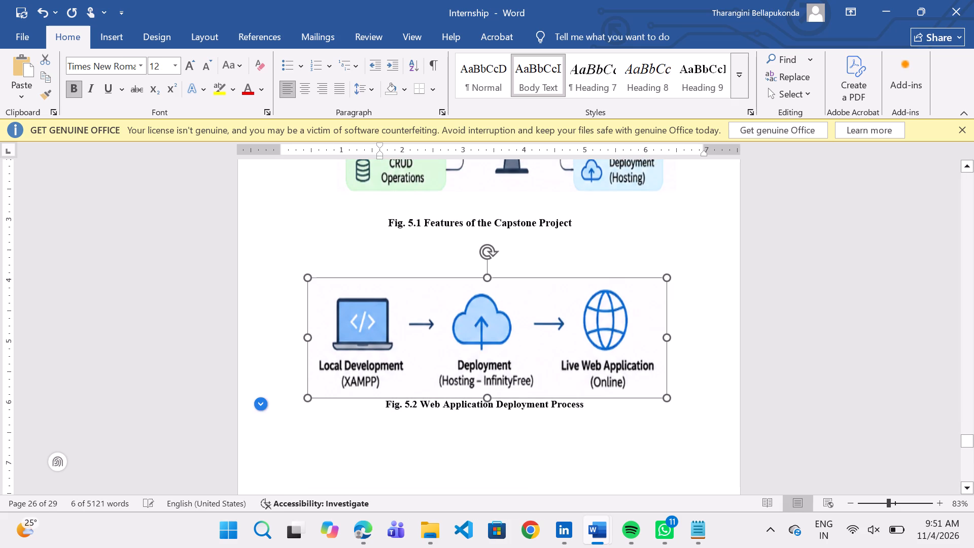
{"action": "left_click", "coordinate": [680, 400]}
{"action": "key", "text": "Return"}
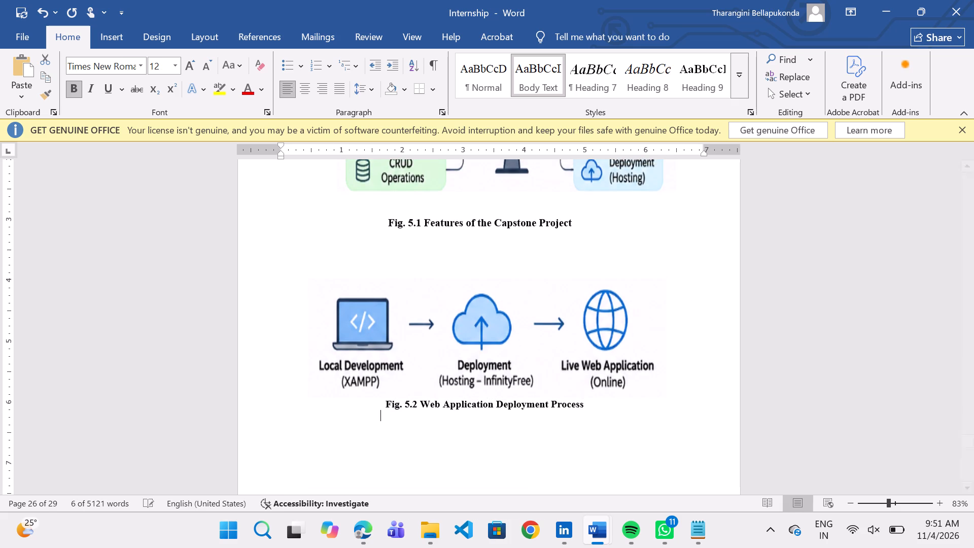
{"action": "left_click", "coordinate": [629, 381]}
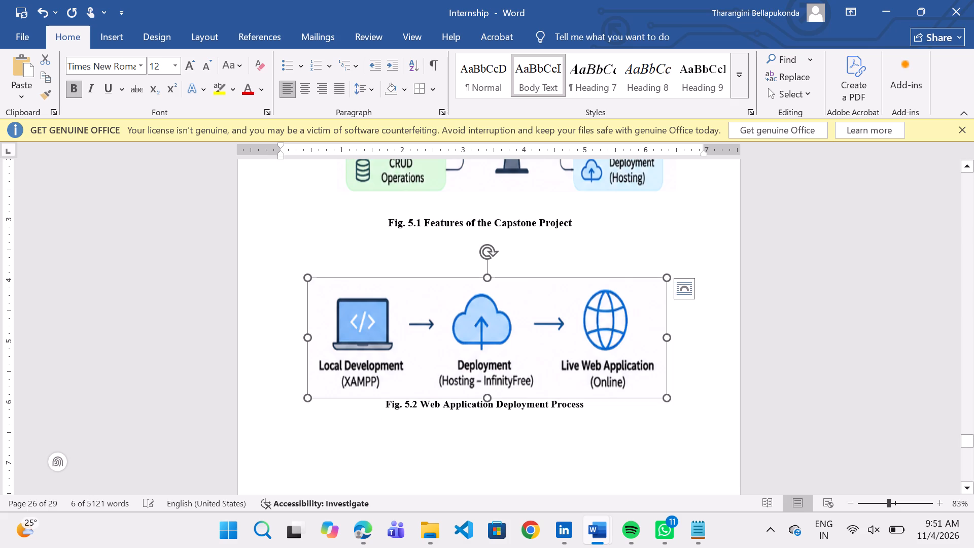
{"action": "left_click", "coordinate": [684, 392]}
{"action": "key", "text": "Return"}
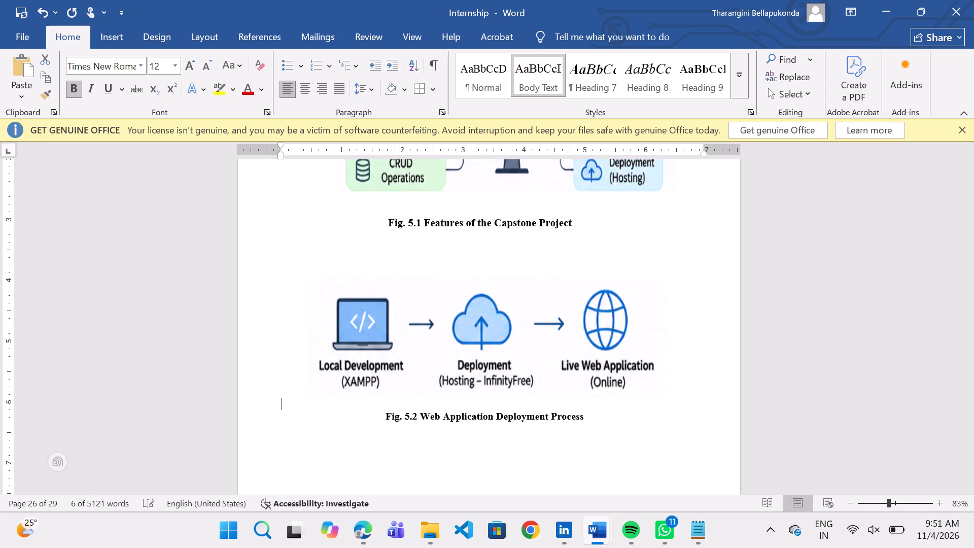
Look through the Module 4, Module 5 and conclusion pages to check the layout and page numbers.
{"action": "scroll", "coordinate": [603, 353], "scroll_direction": "up", "scroll_amount": 6}
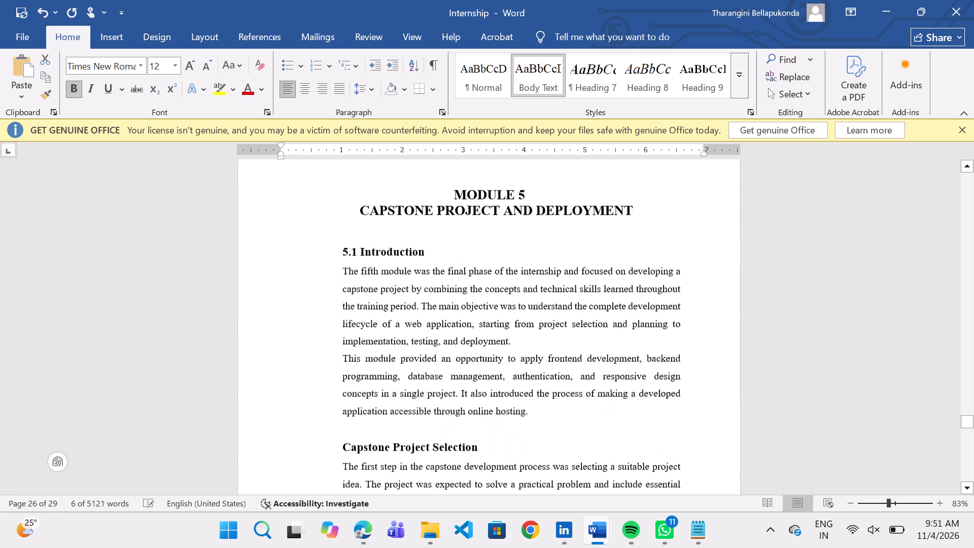
{"action": "scroll", "coordinate": [603, 353], "scroll_direction": "up", "scroll_amount": 3}
{"action": "scroll", "coordinate": [603, 353], "scroll_direction": "down", "scroll_amount": 1}
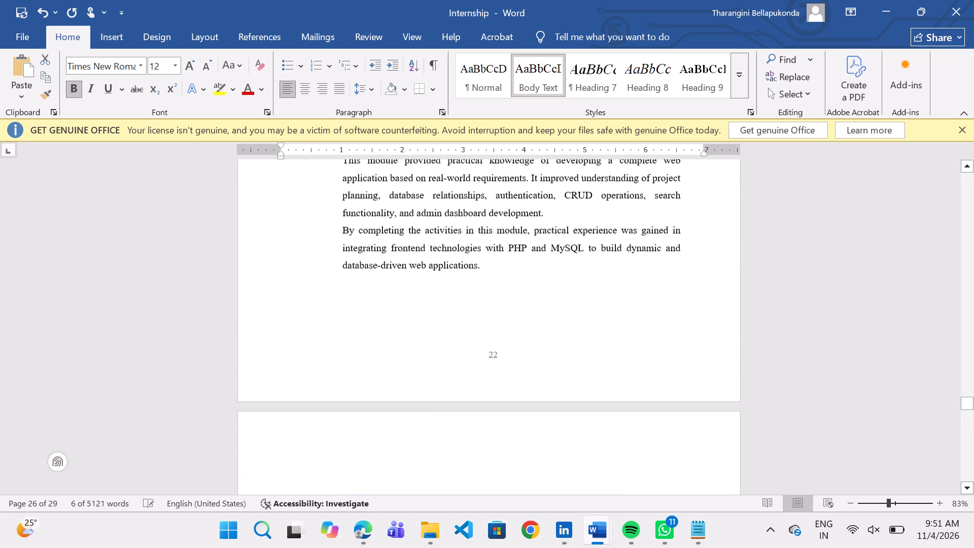
{"action": "scroll", "coordinate": [603, 353], "scroll_direction": "down", "scroll_amount": 3}
{"action": "scroll", "coordinate": [603, 353], "scroll_direction": "up", "scroll_amount": 2}
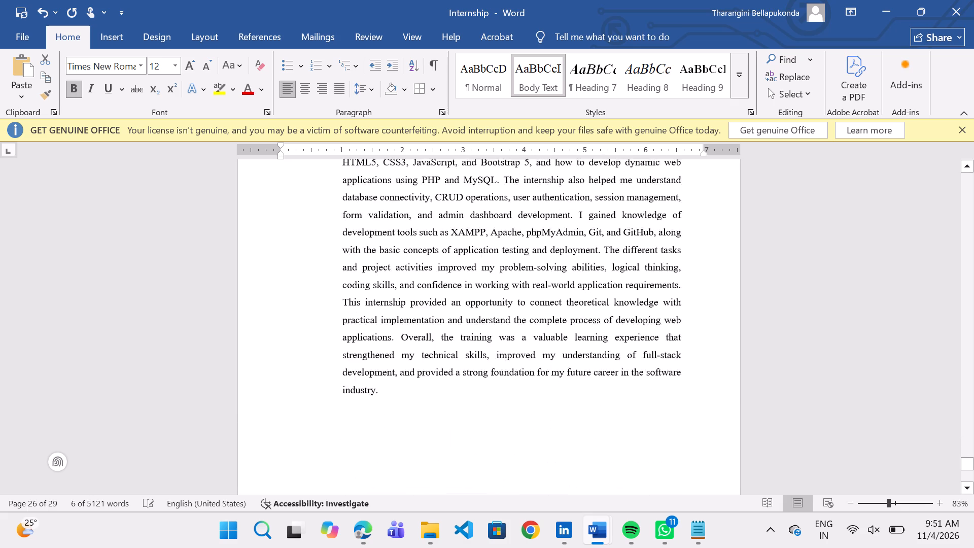
{"action": "scroll", "coordinate": [603, 353], "scroll_direction": "up", "scroll_amount": 5}
{"action": "scroll", "coordinate": [603, 353], "scroll_direction": "down", "scroll_amount": 2}
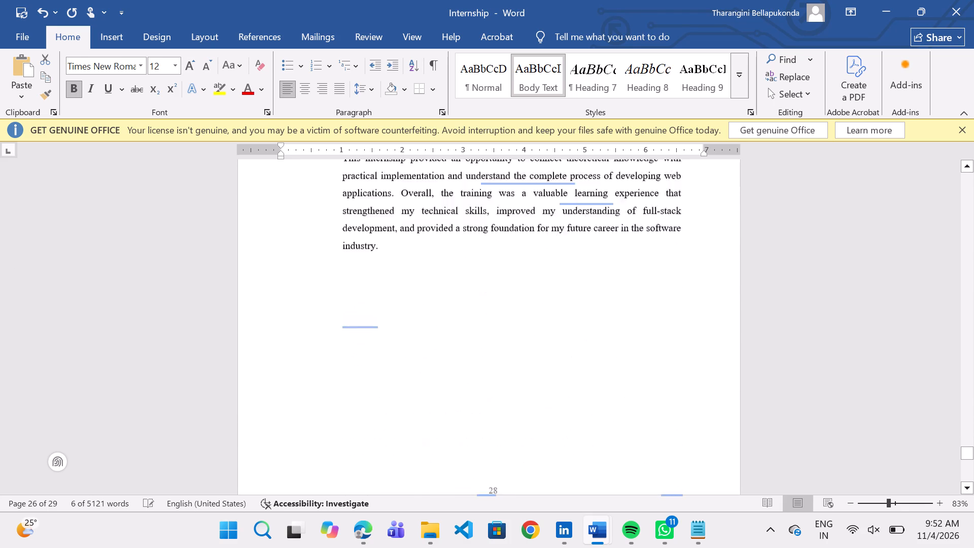
{"action": "scroll", "coordinate": [603, 353], "scroll_direction": "down", "scroll_amount": 2}
{"action": "scroll", "coordinate": [603, 353], "scroll_direction": "up", "scroll_amount": 4}
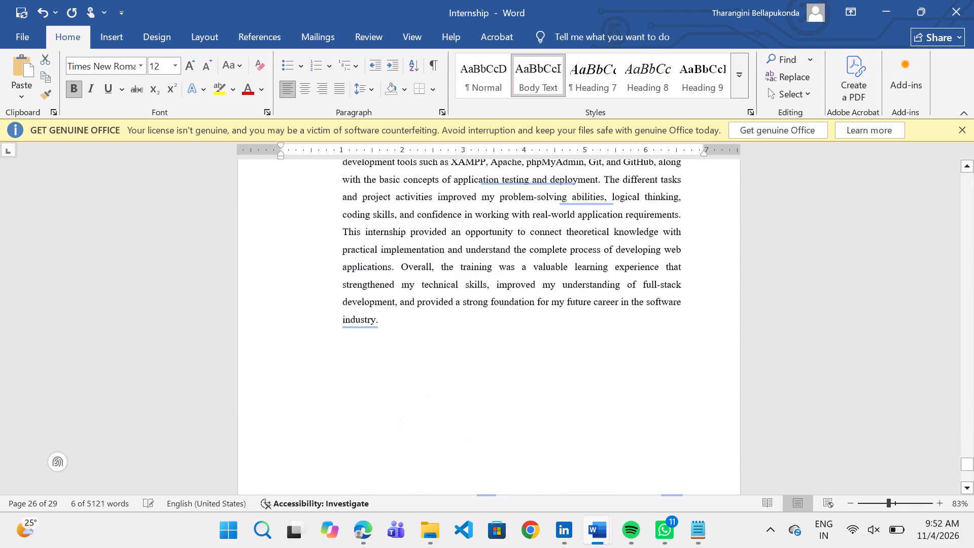
{"action": "scroll", "coordinate": [603, 353], "scroll_direction": "up", "scroll_amount": 6}
{"action": "scroll", "coordinate": [603, 353], "scroll_direction": "down", "scroll_amount": 1}
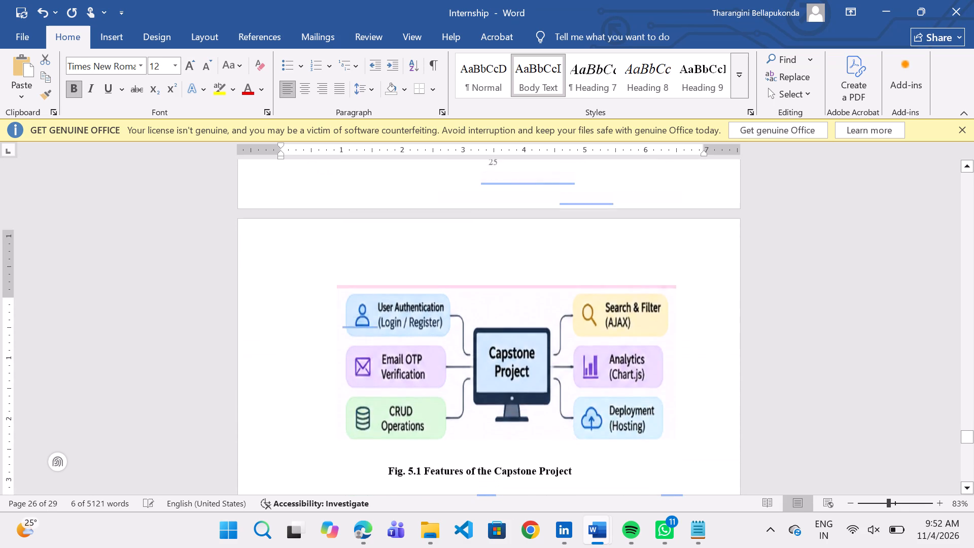
{"action": "scroll", "coordinate": [603, 353], "scroll_direction": "down", "scroll_amount": 2}
{"action": "scroll", "coordinate": [603, 353], "scroll_direction": "up", "scroll_amount": 7}
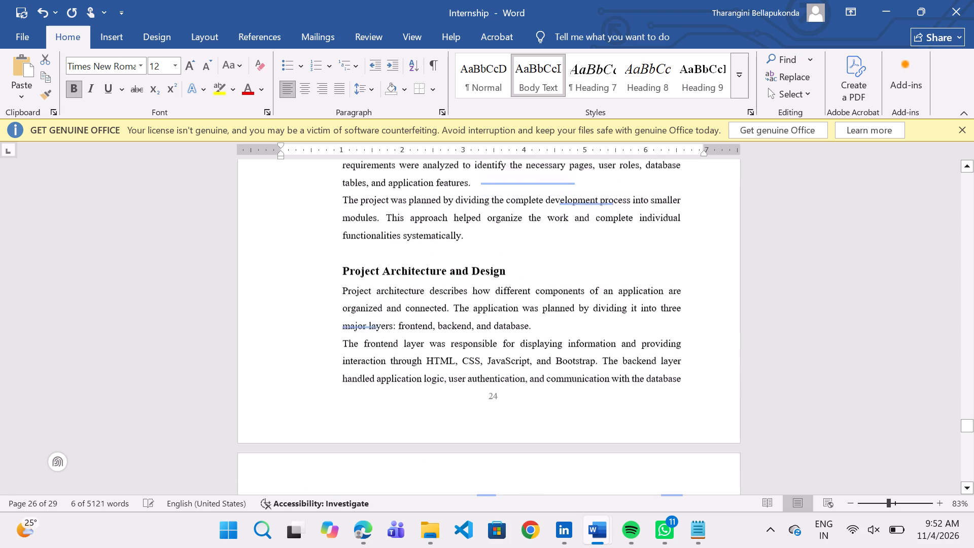
{"action": "scroll", "coordinate": [603, 353], "scroll_direction": "up", "scroll_amount": 6}
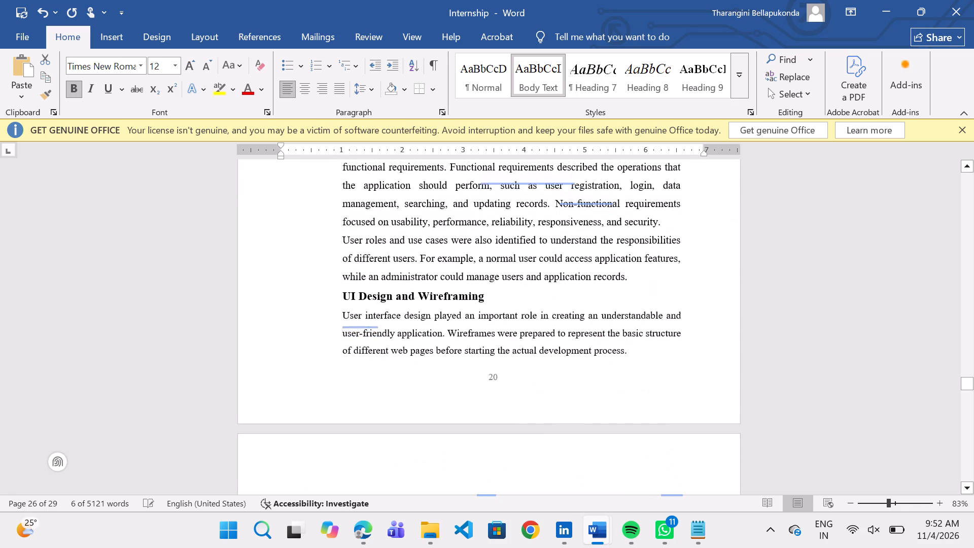
{"action": "scroll", "coordinate": [603, 353], "scroll_direction": "down", "scroll_amount": 2}
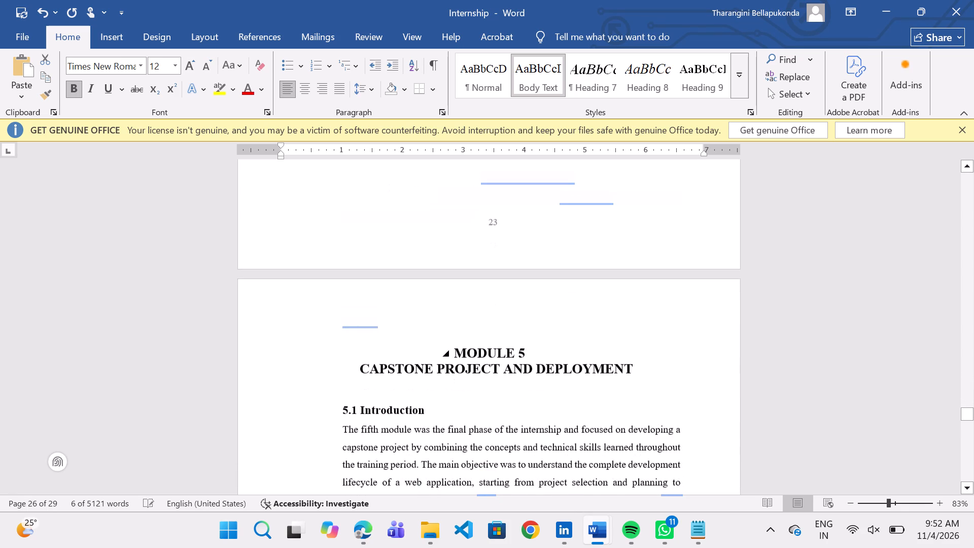
Review the pages from Module 4 back to the Overview of the Project, checking the figure captions and their page numbers.
{"action": "scroll", "coordinate": [603, 353], "scroll_direction": "up", "scroll_amount": 6}
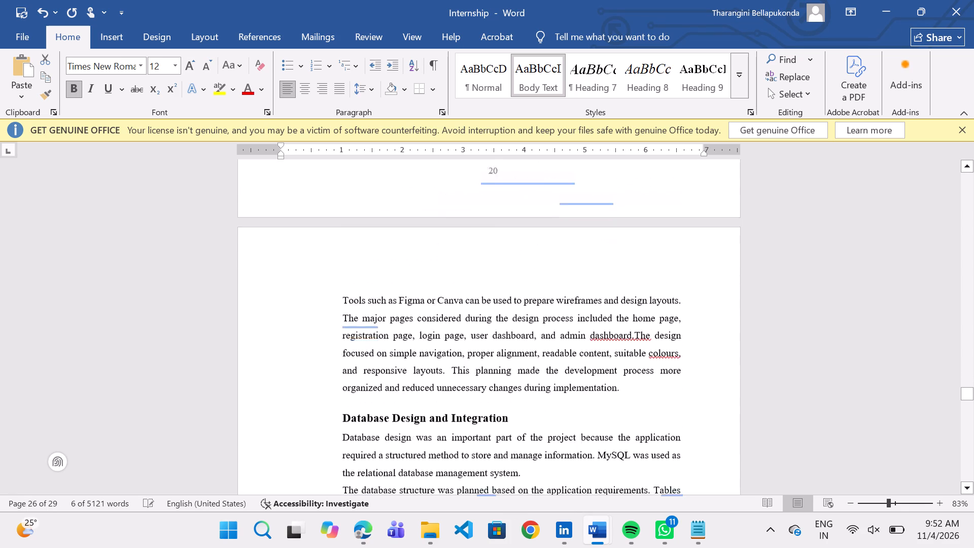
{"action": "scroll", "coordinate": [603, 353], "scroll_direction": "up", "scroll_amount": 3}
{"action": "scroll", "coordinate": [603, 353], "scroll_direction": "down", "scroll_amount": 1}
{"action": "scroll", "coordinate": [603, 353], "scroll_direction": "up", "scroll_amount": 1}
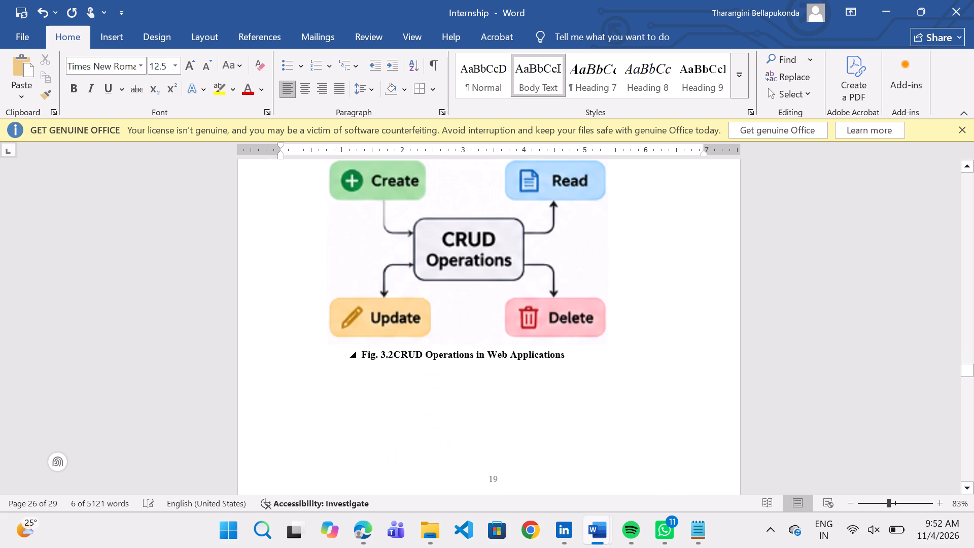
{"action": "scroll", "coordinate": [603, 353], "scroll_direction": "up", "scroll_amount": 5}
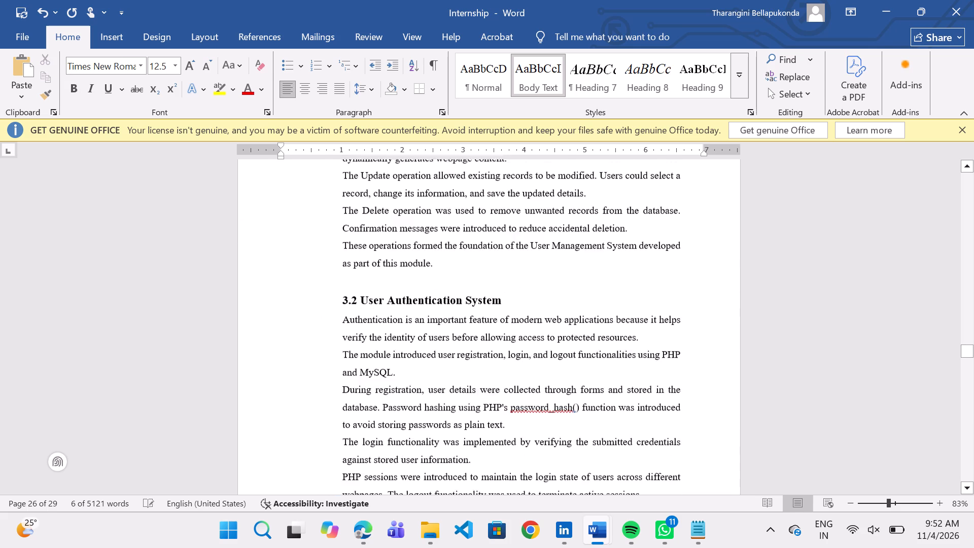
{"action": "scroll", "coordinate": [603, 353], "scroll_direction": "up", "scroll_amount": 1}
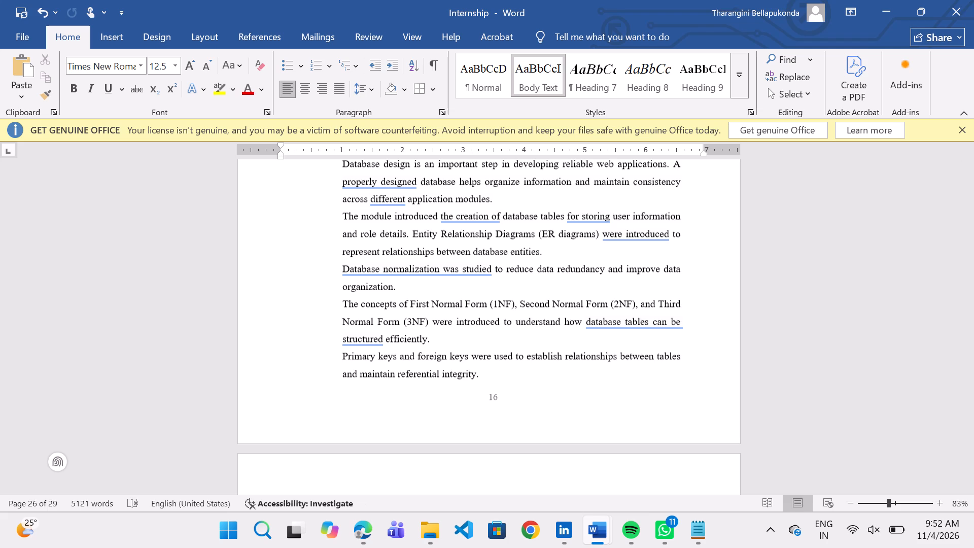
{"action": "scroll", "coordinate": [603, 353], "scroll_direction": "down", "scroll_amount": 3}
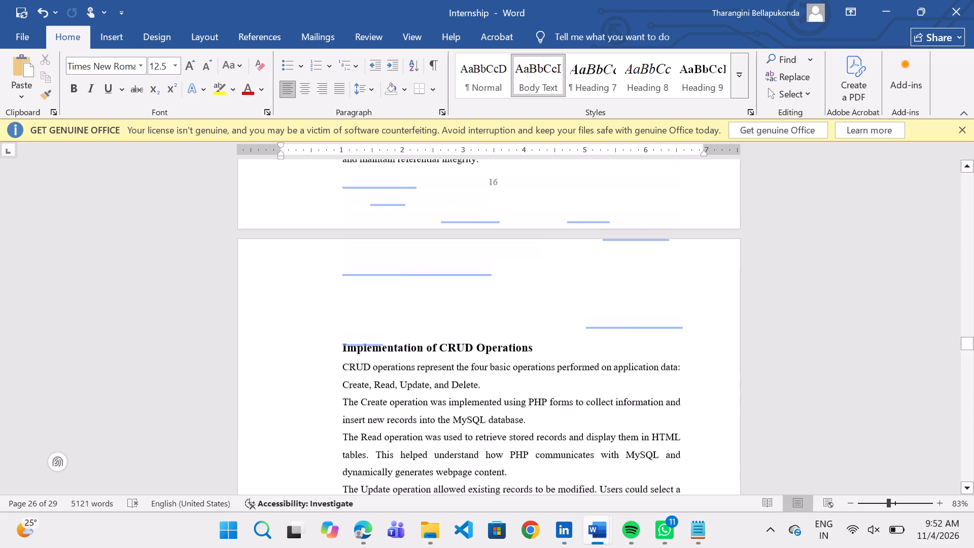
{"action": "scroll", "coordinate": [603, 353], "scroll_direction": "down", "scroll_amount": 4}
{"action": "scroll", "coordinate": [603, 353], "scroll_direction": "up", "scroll_amount": 1}
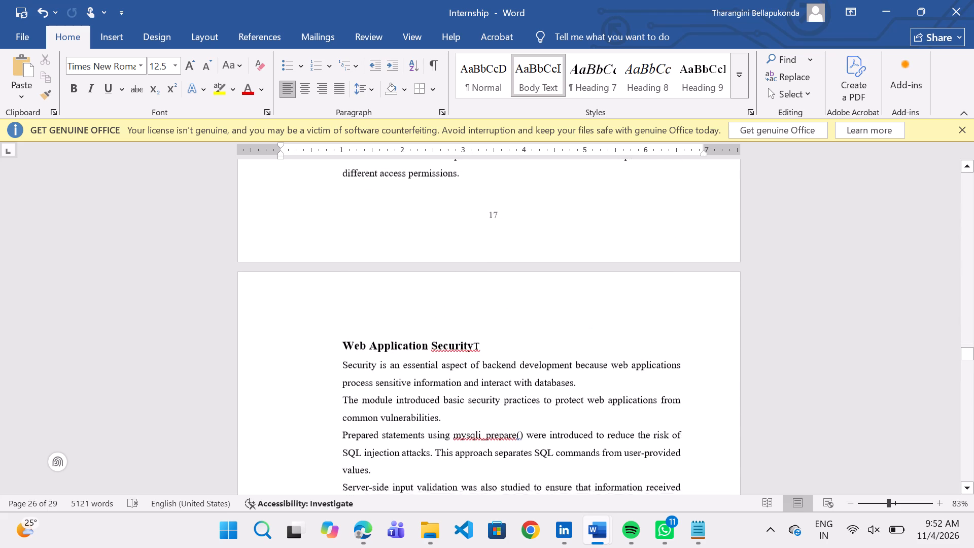
{"action": "scroll", "coordinate": [603, 353], "scroll_direction": "up", "scroll_amount": 3}
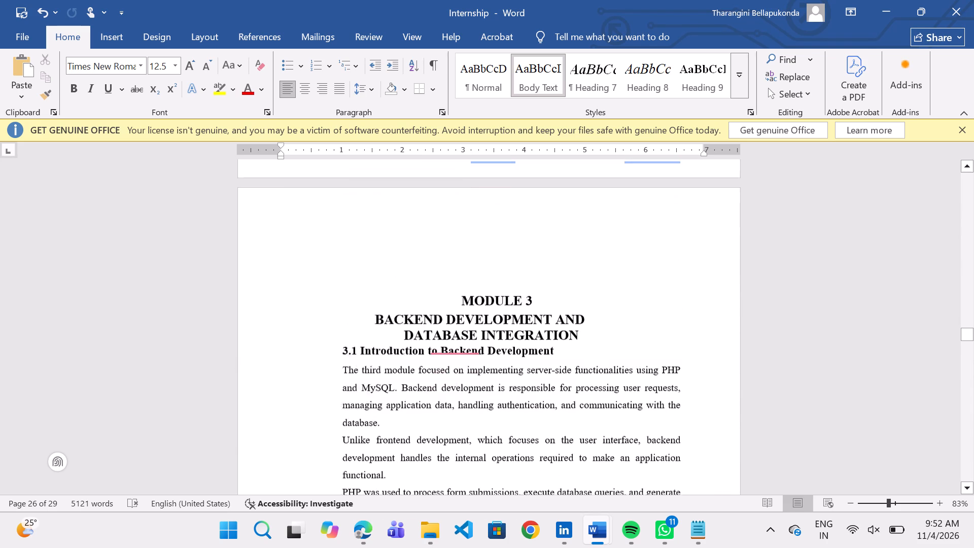
{"action": "scroll", "coordinate": [603, 353], "scroll_direction": "up", "scroll_amount": 2}
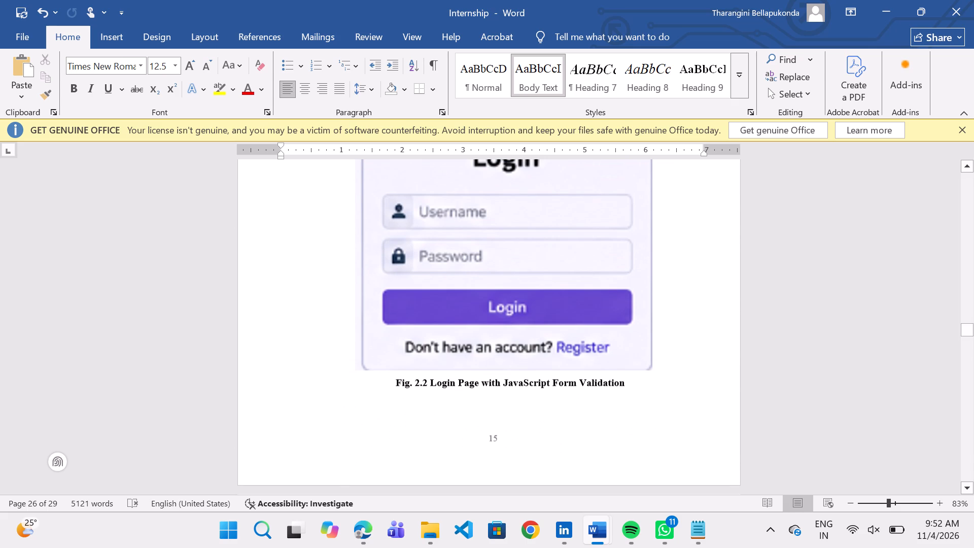
{"action": "scroll", "coordinate": [603, 353], "scroll_direction": "up", "scroll_amount": 7}
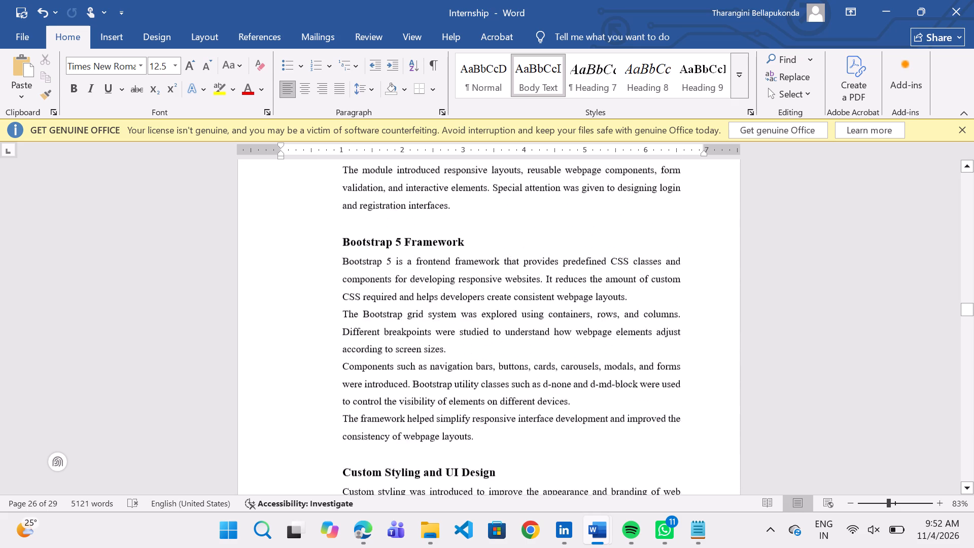
{"action": "scroll", "coordinate": [603, 353], "scroll_direction": "up", "scroll_amount": 1}
{"action": "scroll", "coordinate": [603, 353], "scroll_direction": "down", "scroll_amount": 2}
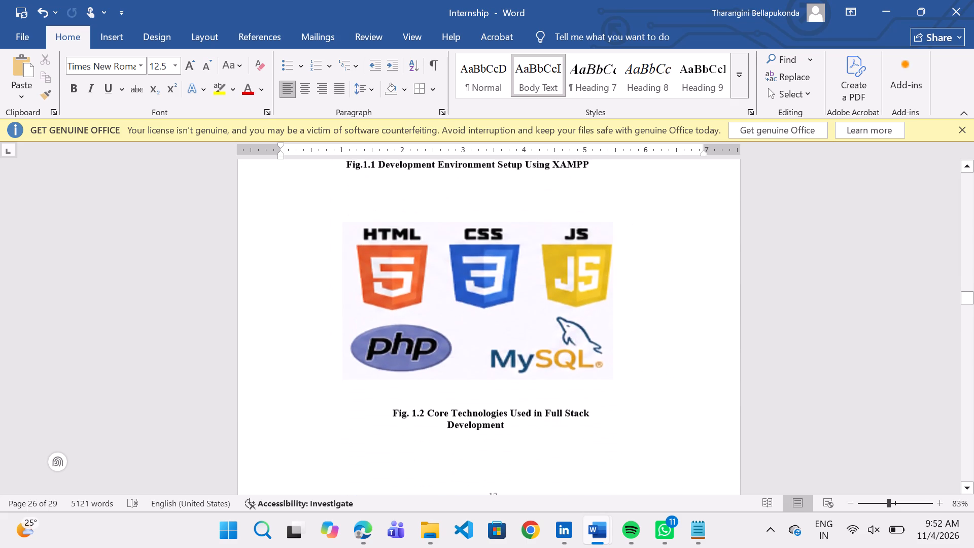
{"action": "scroll", "coordinate": [603, 353], "scroll_direction": "down", "scroll_amount": 1}
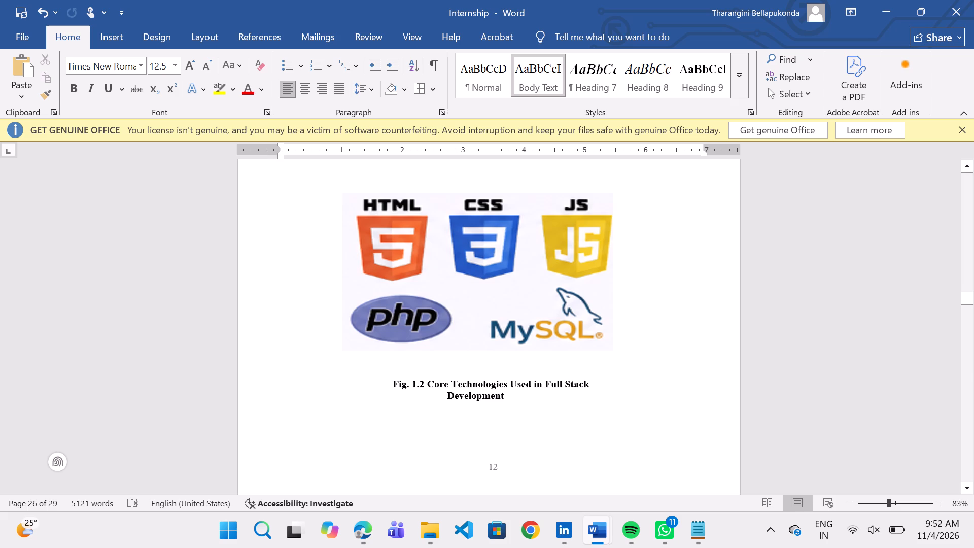
{"action": "scroll", "coordinate": [603, 353], "scroll_direction": "up", "scroll_amount": 6}
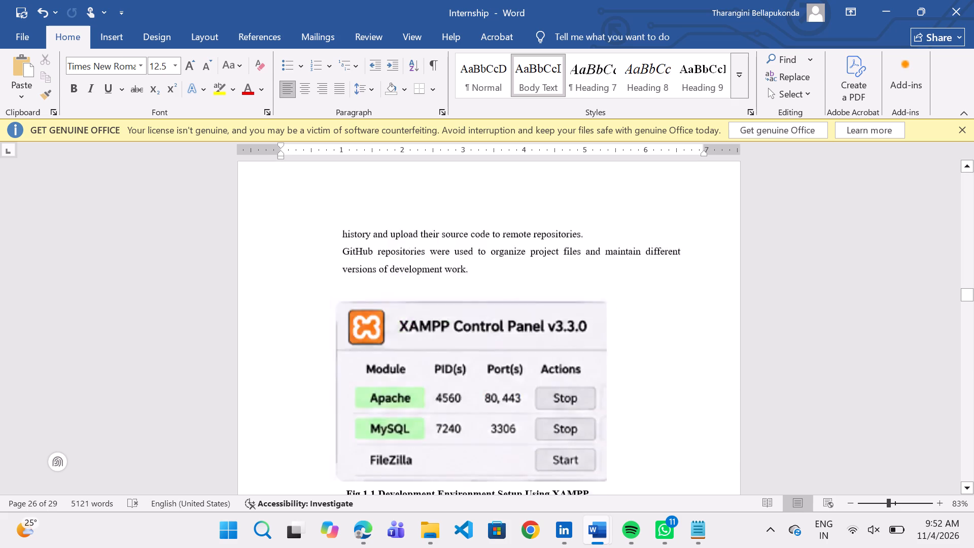
{"action": "scroll", "coordinate": [603, 353], "scroll_direction": "up", "scroll_amount": 6}
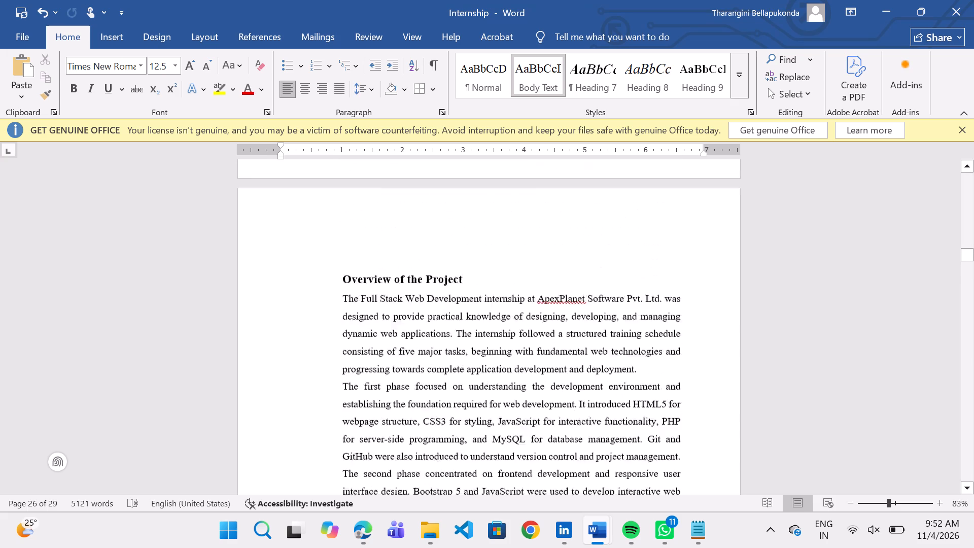
Go to the figure list table near the start of the report and place the text cursor in the Fig. 3.2 title.
{"action": "scroll", "coordinate": [603, 353], "scroll_direction": "up", "scroll_amount": 4}
{"action": "scroll", "coordinate": [603, 353], "scroll_direction": "down", "scroll_amount": 1}
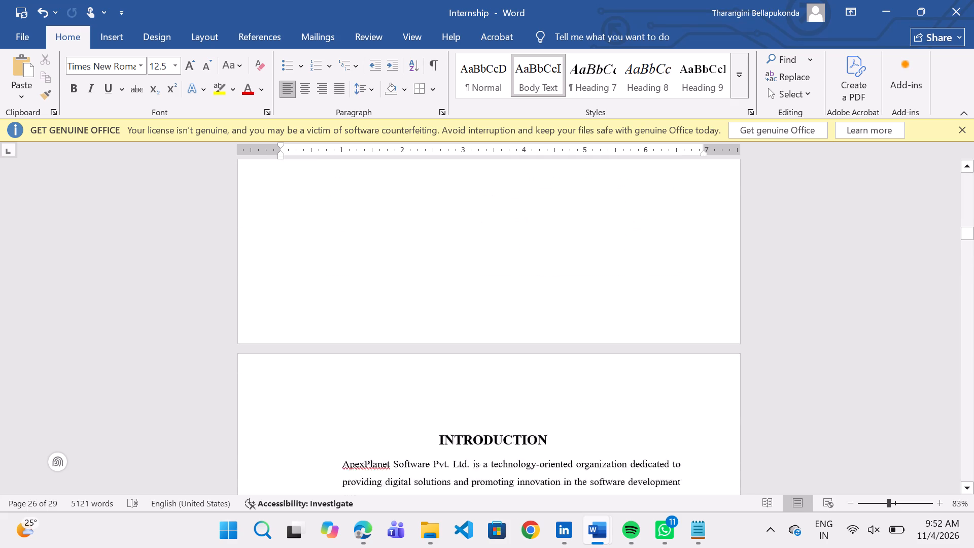
{"action": "scroll", "coordinate": [603, 353], "scroll_direction": "down", "scroll_amount": 1}
{"action": "scroll", "coordinate": [603, 353], "scroll_direction": "up", "scroll_amount": 1}
{"action": "scroll", "coordinate": [476, 378], "scroll_direction": "down", "scroll_amount": 3}
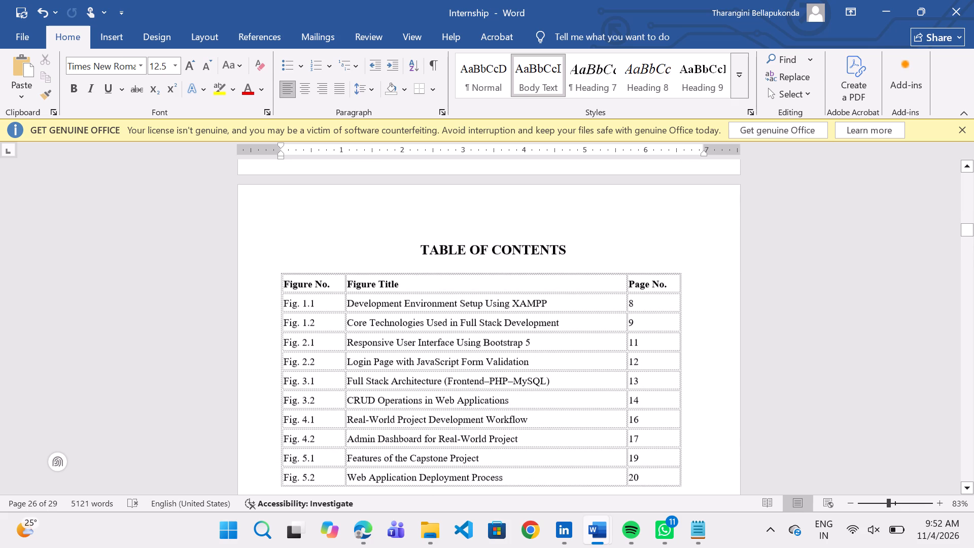
{"action": "left_click", "coordinate": [438, 399]}
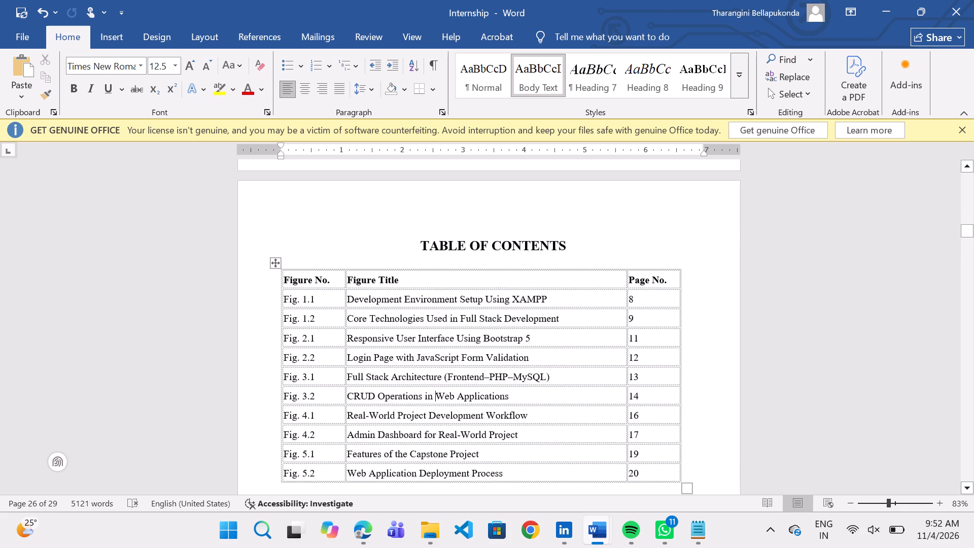
Select all rows of the figure list table and indent their text by about 0.4 inch, including the first lines.
{"action": "left_click_drag", "start_coordinate": [293, 253], "coordinate": [361, 287]}
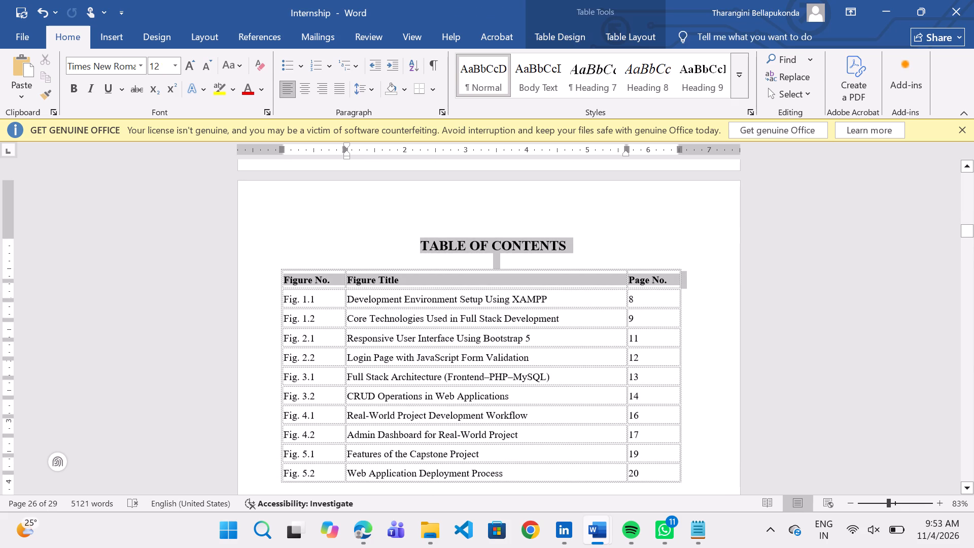
{"action": "left_click", "coordinate": [361, 287]}
{"action": "left_click_drag", "start_coordinate": [292, 237], "coordinate": [330, 354]}
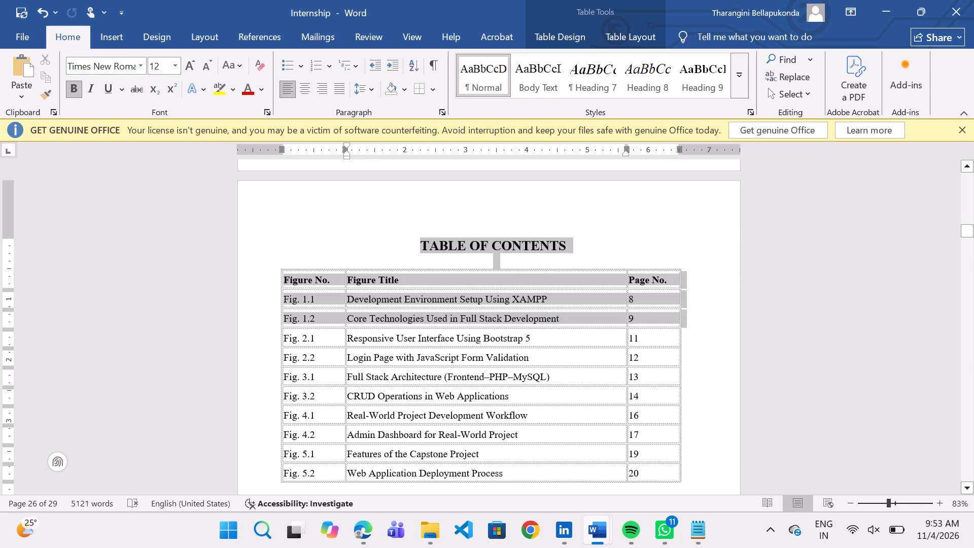
{"action": "left_click_drag", "start_coordinate": [330, 354], "coordinate": [310, 309]}
{"action": "left_click", "coordinate": [310, 309]}
{"action": "left_click", "coordinate": [278, 261]}
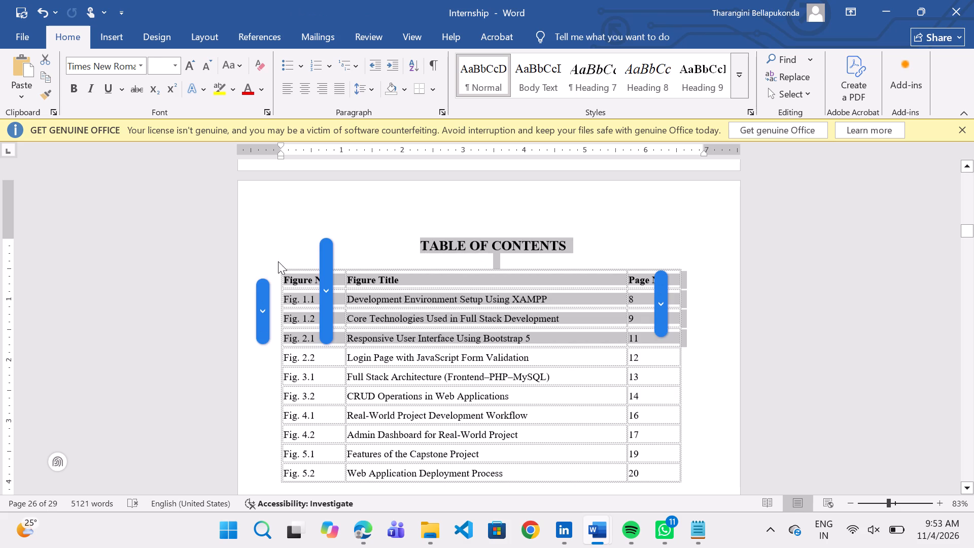
{"action": "left_click_drag", "start_coordinate": [282, 269], "coordinate": [405, 435]}
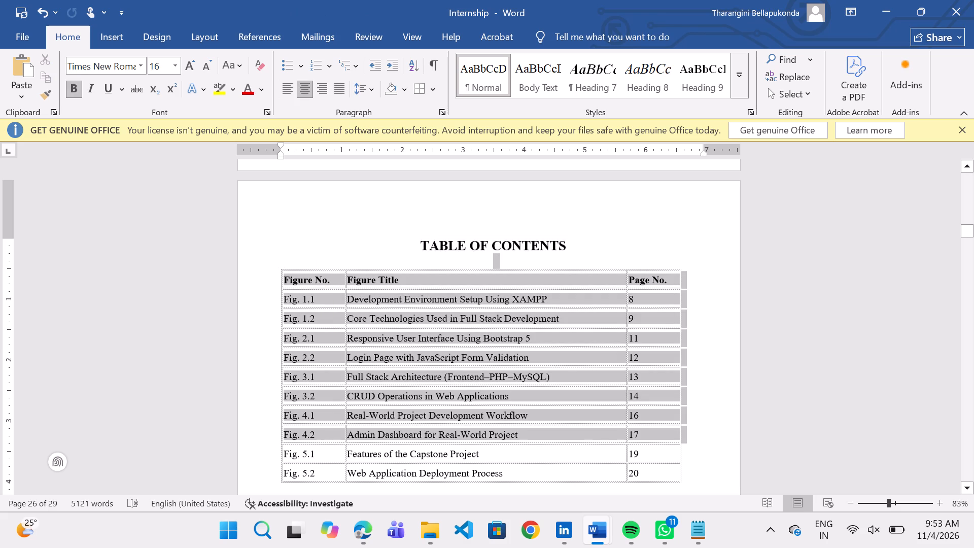
{"action": "left_click_drag", "start_coordinate": [405, 435], "coordinate": [518, 479]}
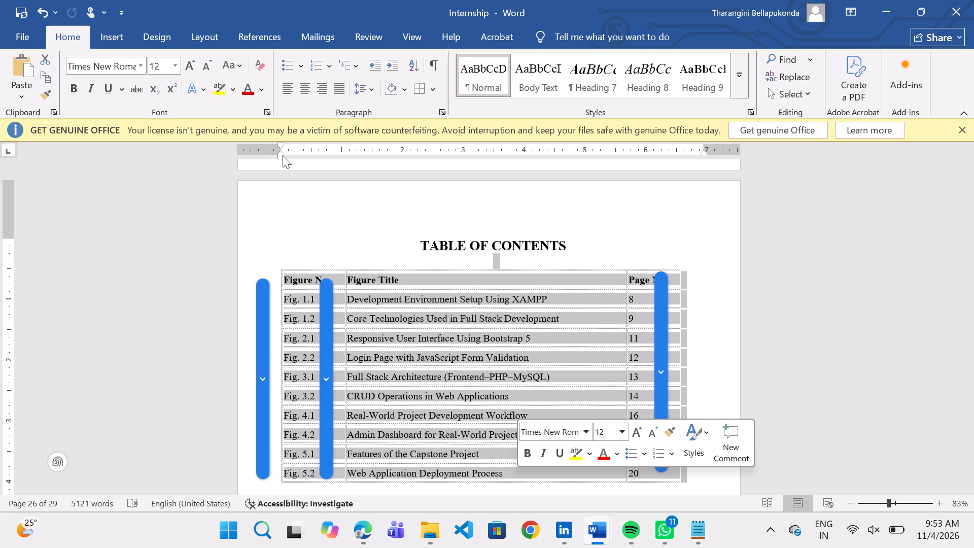
{"action": "left_click_drag", "start_coordinate": [283, 155], "coordinate": [307, 157]}
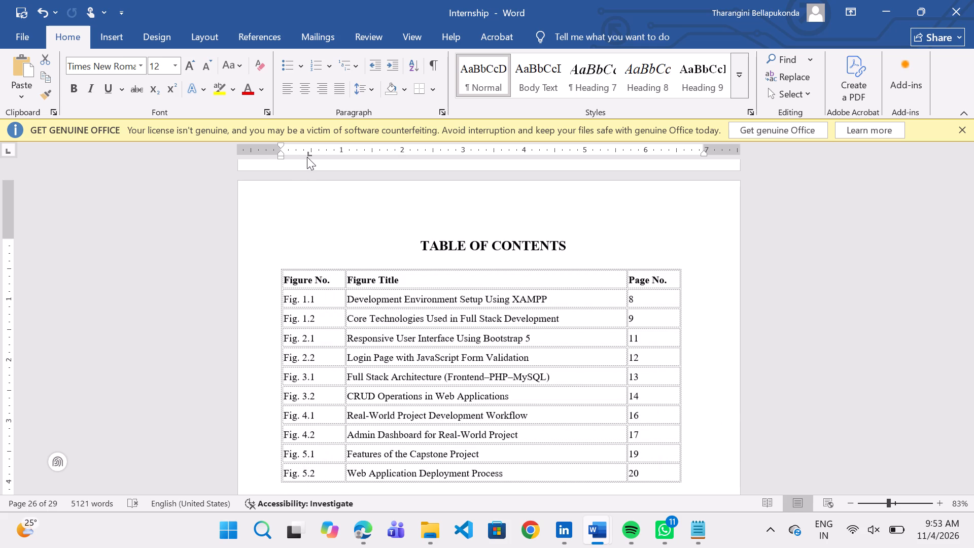
{"action": "left_click_drag", "start_coordinate": [279, 153], "coordinate": [297, 153]}
{"action": "left_click_drag", "start_coordinate": [297, 153], "coordinate": [304, 153]}
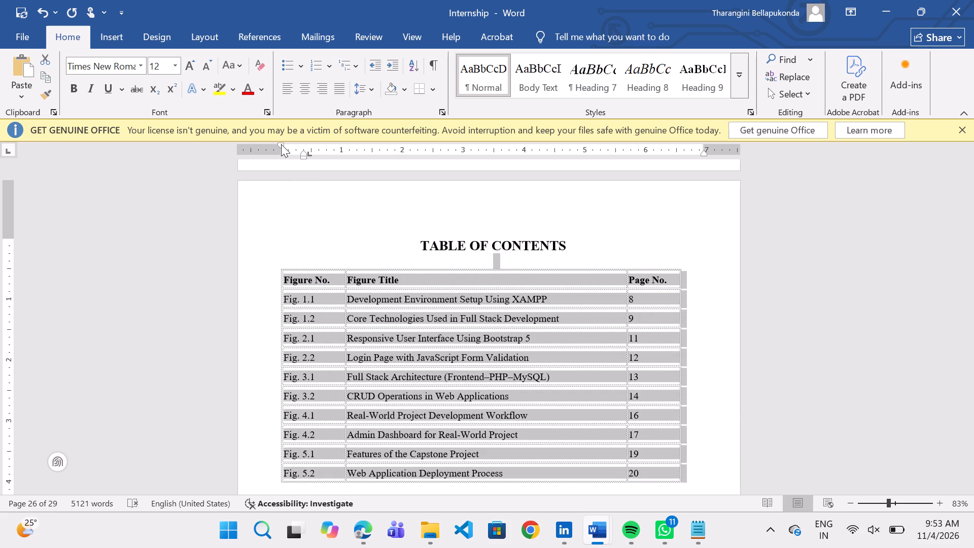
{"action": "left_click_drag", "start_coordinate": [282, 144], "coordinate": [307, 141]}
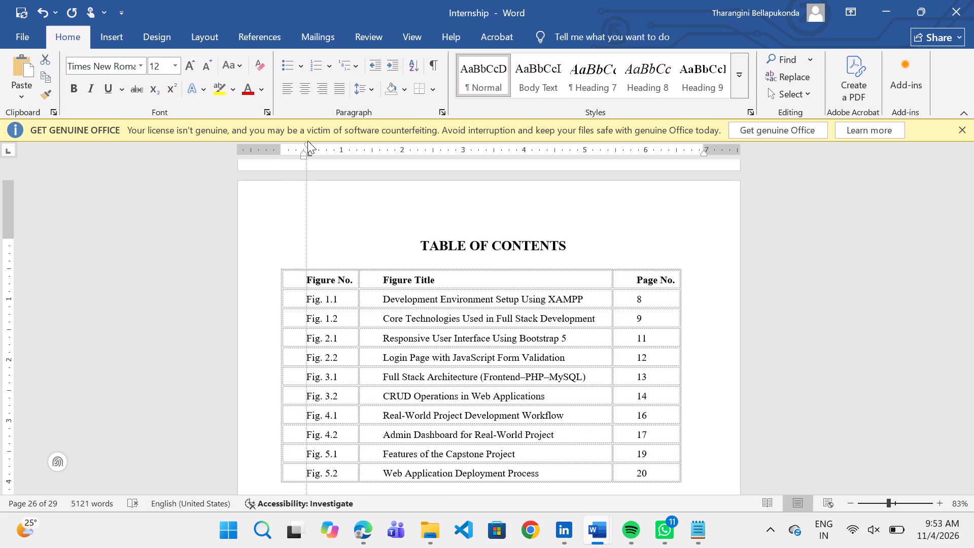
{"action": "left_click_drag", "start_coordinate": [307, 141], "coordinate": [308, 141]}
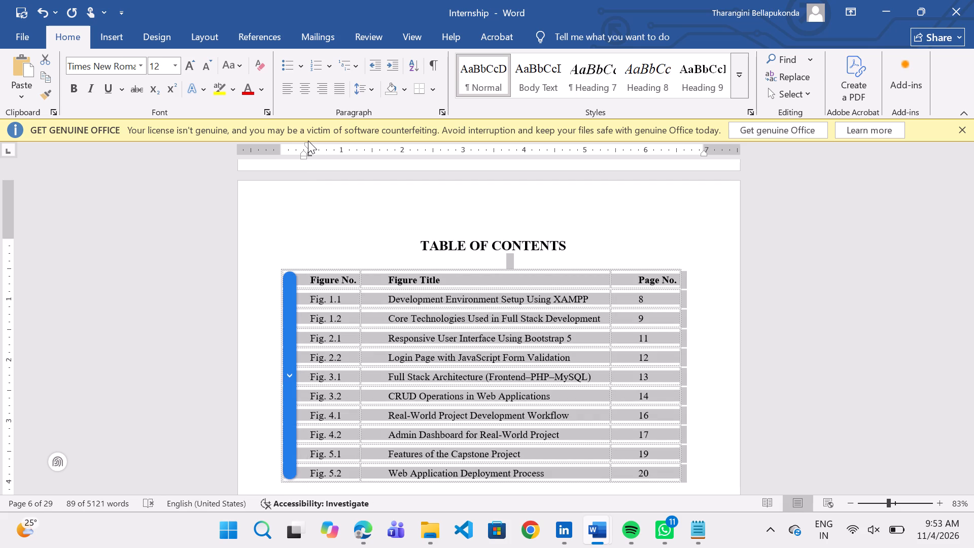
{"action": "scroll", "coordinate": [308, 141], "scroll_direction": "down", "scroll_amount": 3}
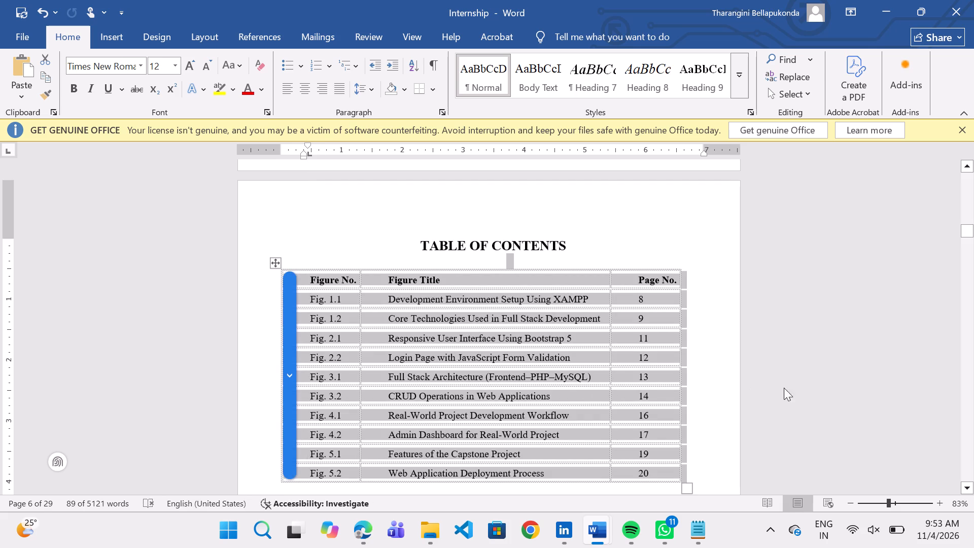
{"action": "left_click", "coordinate": [785, 378]}
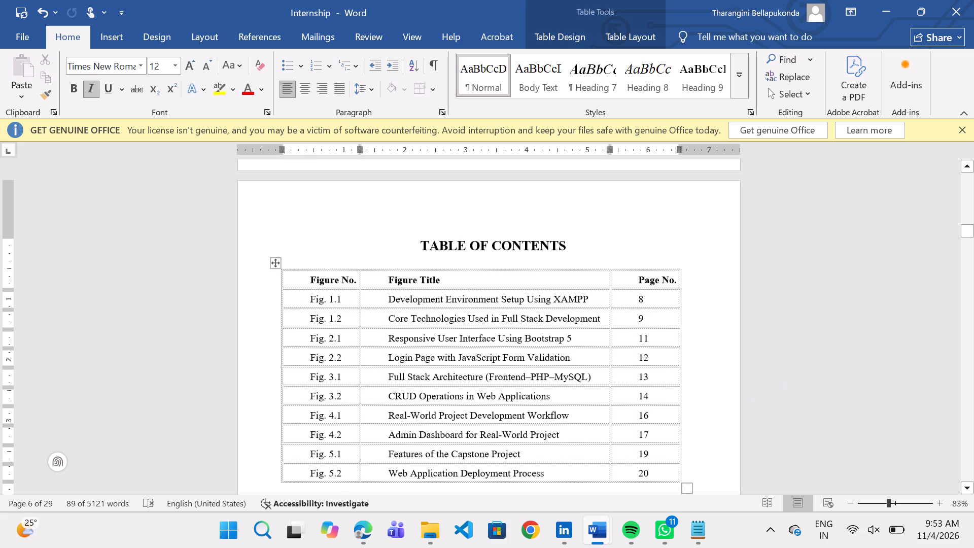
Select the whole figure list table and apply All Borders to it.
{"action": "left_click_drag", "start_coordinate": [712, 474], "coordinate": [482, 400]}
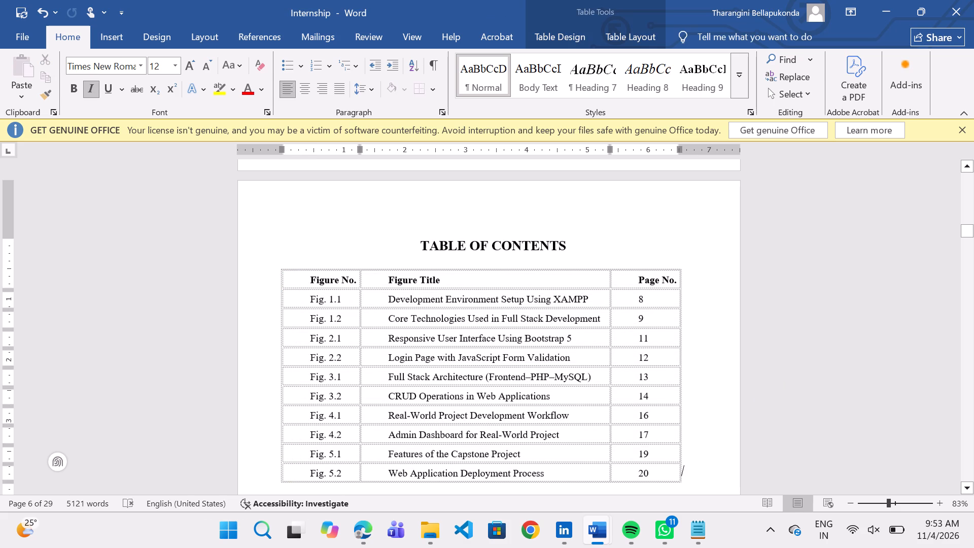
{"action": "left_click_drag", "start_coordinate": [482, 400], "coordinate": [276, 279]}
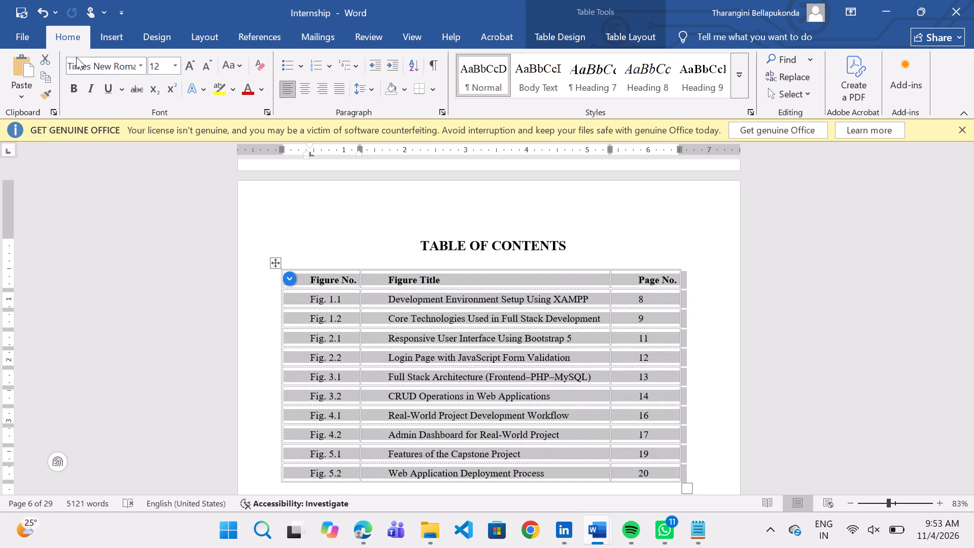
{"action": "left_click", "coordinate": [312, 238]}
{"action": "left_click_drag", "start_coordinate": [280, 270], "coordinate": [284, 276]}
{"action": "left_click", "coordinate": [321, 263]}
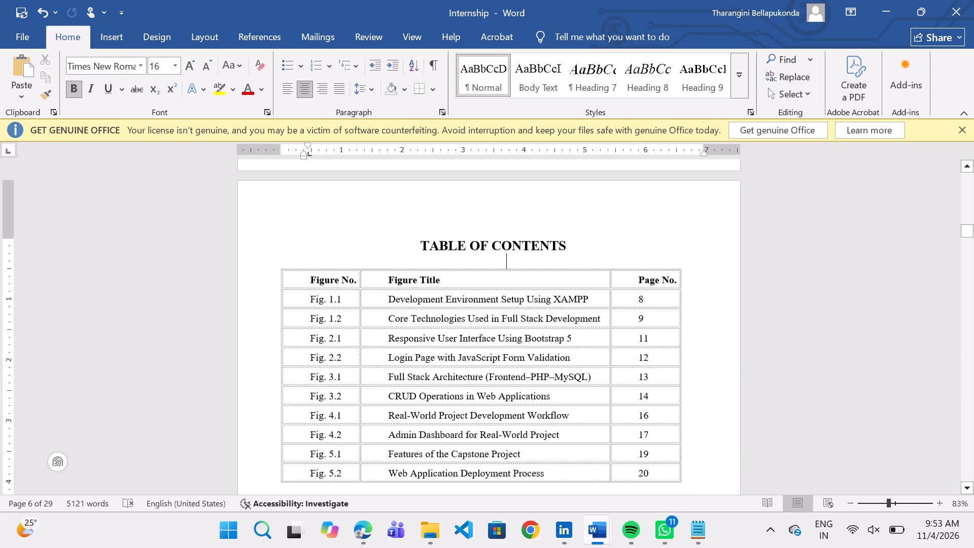
{"action": "left_click_drag", "start_coordinate": [316, 255], "coordinate": [589, 474]}
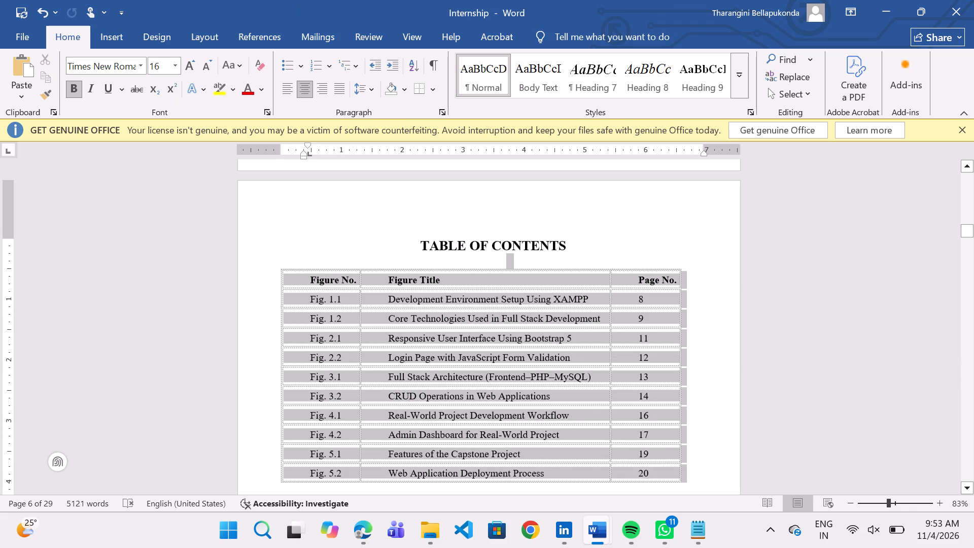
{"action": "left_click_drag", "start_coordinate": [589, 474], "coordinate": [595, 488]}
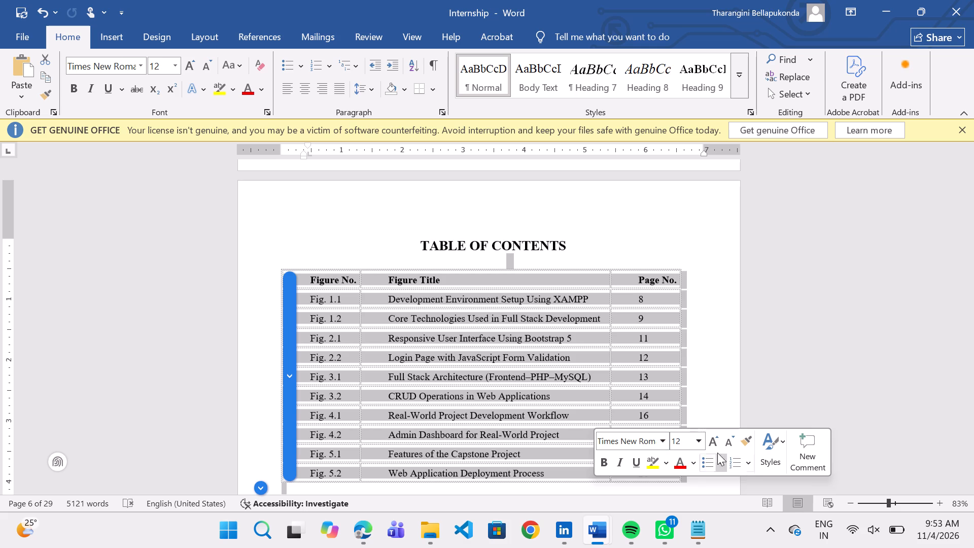
{"action": "left_click", "coordinate": [516, 384]}
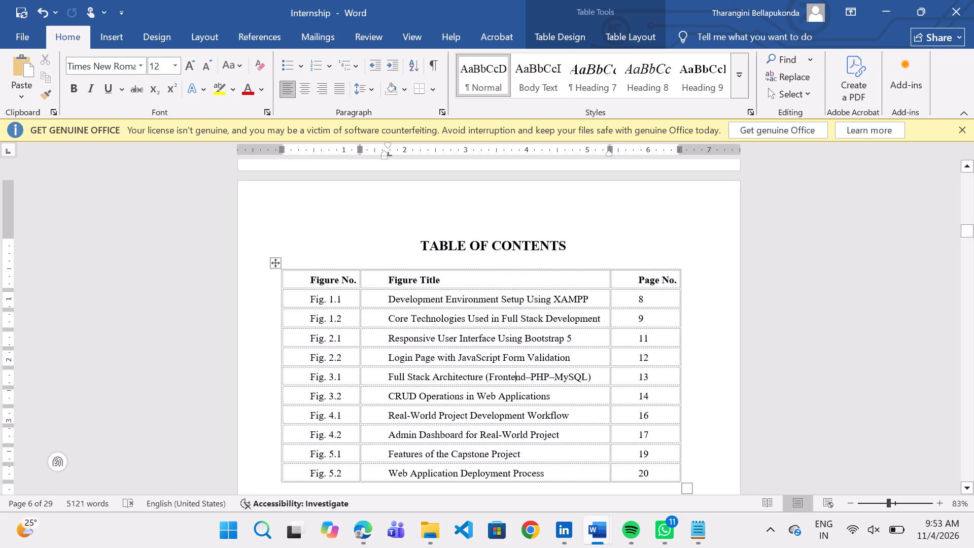
{"action": "left_click_drag", "start_coordinate": [286, 275], "coordinate": [427, 378]}
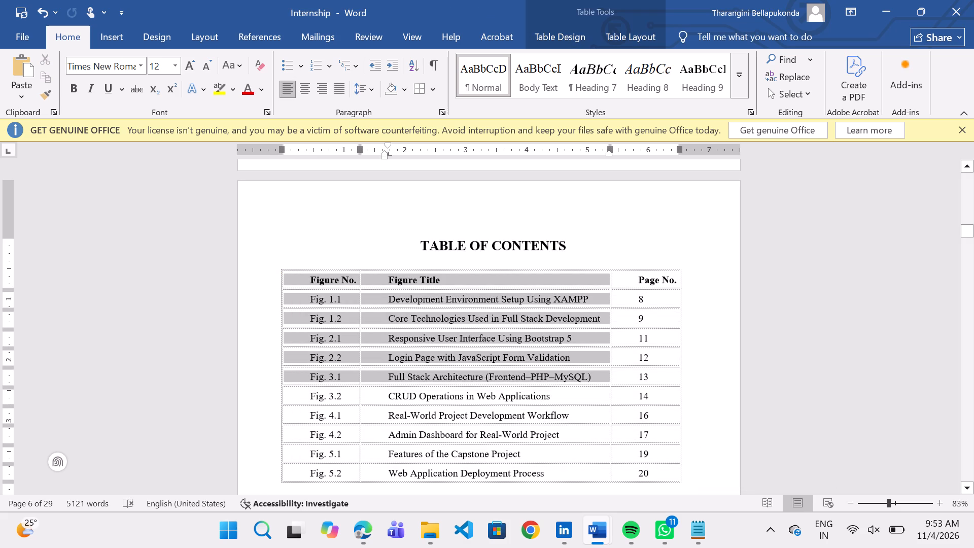
{"action": "left_click_drag", "start_coordinate": [427, 378], "coordinate": [676, 477]}
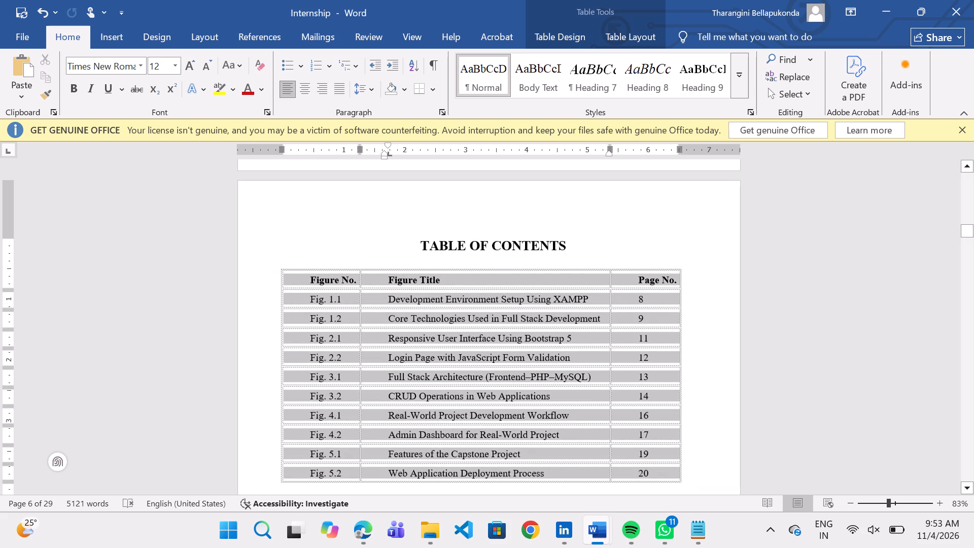
{"action": "left_click_drag", "start_coordinate": [676, 477], "coordinate": [676, 479]}
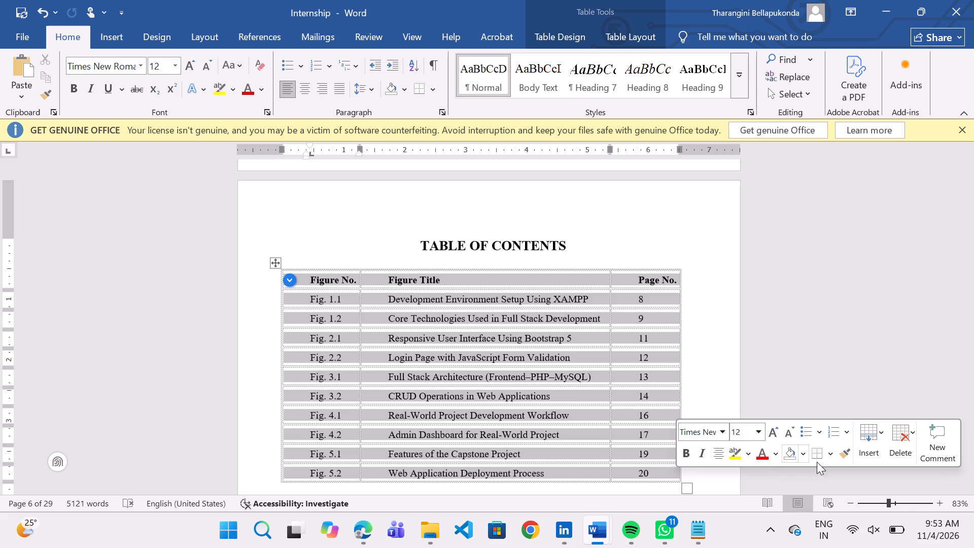
{"action": "left_click", "coordinate": [832, 455]}
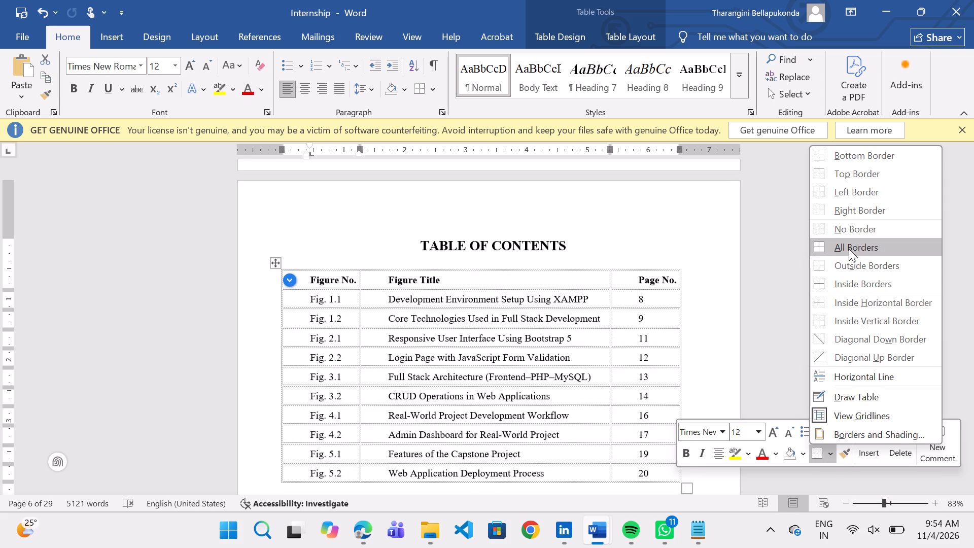
{"action": "left_click", "coordinate": [849, 249]}
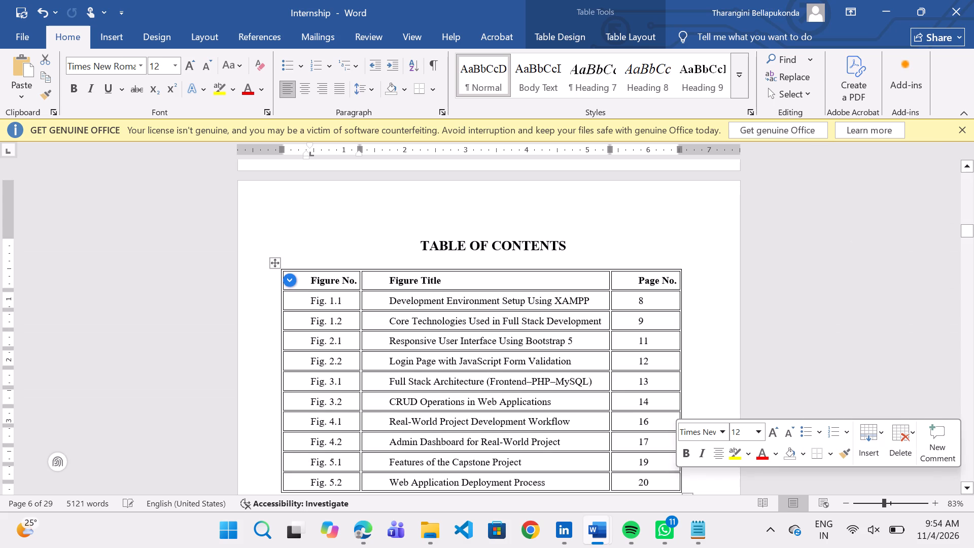
{"action": "double_click", "coordinate": [559, 280]}
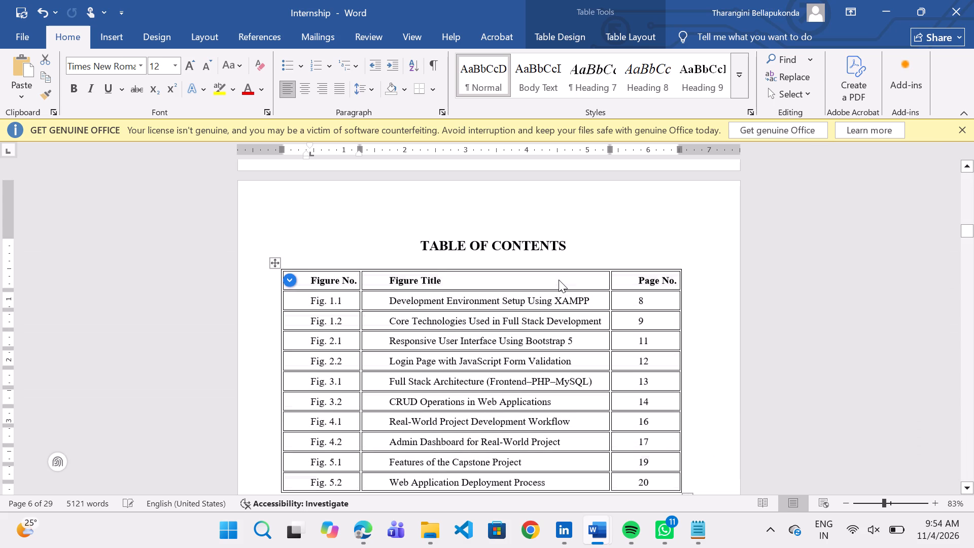
{"action": "left_click", "coordinate": [641, 201]}
Set the page numbers of Fig. 5.2 and Fig. 5.1 in the figure list to 26.
{"action": "scroll", "coordinate": [641, 201], "scroll_direction": "up", "scroll_amount": 6}
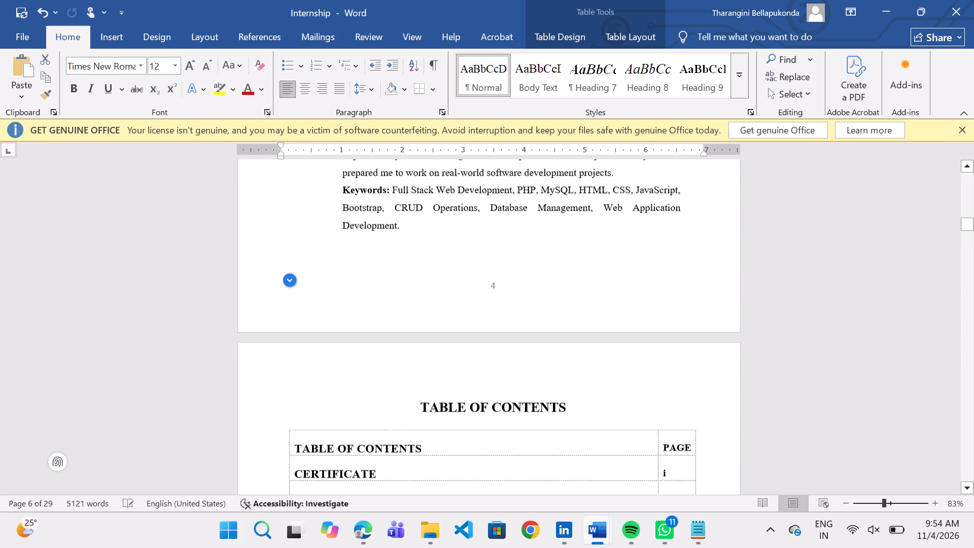
{"action": "scroll", "coordinate": [641, 201], "scroll_direction": "down", "scroll_amount": 2}
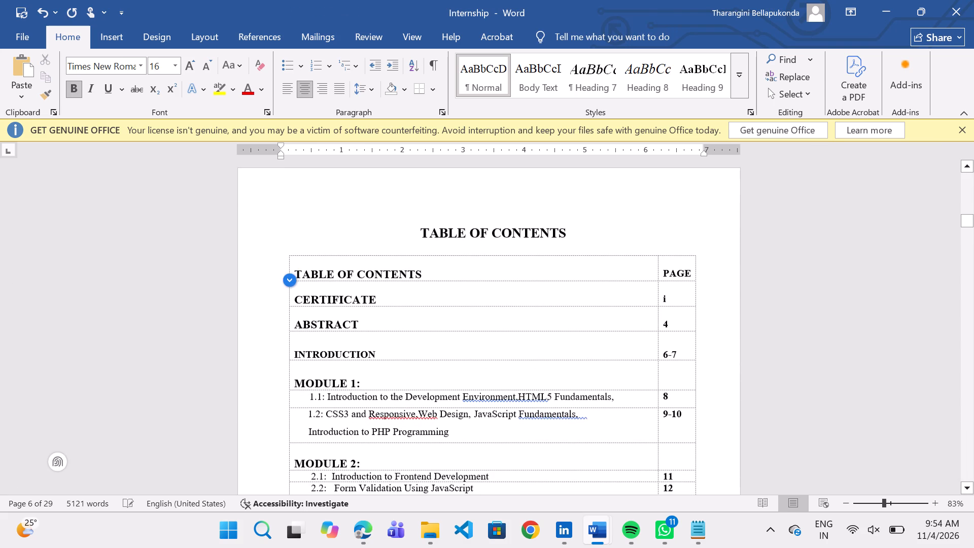
{"action": "scroll", "coordinate": [616, 297], "scroll_direction": "down", "scroll_amount": 6}
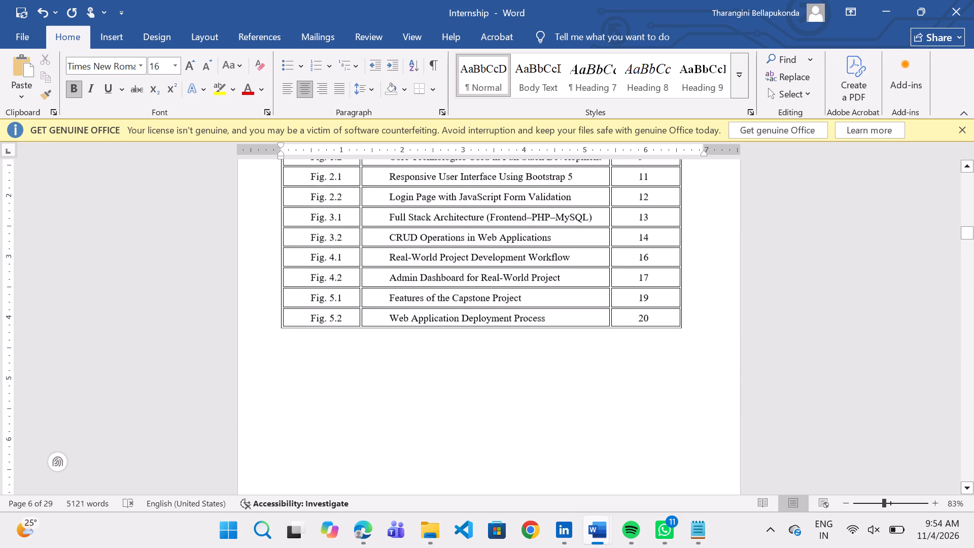
{"action": "left_click", "coordinate": [635, 338]}
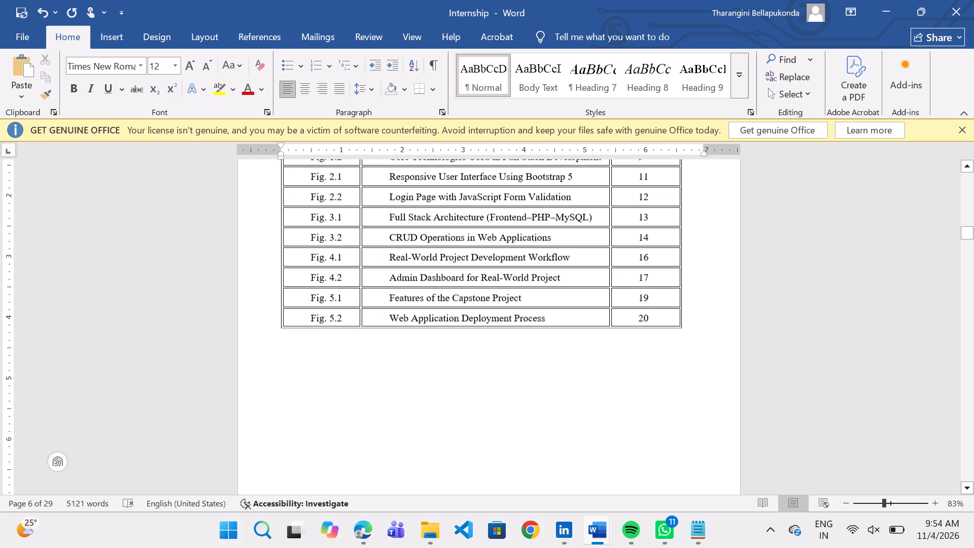
{"action": "left_click", "coordinate": [655, 325]}
{"action": "key", "text": "BackSpace"}
{"action": "key", "text": "6"}
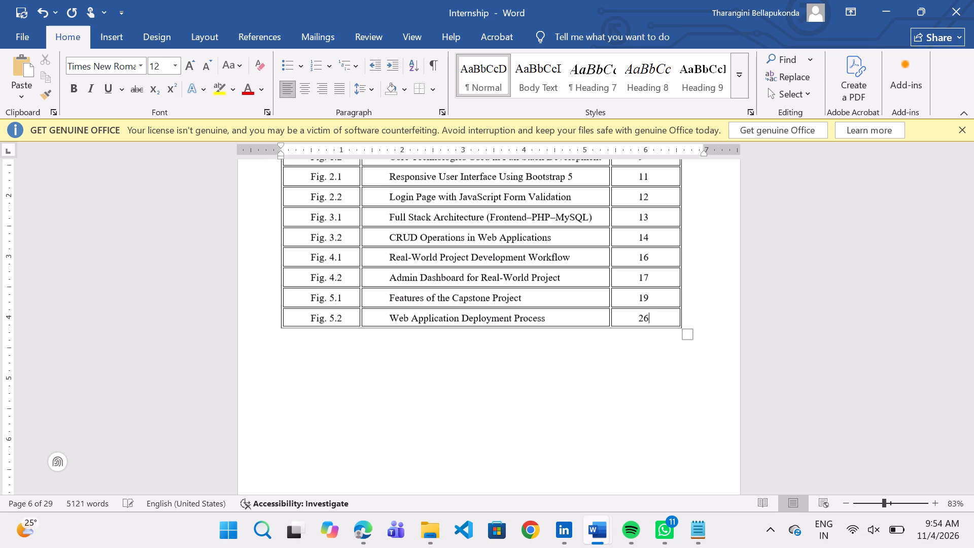
{"action": "key", "text": "Up"}
{"action": "key", "text": "BackSpace"}
{"action": "key", "text": "6"}
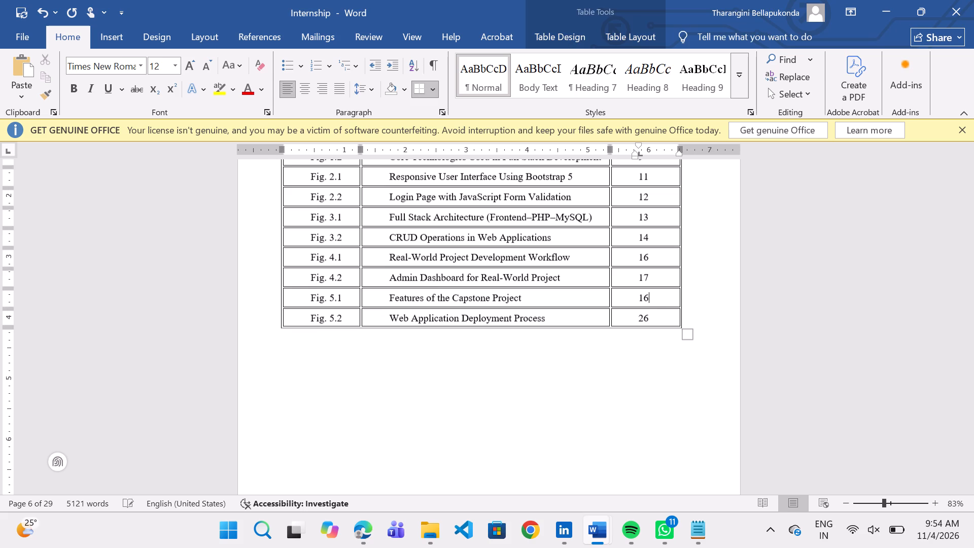
{"action": "key", "text": "Left"}
{"action": "key", "text": "BackSpace"}
{"action": "key", "text": "2"}
Set the page numbers of Fig. 4.2 and Fig. 4.1 in the figure list to 23.
{"action": "key", "text": "Up"}
{"action": "key", "text": "Right"}
{"action": "key", "text": "backslash"}
{"action": "key", "text": "BackSpace"}
{"action": "key", "text": "BackSpace"}
{"action": "key", "text": "BackSpace"}
{"action": "type", "text": "23"}
{"action": "key", "text": "Up"}
{"action": "key", "text": "BackSpace"}
{"action": "key", "text": "BackSpace"}
{"action": "type", "text": "23"}
Set the page numbers of Fig. 3.2 and Fig. 3.1 in the figure list to 19.
{"action": "key", "text": "Up"}
{"action": "key", "text": "BackSpace"}
{"action": "key", "text": "BackSpace"}
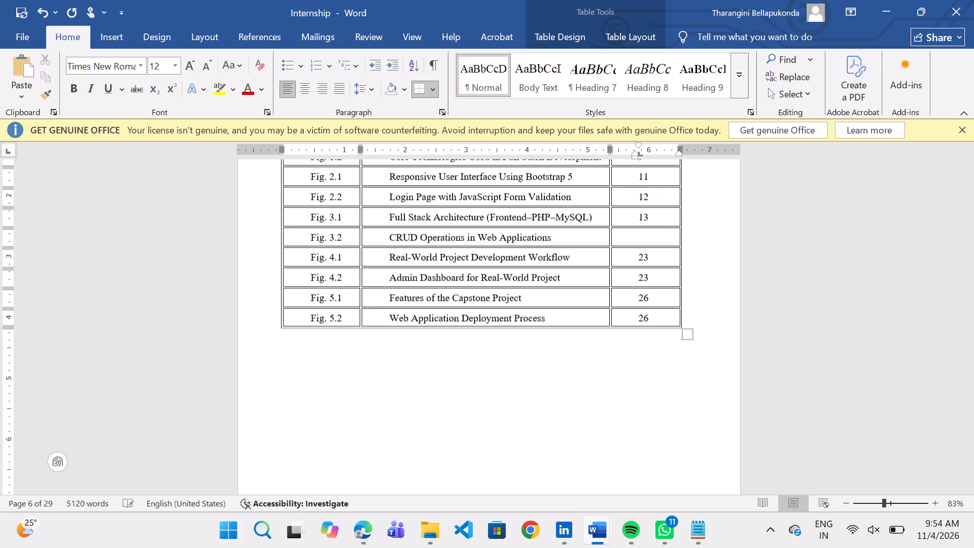
{"action": "type", "text": "19"}
{"action": "key", "text": "Up"}
{"action": "key", "text": "BackSpace"}
{"action": "key", "text": "BackSpace"}
{"action": "type", "text": "19"}
Set the page numbers of Fig. 2.2 and Fig. 2.1 in the figure list to 15.
{"action": "key", "text": "Up"}
{"action": "key", "text": "BackSpace"}
{"action": "key", "text": "5"}
{"action": "key", "text": "Up"}
{"action": "key", "text": "BackSpace"}
{"action": "key", "text": "5"}
Set the page numbers of Fig. 1.2 and Fig. 1.1 in the figure list to 12.
{"action": "key", "text": "Up"}
{"action": "key", "text": "Up"}
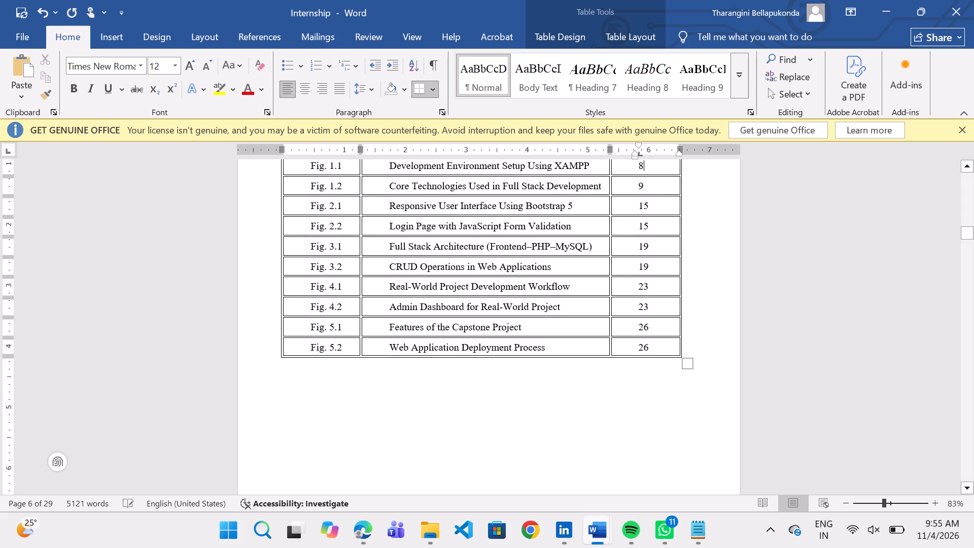
{"action": "key", "text": "Down"}
{"action": "key", "text": "BackSpace"}
{"action": "type", "text": "12"}
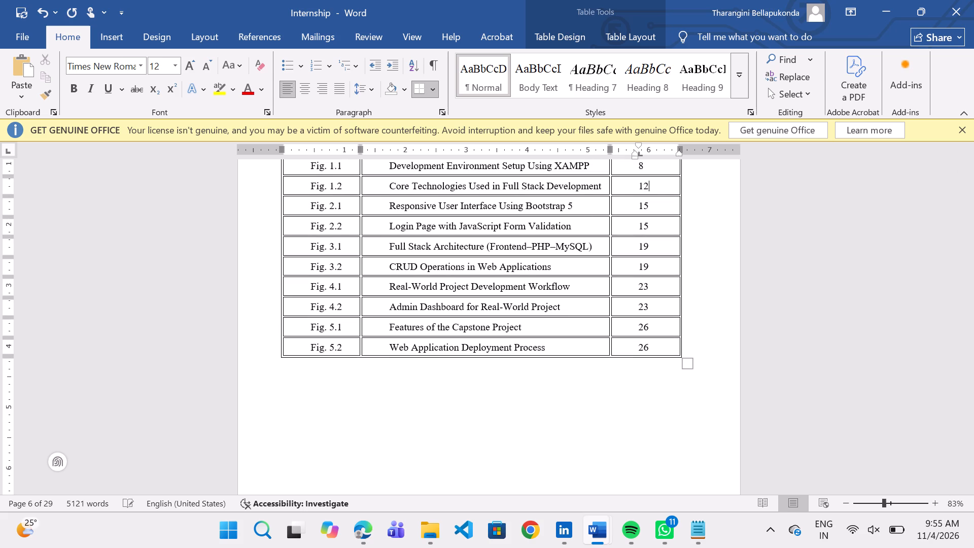
{"action": "key", "text": "Up"}
{"action": "key", "text": "BackSpace"}
{"action": "type", "text": "12"}
Insert an empty line between the TABLE OF CONTENTS heading and the figure list table.
{"action": "scroll", "coordinate": [655, 325], "scroll_direction": "up", "scroll_amount": 3}
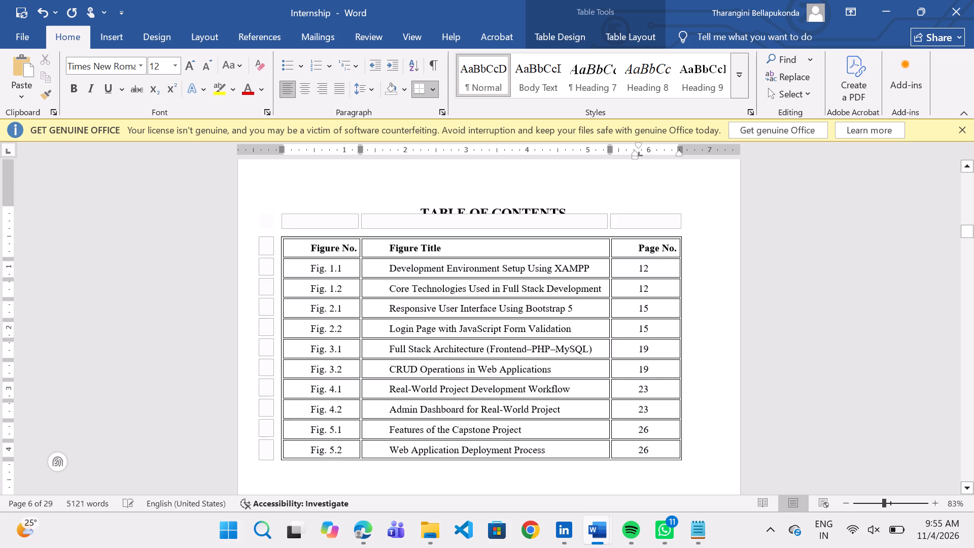
{"action": "left_click", "coordinate": [853, 268]}
{"action": "scroll", "coordinate": [854, 314], "scroll_direction": "down", "scroll_amount": 2}
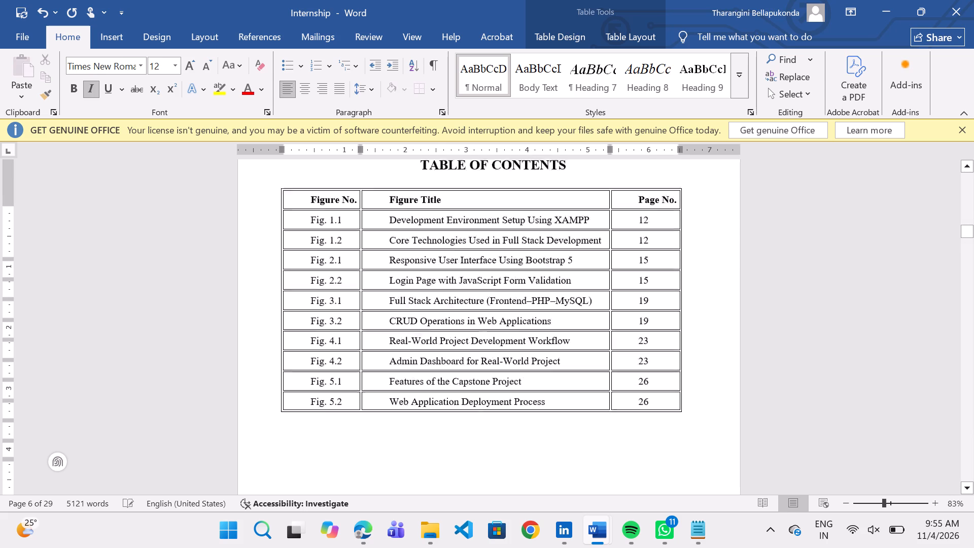
{"action": "scroll", "coordinate": [854, 314], "scroll_direction": "down", "scroll_amount": 4}
{"action": "scroll", "coordinate": [854, 314], "scroll_direction": "up", "scroll_amount": 6}
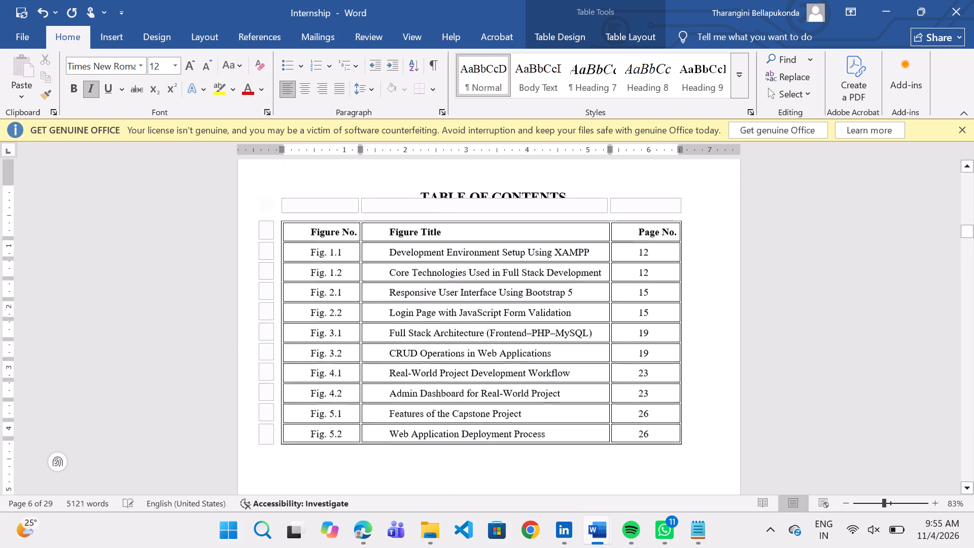
{"action": "scroll", "coordinate": [854, 314], "scroll_direction": "up", "scroll_amount": 2}
{"action": "scroll", "coordinate": [711, 265], "scroll_direction": "down", "scroll_amount": 4}
{"action": "scroll", "coordinate": [711, 265], "scroll_direction": "up", "scroll_amount": 1}
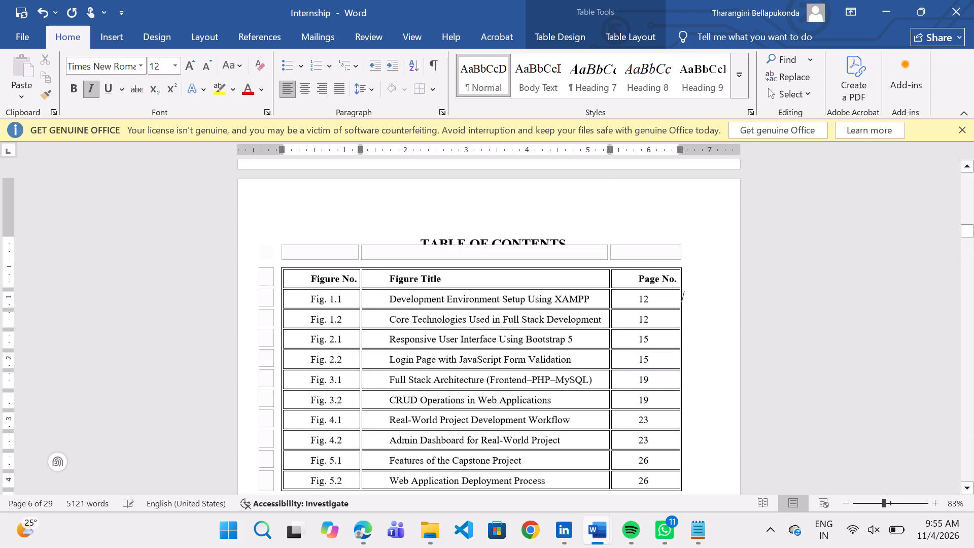
{"action": "left_click", "coordinate": [609, 224]}
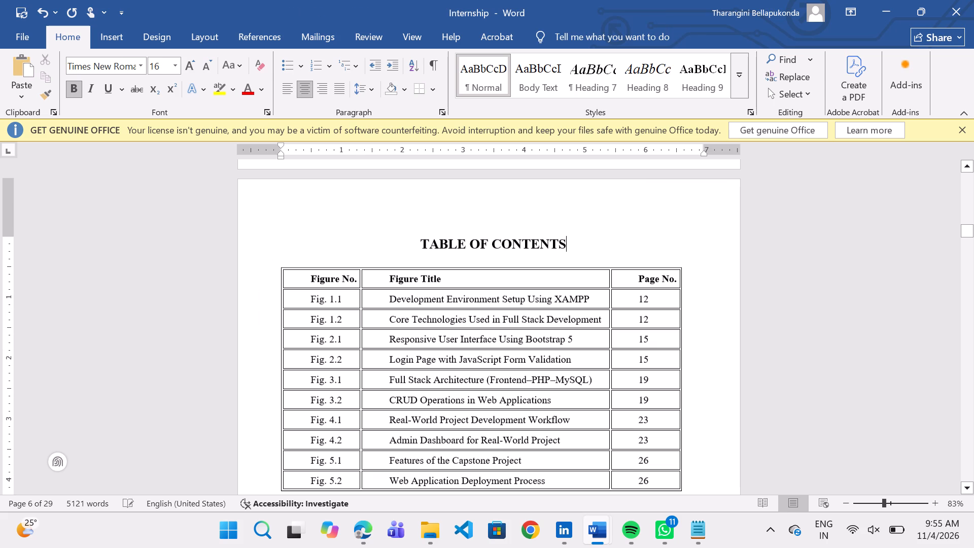
{"action": "key", "text": "Return"}
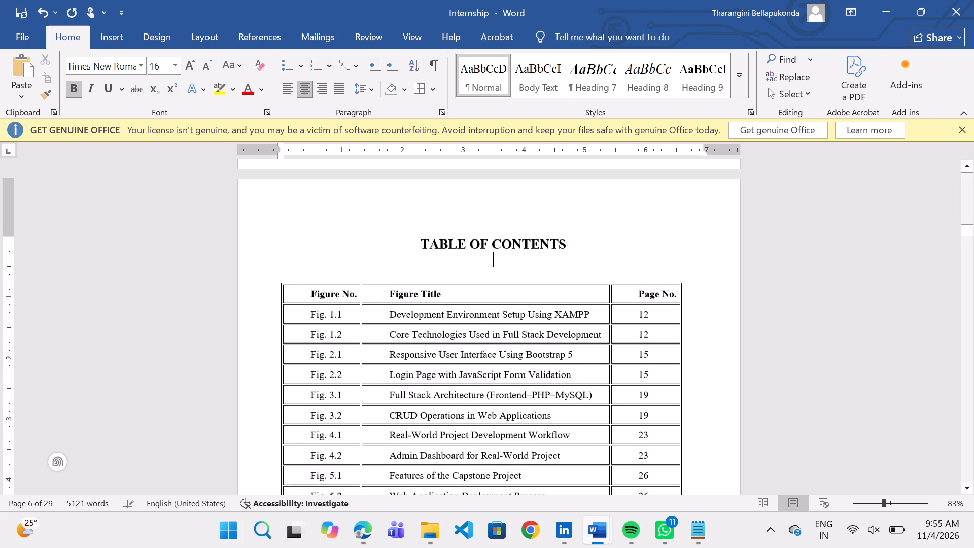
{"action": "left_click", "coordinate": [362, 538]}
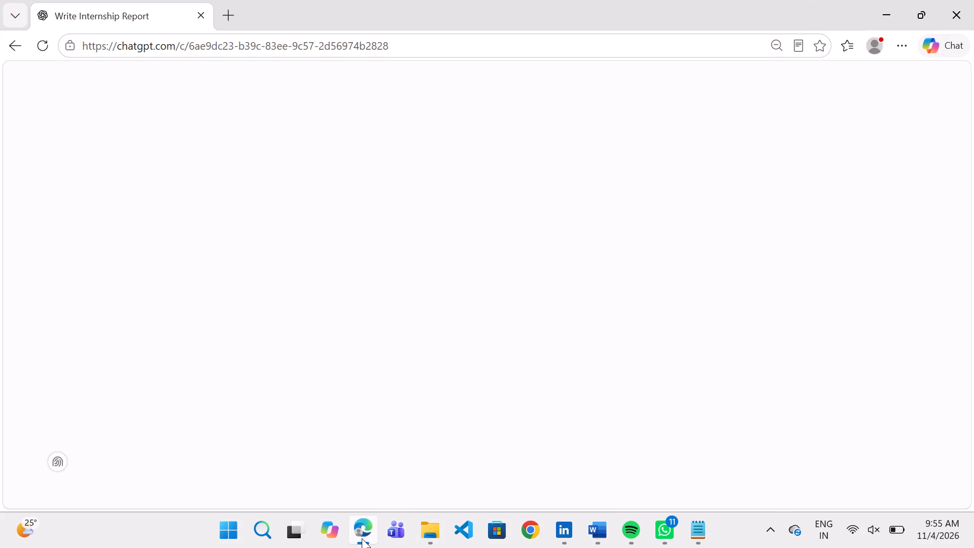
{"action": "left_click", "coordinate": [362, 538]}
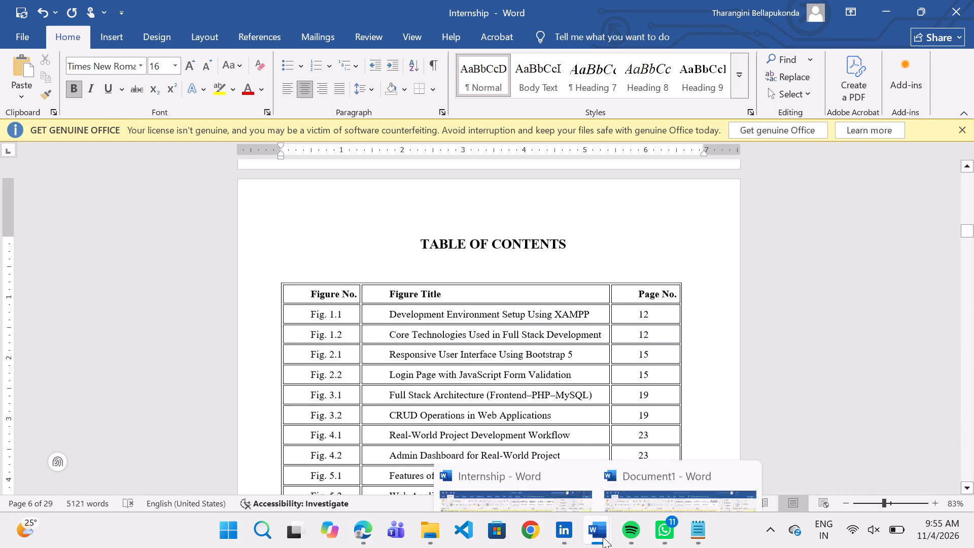
Close the other open Word document, Document1, without saving its changes.
{"action": "left_click", "coordinate": [758, 395]}
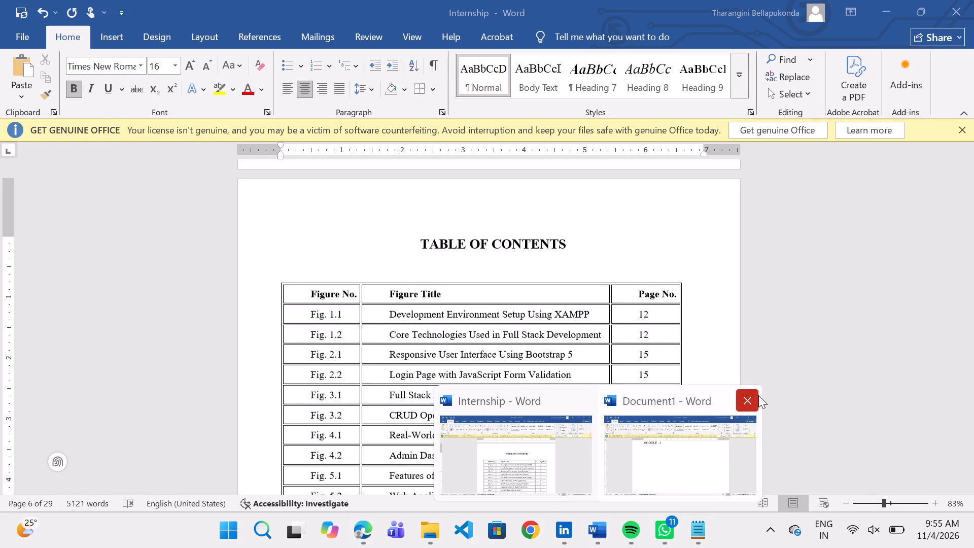
{"action": "left_click", "coordinate": [749, 397]}
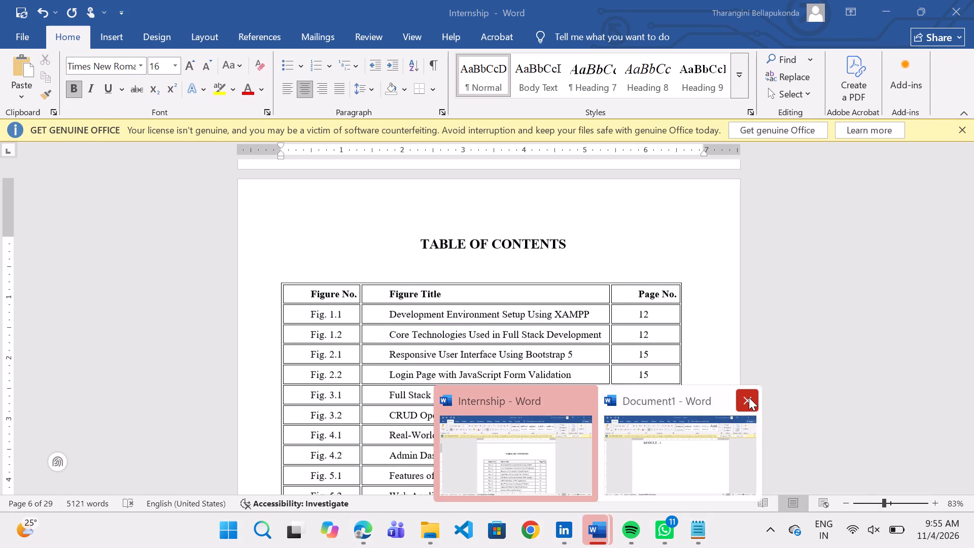
{"action": "left_click", "coordinate": [10, 49]}
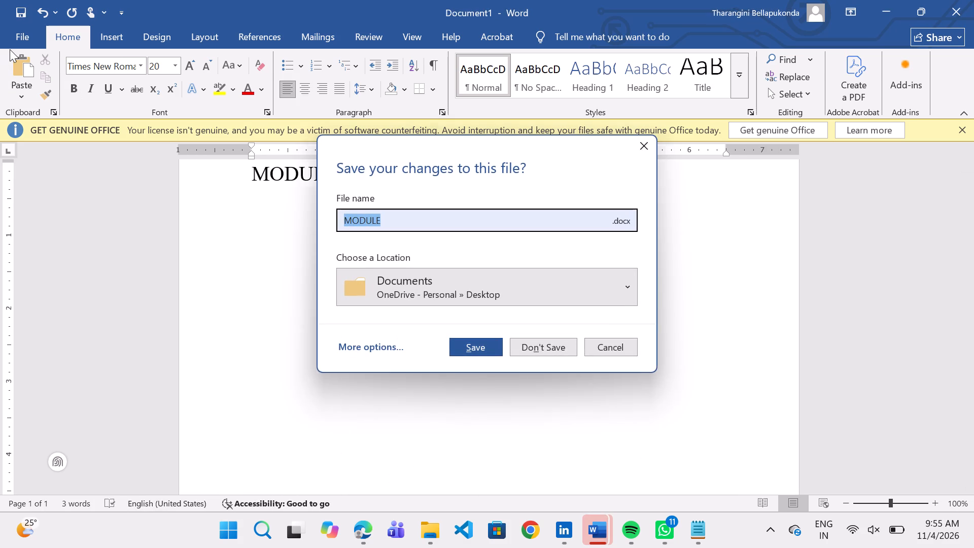
{"action": "left_click", "coordinate": [553, 359]}
{"action": "left_click", "coordinate": [554, 339]}
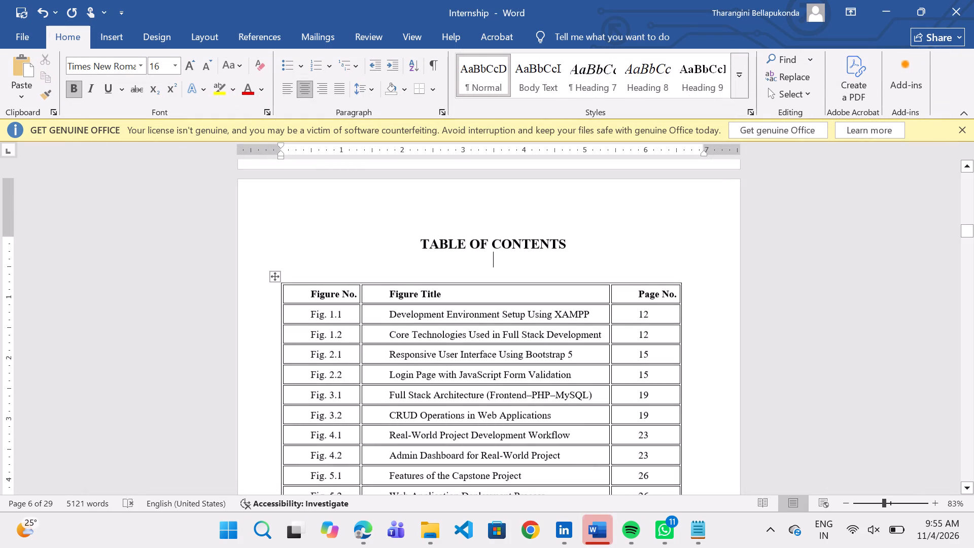
Save the Internship document.
{"action": "key", "text": "ctrl+s"}
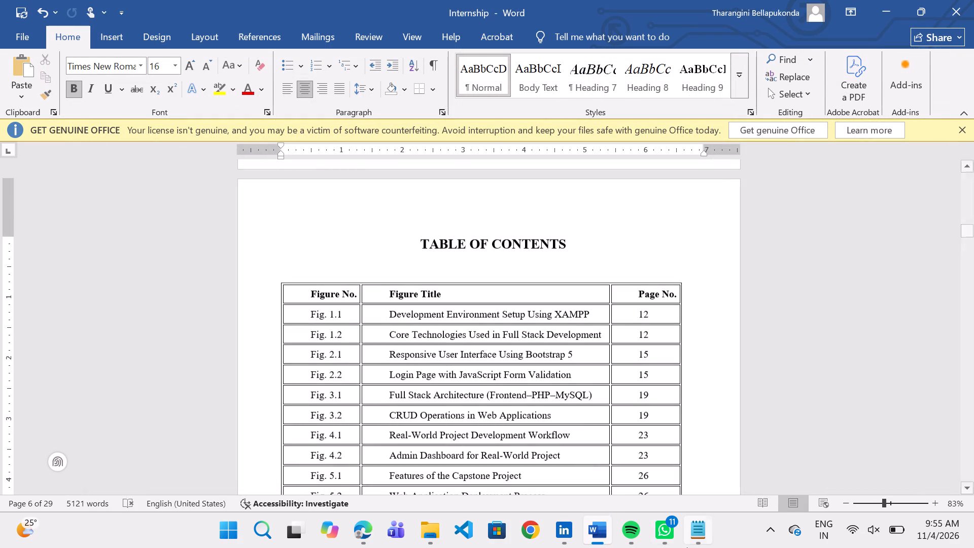
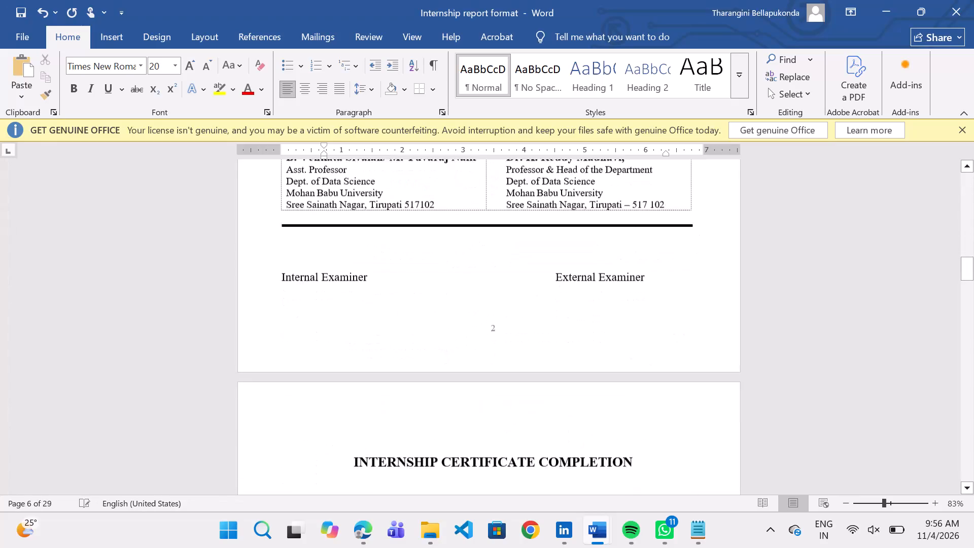
Following the report format document, replace the TABLE OF CONTENTS heading above the figures table in the Internship document with "LIST OF FIGURES".
{"action": "scroll", "coordinate": [540, 233], "scroll_direction": "up", "scroll_amount": 2}
{"action": "scroll", "coordinate": [540, 233], "scroll_direction": "down", "scroll_amount": 1}
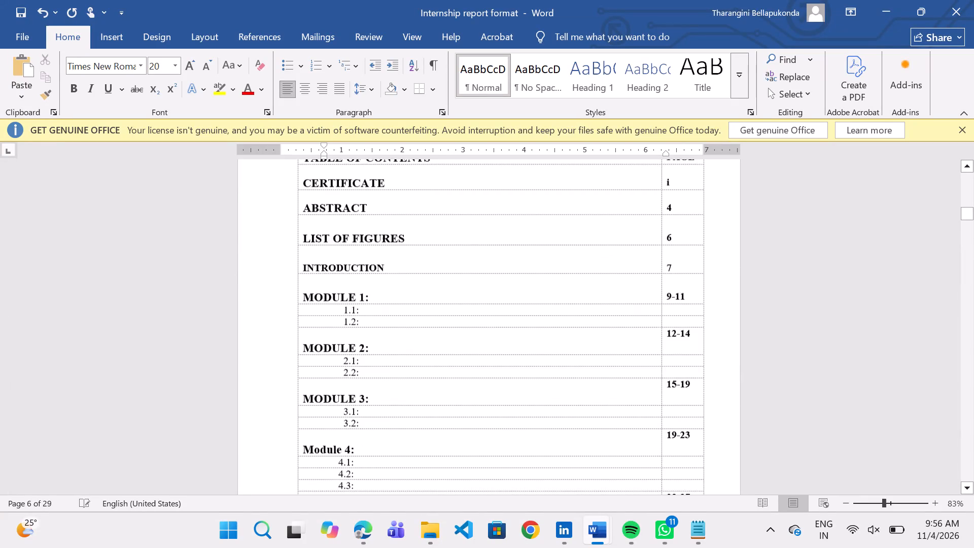
{"action": "scroll", "coordinate": [540, 233], "scroll_direction": "down", "scroll_amount": 3}
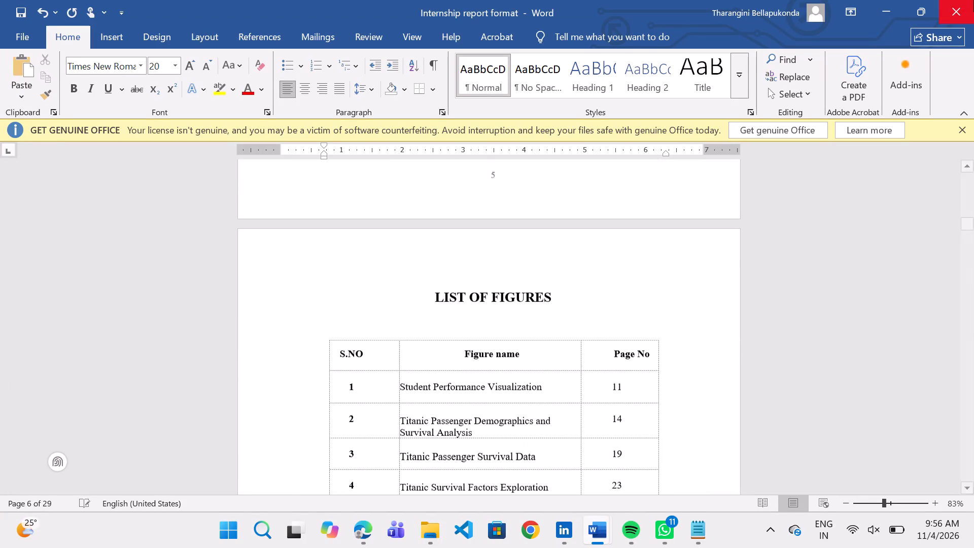
{"action": "left_click", "coordinate": [879, 0]}
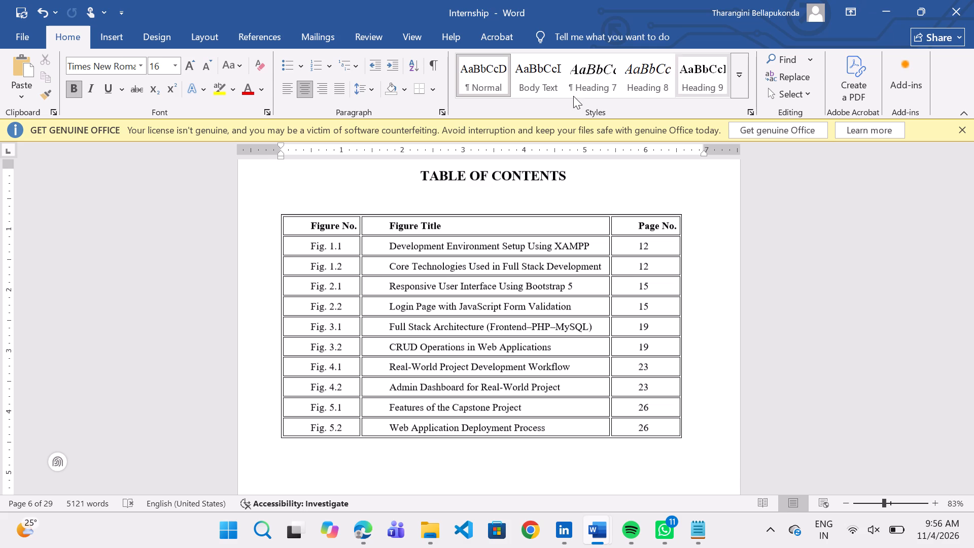
{"action": "left_click_drag", "start_coordinate": [566, 173], "coordinate": [423, 176]}
{"action": "type", "text": "LI"}
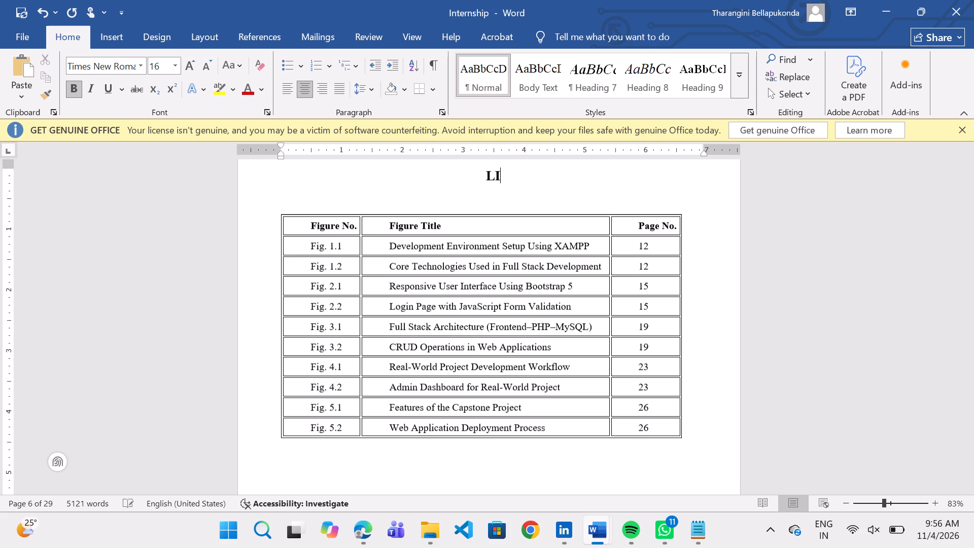
{"action": "type", "text": "ST OF"}
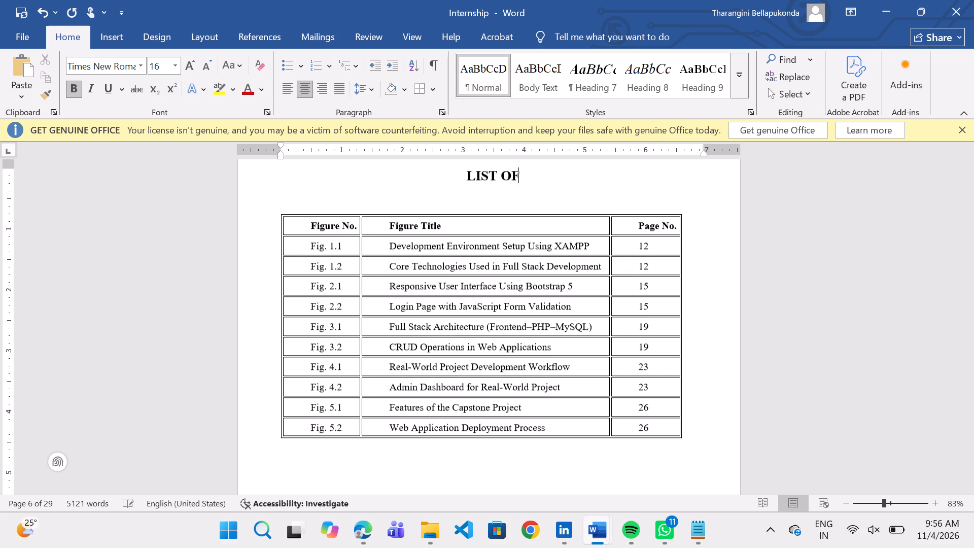
{"action": "key", "text": "space"}
{"action": "type", "text": "FIGURES"}
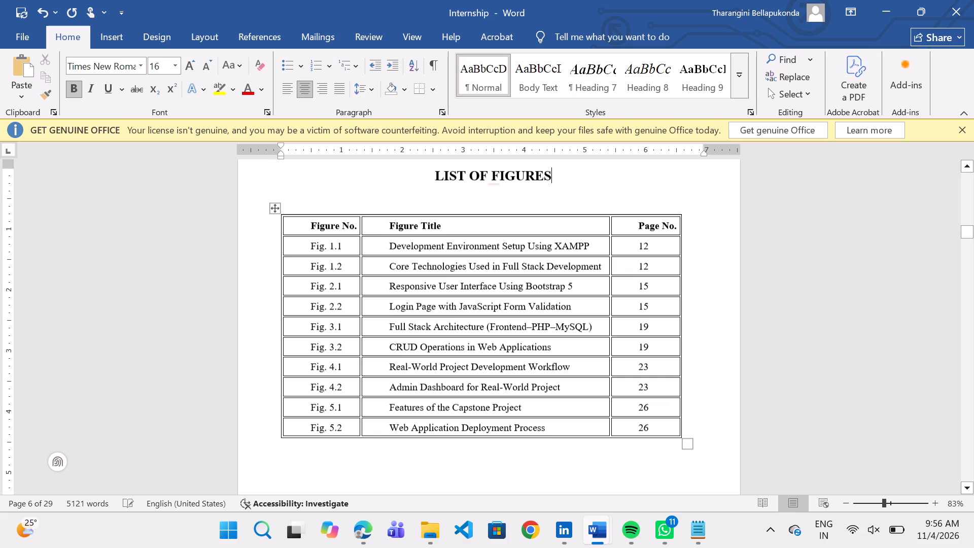
Save the Internship document.
{"action": "left_click", "coordinate": [340, 228]}
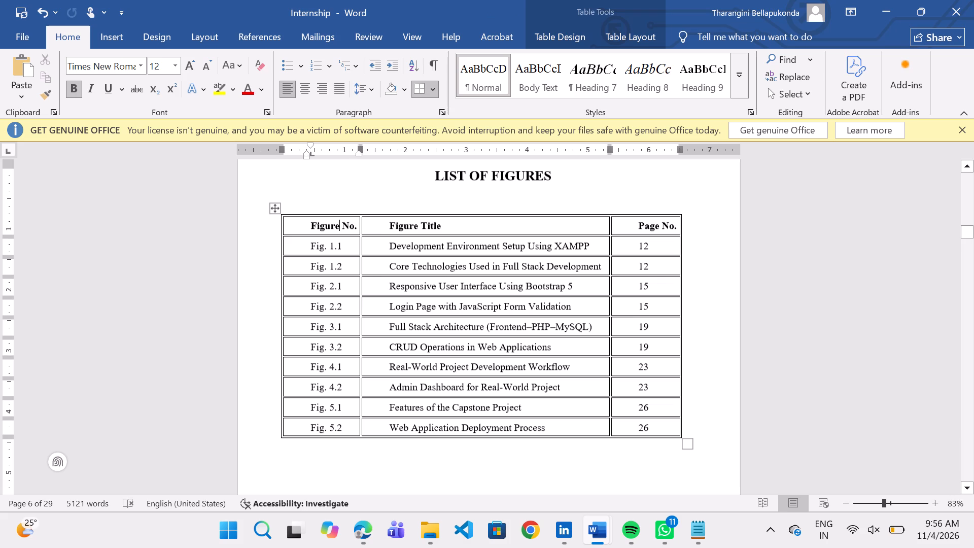
{"action": "key", "text": "ctrl+s"}
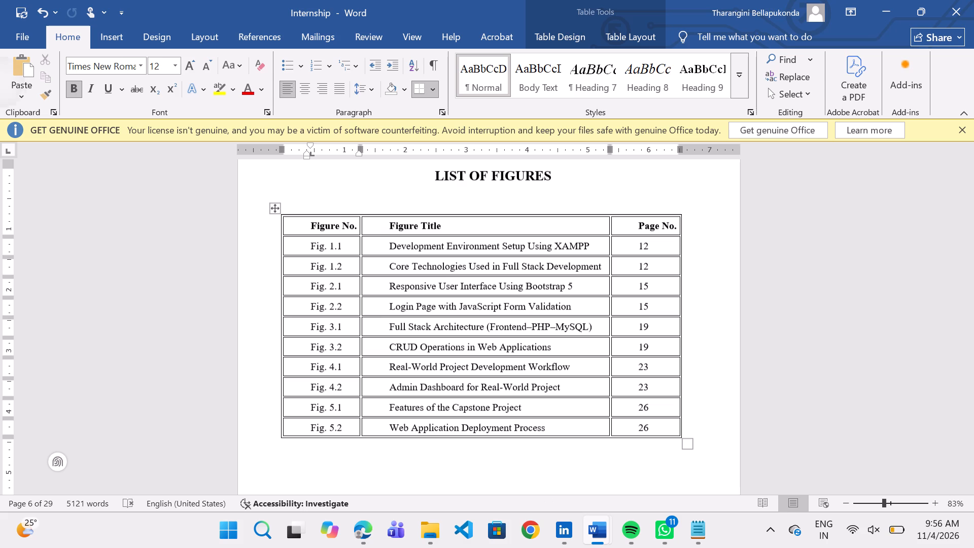
{"action": "left_click_drag", "start_coordinate": [6, 89], "coordinate": [10, 81]}
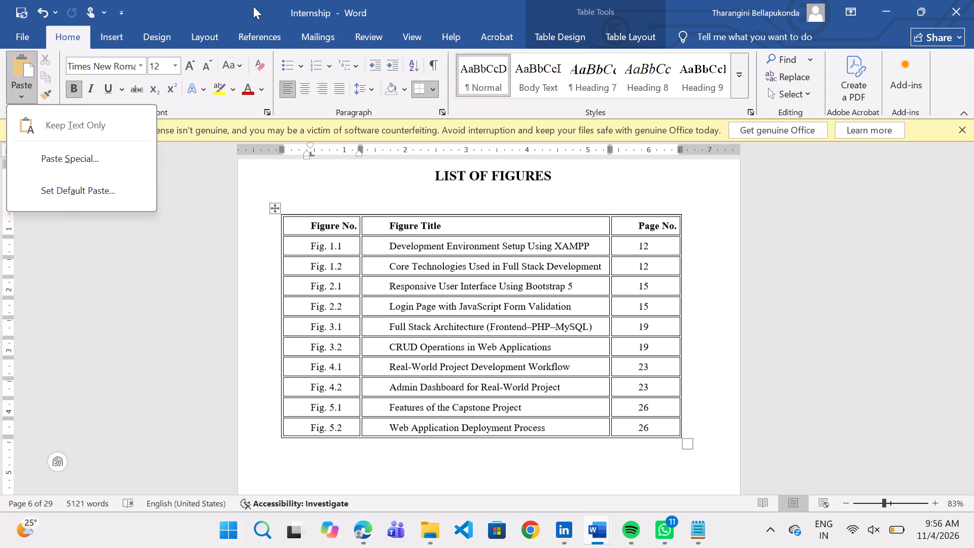
Insert two line breaks before the second "Department of Data Science" line below 2026-2027 to push it onto the certificate page.
{"action": "scroll", "coordinate": [241, 245], "scroll_direction": "up", "scroll_amount": 8}
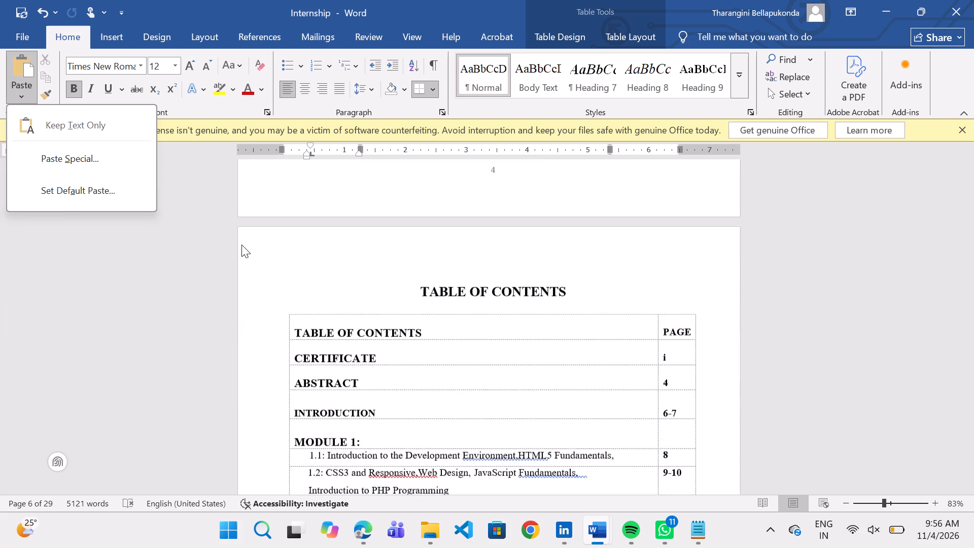
{"action": "scroll", "coordinate": [241, 245], "scroll_direction": "up", "scroll_amount": 15}
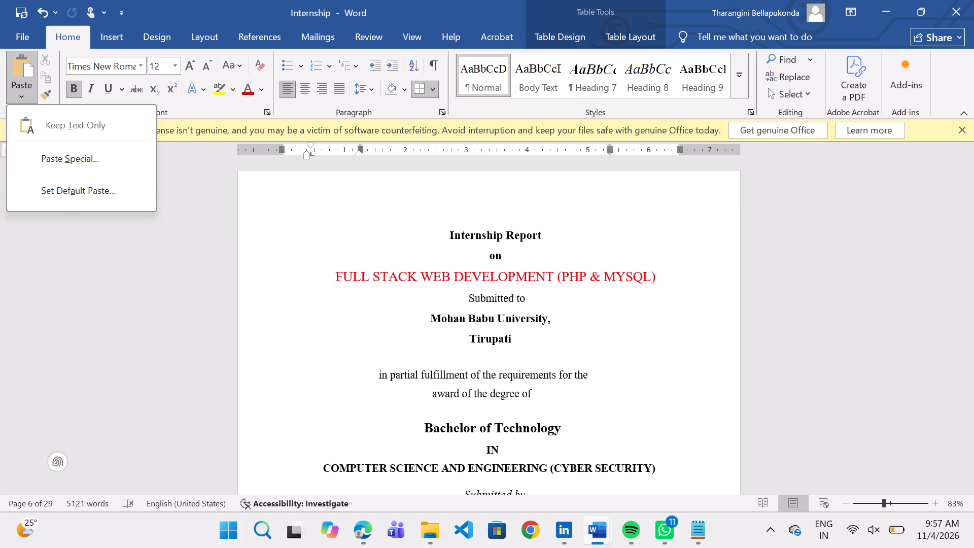
{"action": "scroll", "coordinate": [241, 245], "scroll_direction": "down", "scroll_amount": 1}
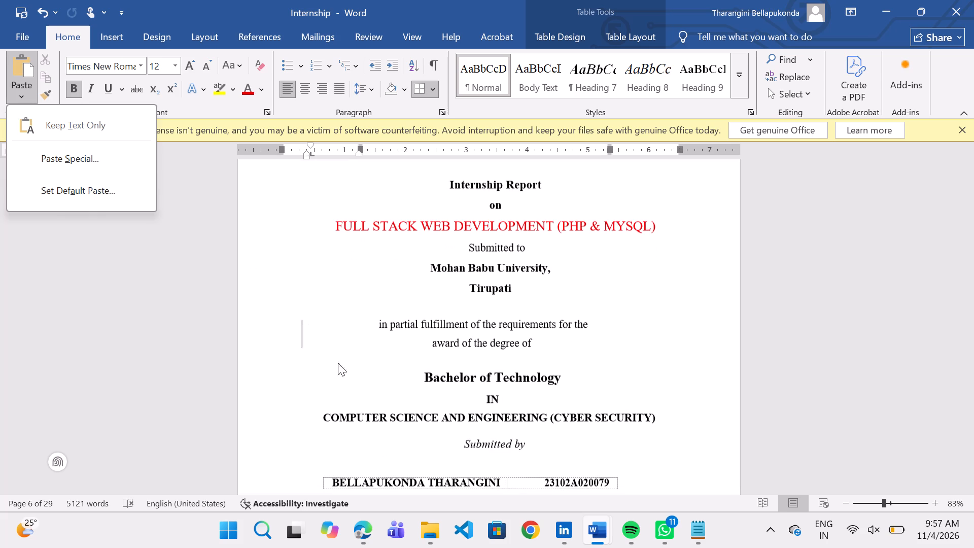
{"action": "scroll", "coordinate": [347, 368], "scroll_direction": "down", "scroll_amount": 4}
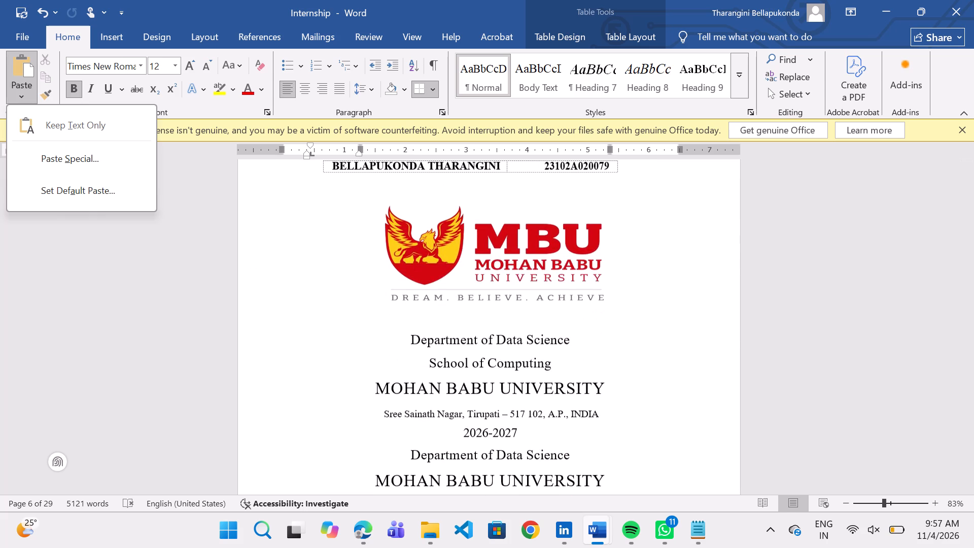
{"action": "scroll", "coordinate": [347, 368], "scroll_direction": "down", "scroll_amount": 1}
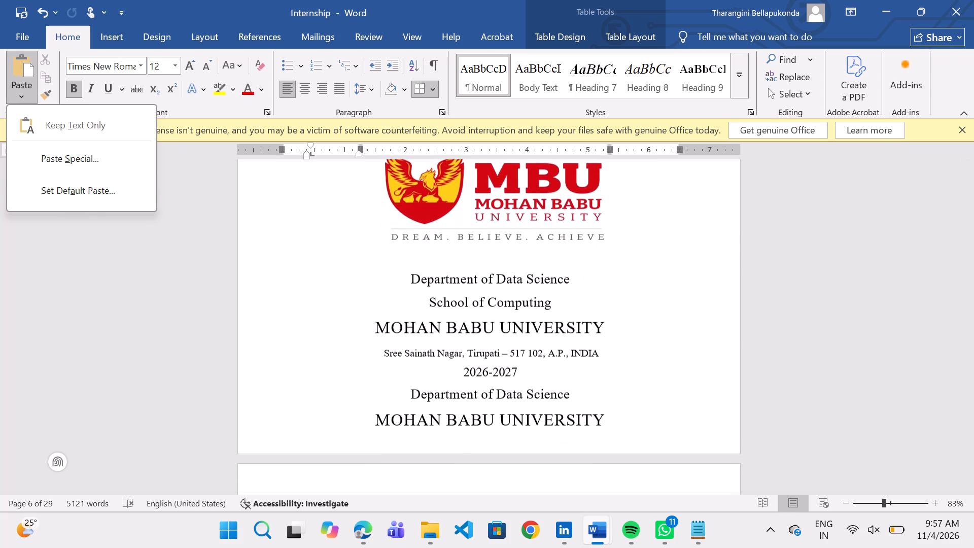
{"action": "scroll", "coordinate": [347, 368], "scroll_direction": "down", "scroll_amount": 1}
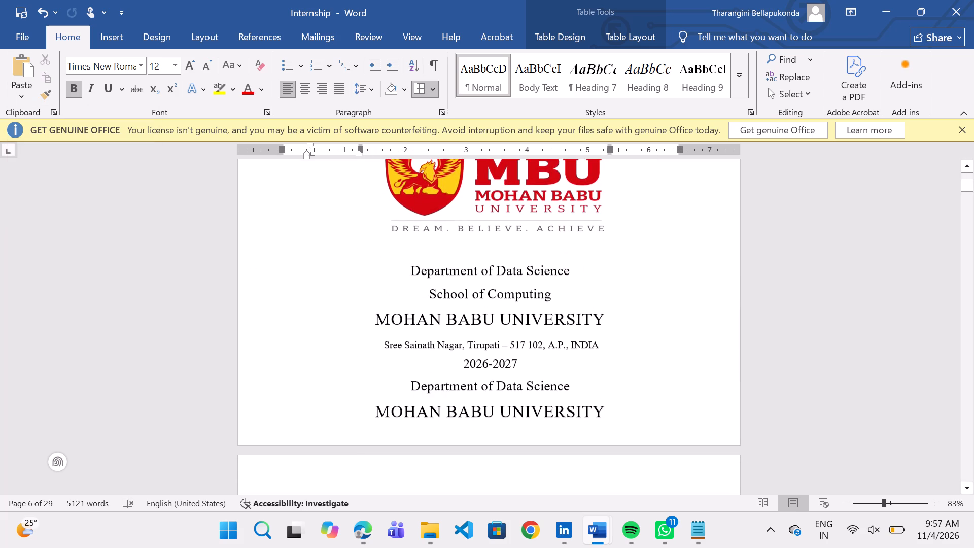
{"action": "scroll", "coordinate": [347, 368], "scroll_direction": "down", "scroll_amount": 1}
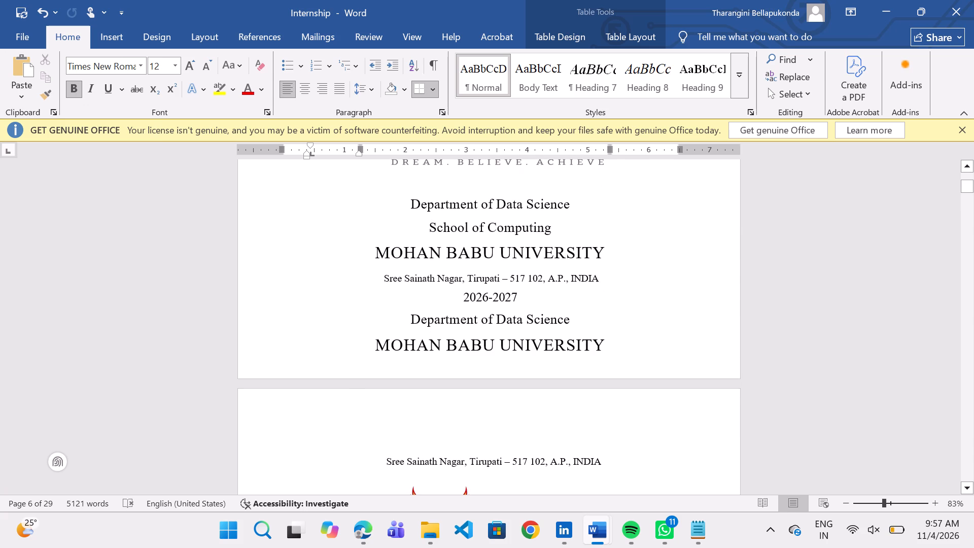
{"action": "scroll", "coordinate": [347, 368], "scroll_direction": "down", "scroll_amount": 3}
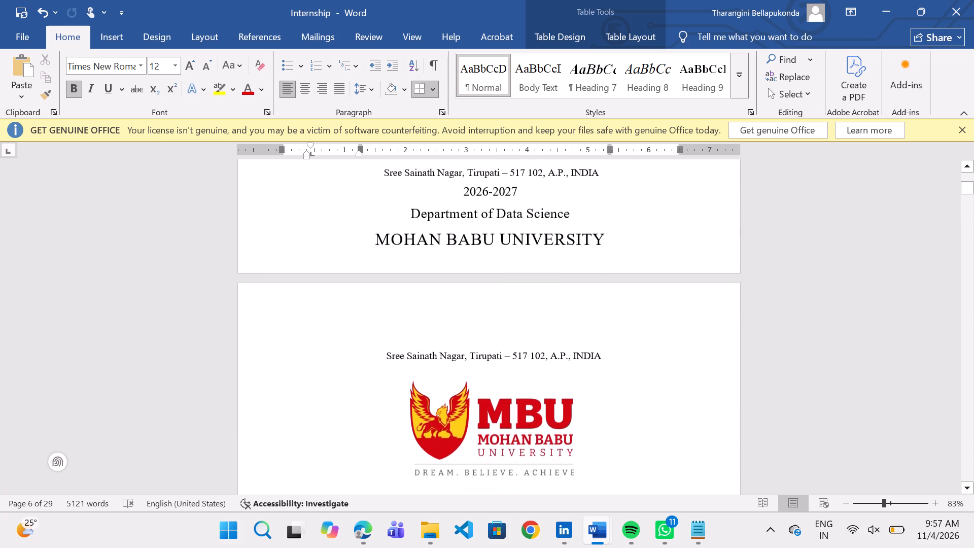
{"action": "scroll", "coordinate": [347, 368], "scroll_direction": "down", "scroll_amount": 3}
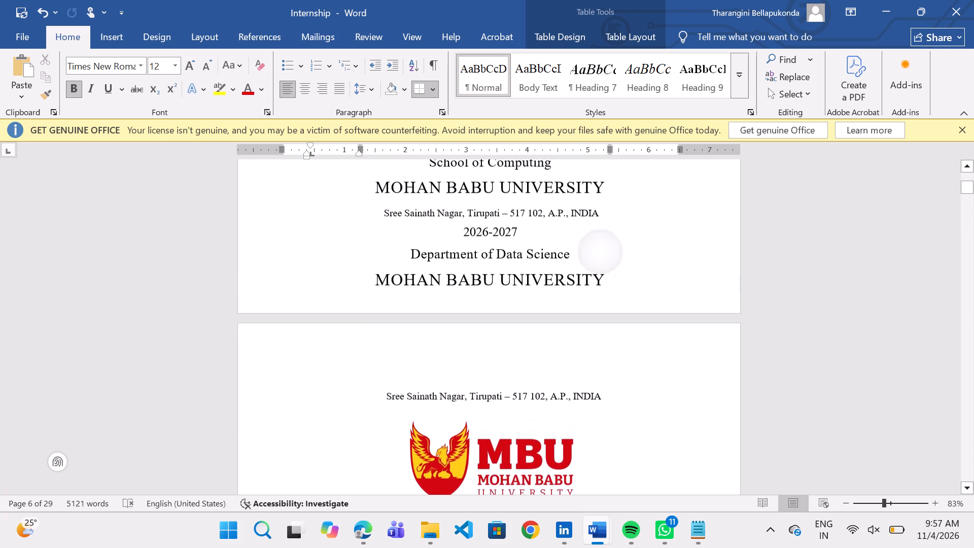
{"action": "scroll", "coordinate": [347, 368], "scroll_direction": "down", "scroll_amount": 2}
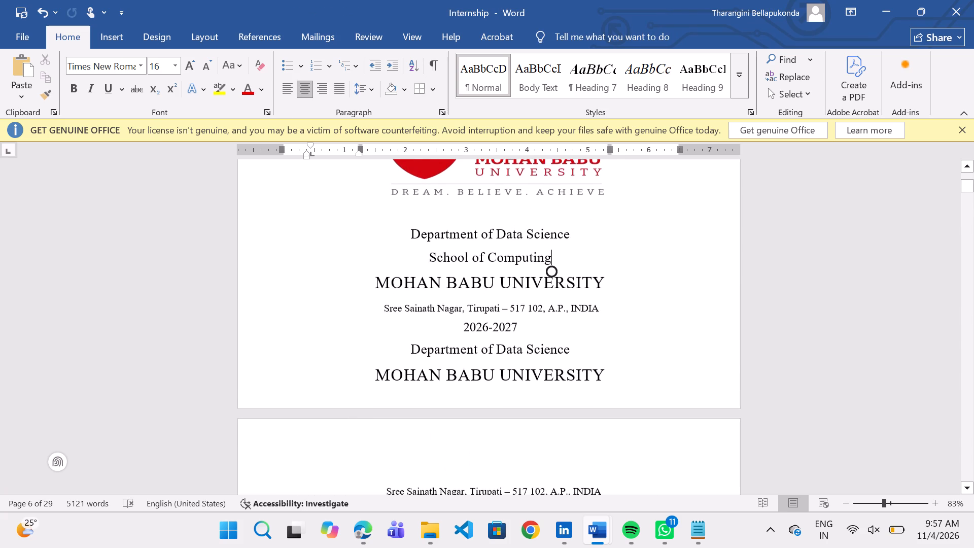
{"action": "scroll", "coordinate": [347, 368], "scroll_direction": "down", "scroll_amount": 1}
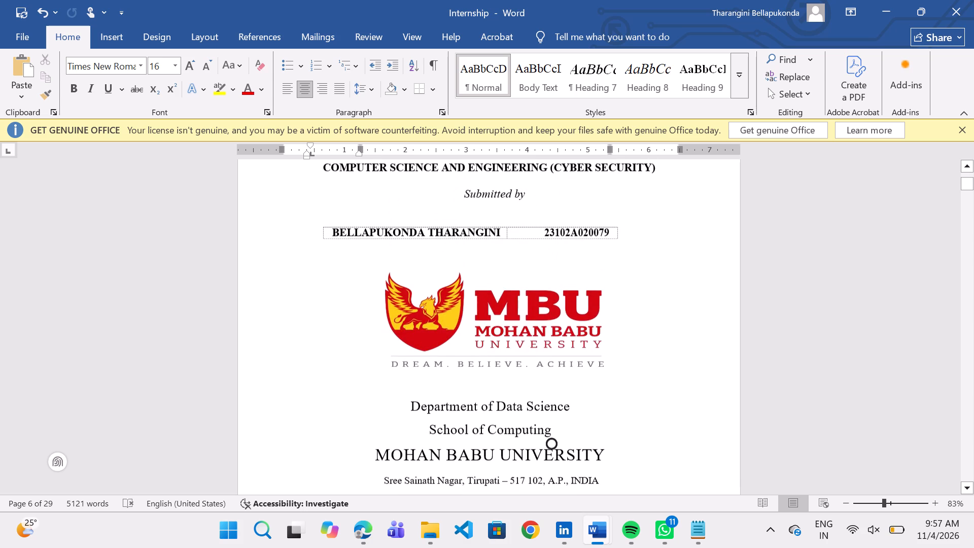
{"action": "scroll", "coordinate": [347, 368], "scroll_direction": "down", "scroll_amount": 1}
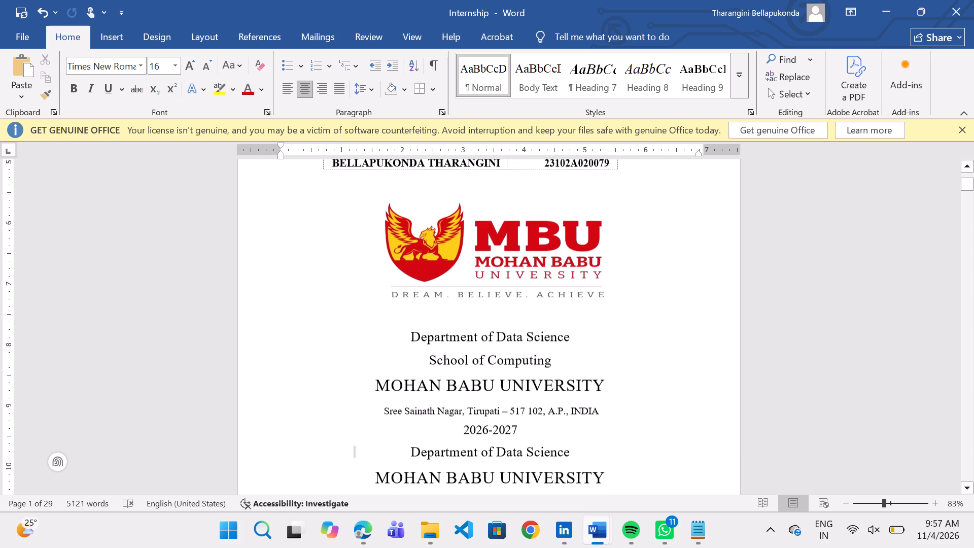
{"action": "scroll", "coordinate": [405, 453], "scroll_direction": "down", "scroll_amount": 5}
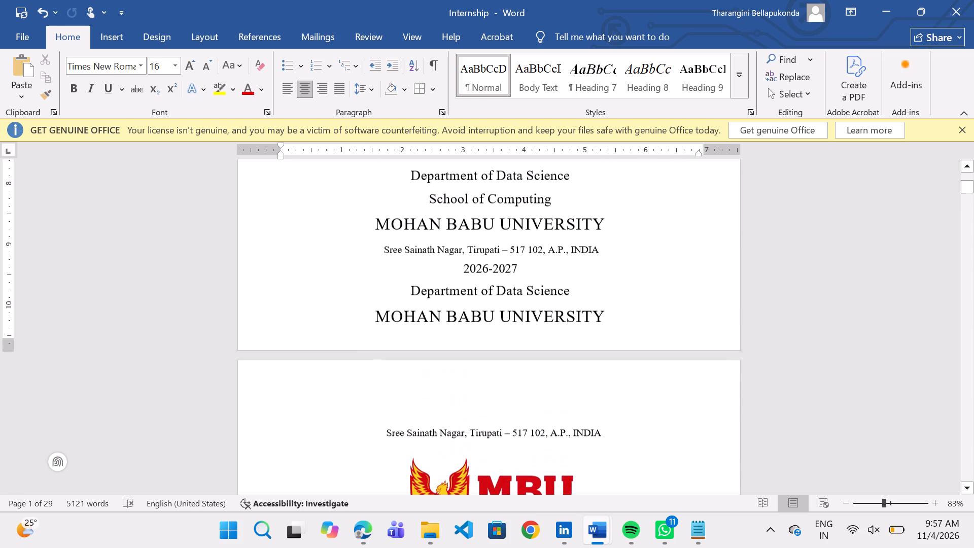
{"action": "key", "text": "Return"}
{"action": "key", "text": "Return"}
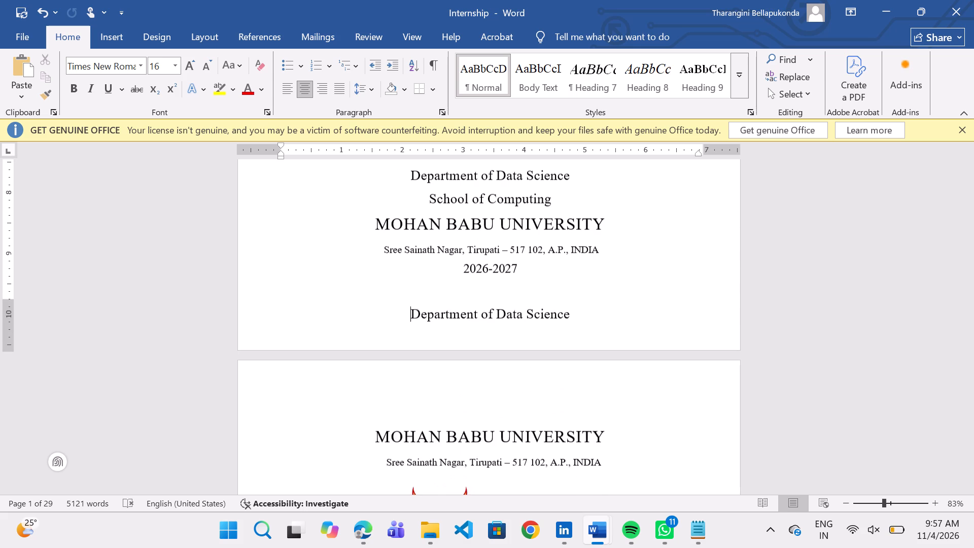
Review the certificate, internship completion certificate, abstract and table of contents pages for layout and content.
{"action": "scroll", "coordinate": [405, 453], "scroll_direction": "down", "scroll_amount": 2}
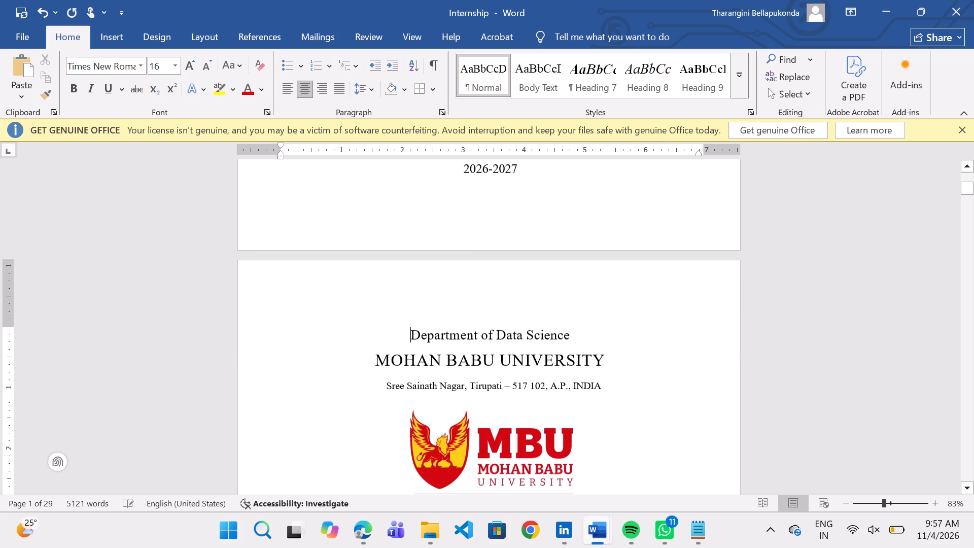
{"action": "scroll", "coordinate": [405, 453], "scroll_direction": "down", "scroll_amount": 2}
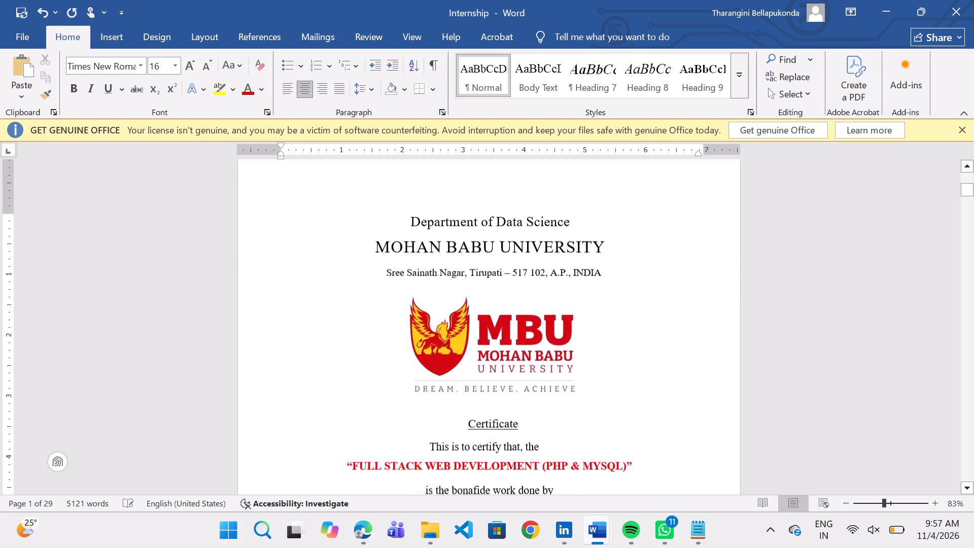
{"action": "scroll", "coordinate": [405, 453], "scroll_direction": "down", "scroll_amount": 2}
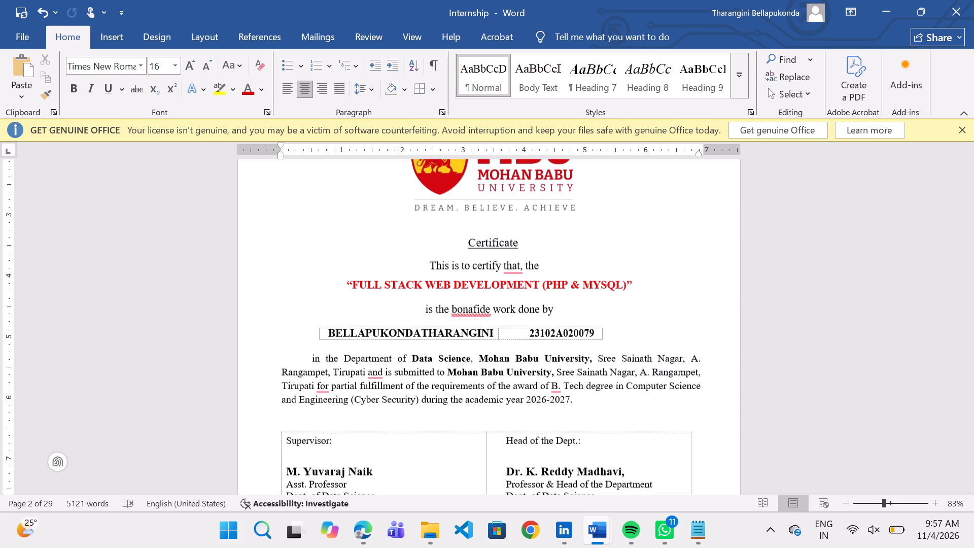
{"action": "scroll", "coordinate": [405, 453], "scroll_direction": "down", "scroll_amount": 2}
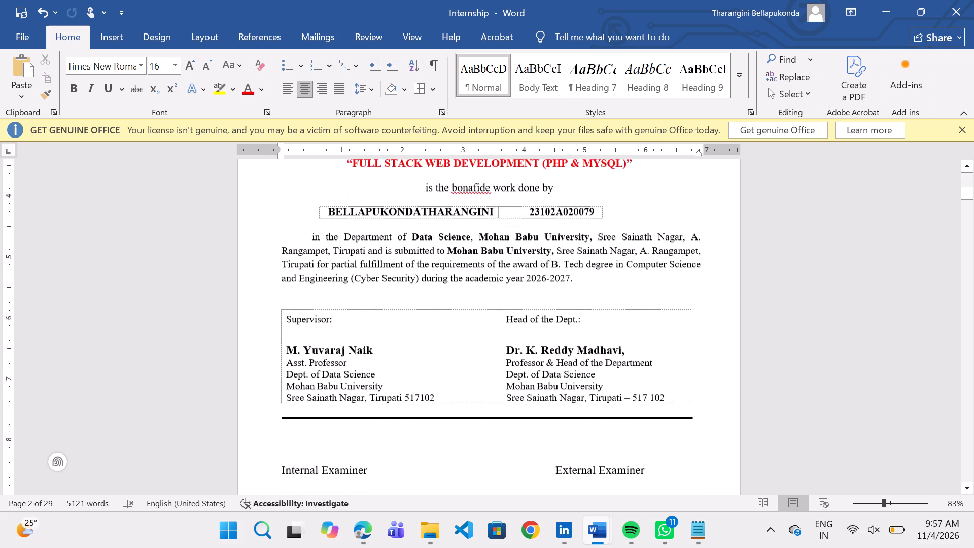
{"action": "scroll", "coordinate": [405, 453], "scroll_direction": "down", "scroll_amount": 3}
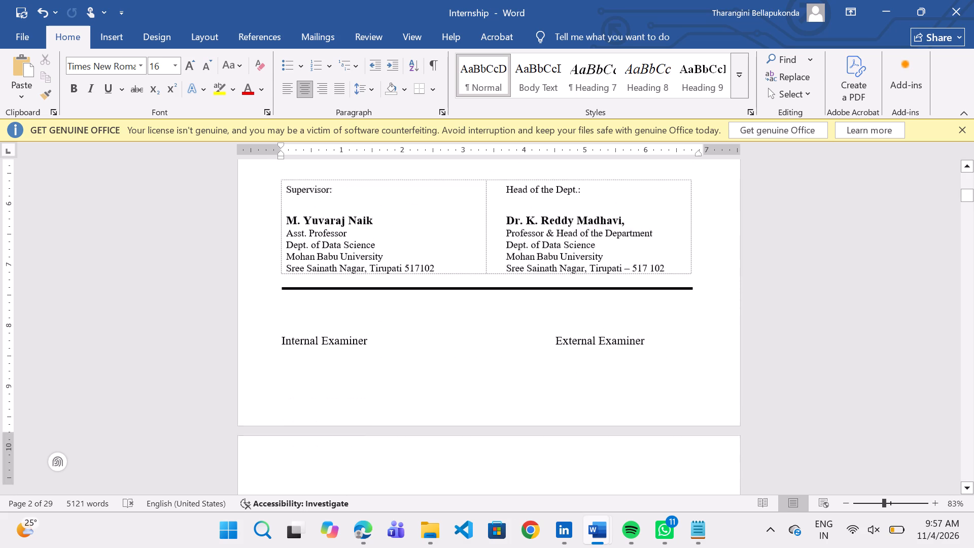
{"action": "scroll", "coordinate": [405, 453], "scroll_direction": "down", "scroll_amount": 4}
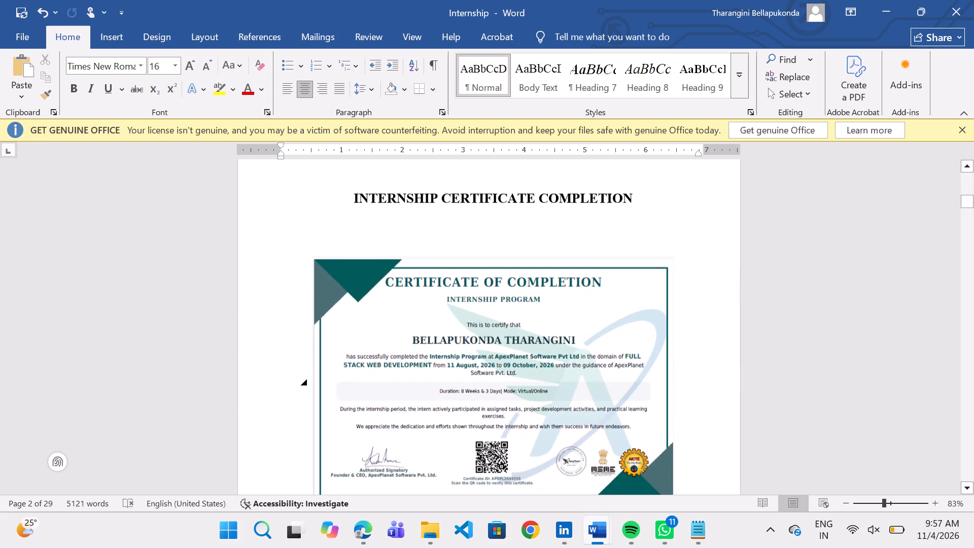
{"action": "scroll", "coordinate": [405, 453], "scroll_direction": "down", "scroll_amount": 8}
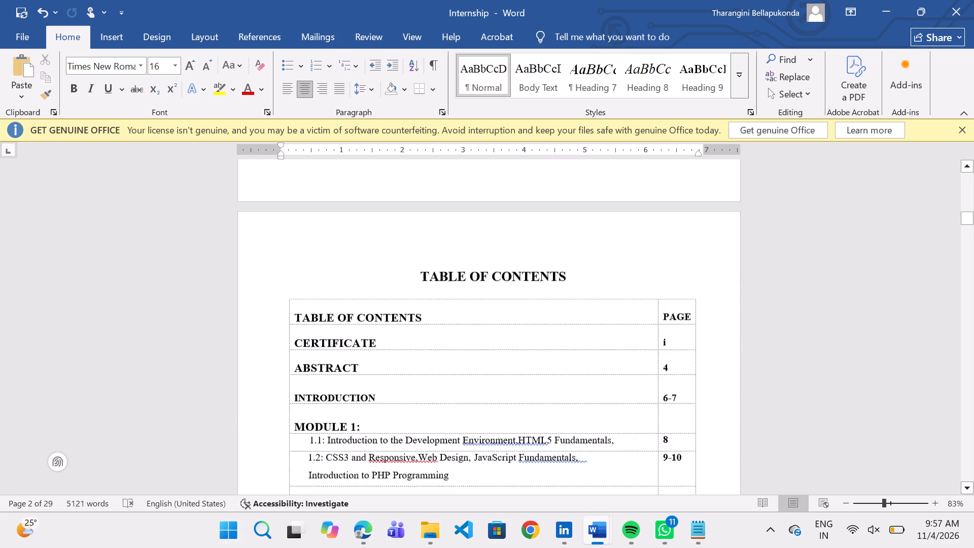
{"action": "scroll", "coordinate": [405, 453], "scroll_direction": "up", "scroll_amount": 11}
{"action": "scroll", "coordinate": [405, 453], "scroll_direction": "down", "scroll_amount": 1}
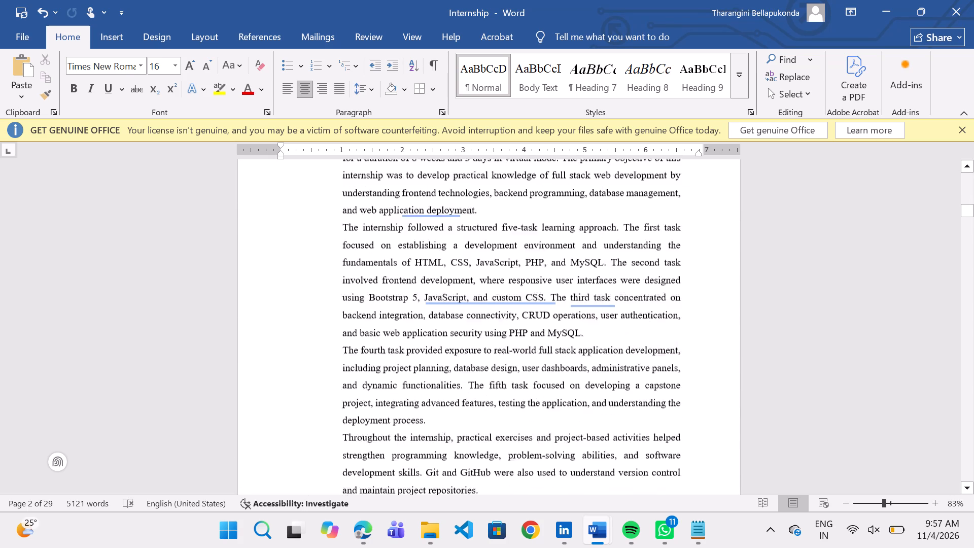
{"action": "scroll", "coordinate": [405, 453], "scroll_direction": "down", "scroll_amount": 1}
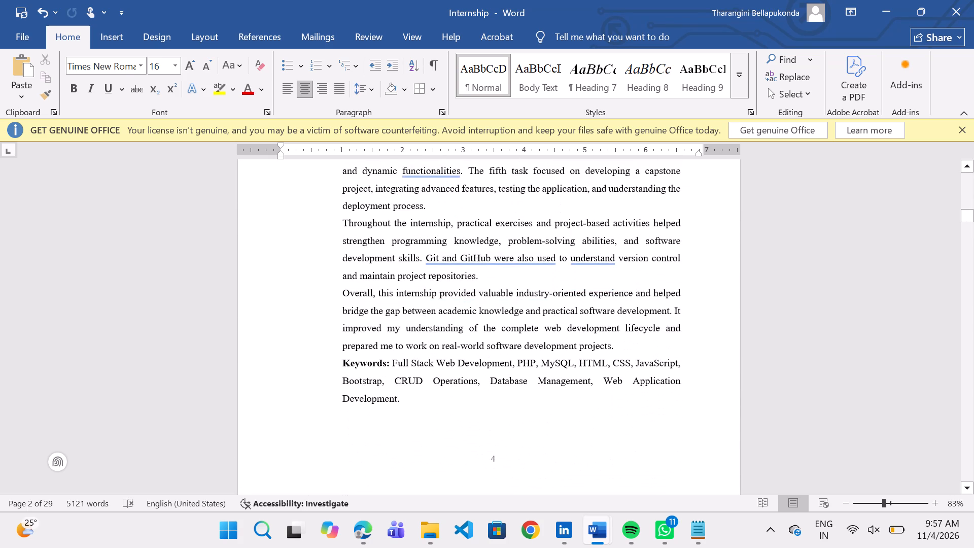
{"action": "scroll", "coordinate": [405, 453], "scroll_direction": "down", "scroll_amount": 1}
{"action": "scroll", "coordinate": [405, 389], "scroll_direction": "down", "scroll_amount": 5}
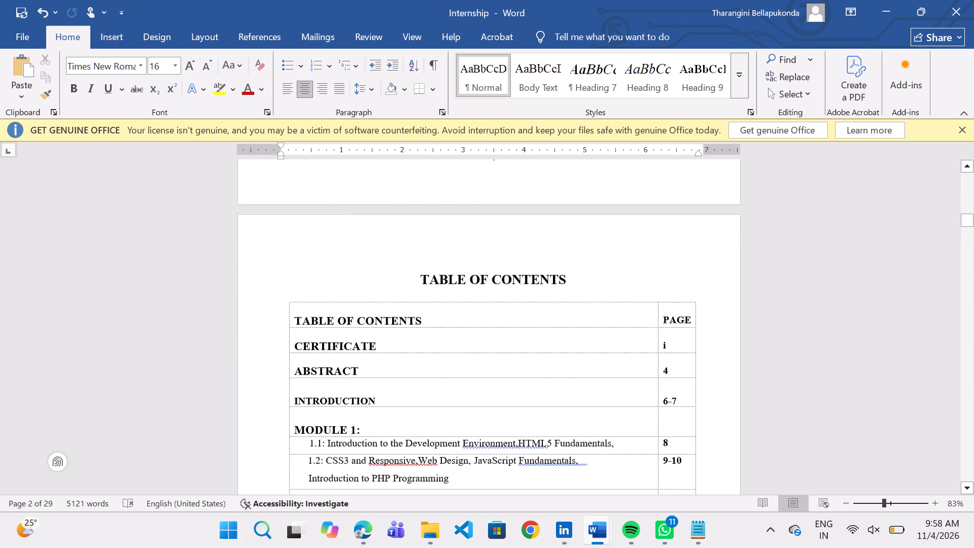
{"action": "scroll", "coordinate": [405, 356], "scroll_direction": "down", "scroll_amount": 1}
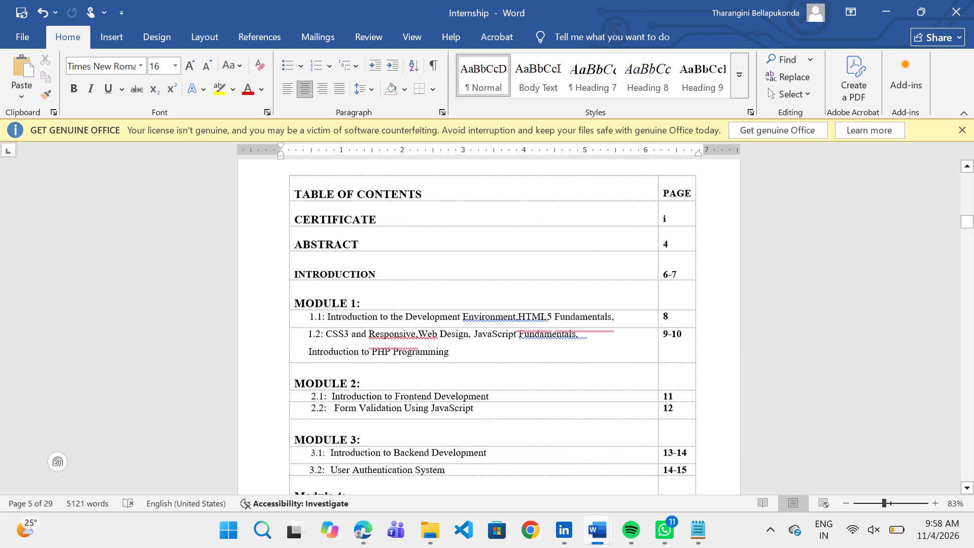
{"action": "scroll", "coordinate": [405, 356], "scroll_direction": "down", "scroll_amount": 1}
{"action": "scroll", "coordinate": [405, 356], "scroll_direction": "up", "scroll_amount": 1}
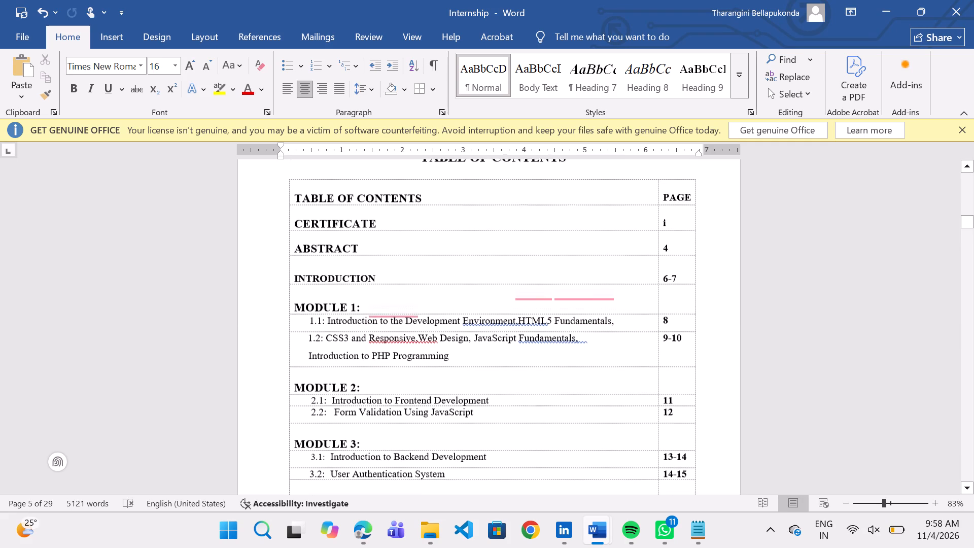
Examine the table of contents entries and page numbers, the List of Figures table and the start of the Introduction page.
{"action": "scroll", "coordinate": [405, 356], "scroll_direction": "up", "scroll_amount": 1}
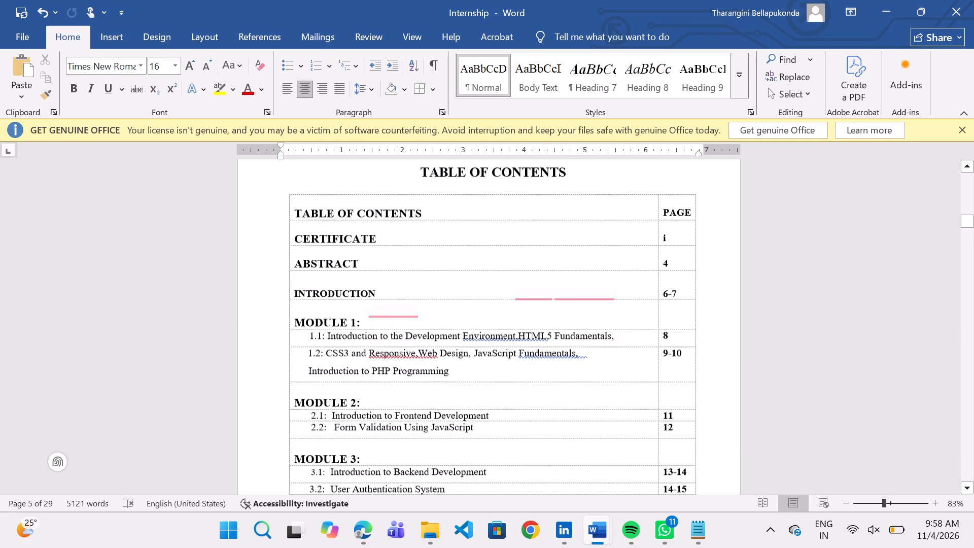
{"action": "scroll", "coordinate": [405, 356], "scroll_direction": "up", "scroll_amount": 1}
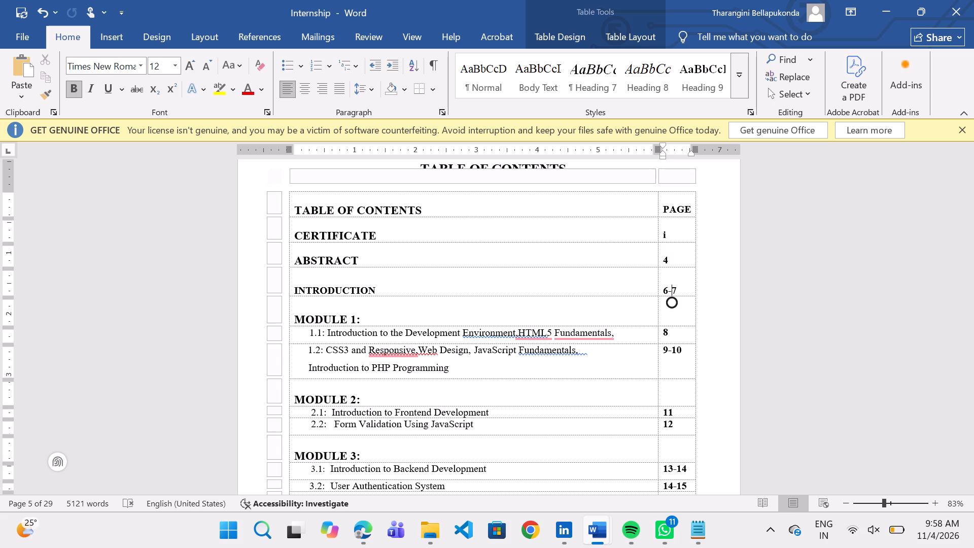
{"action": "scroll", "coordinate": [405, 356], "scroll_direction": "down", "scroll_amount": 1}
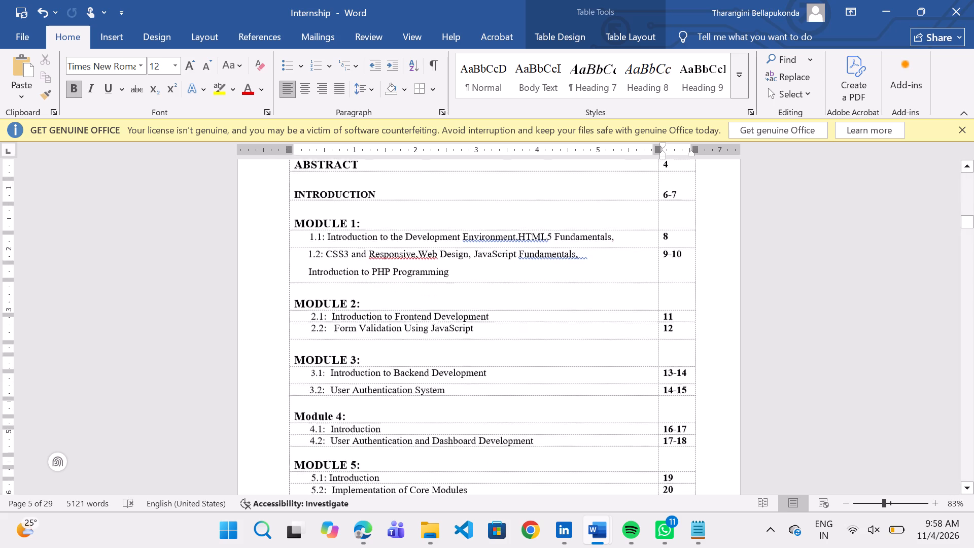
{"action": "scroll", "coordinate": [405, 356], "scroll_direction": "down", "scroll_amount": 1}
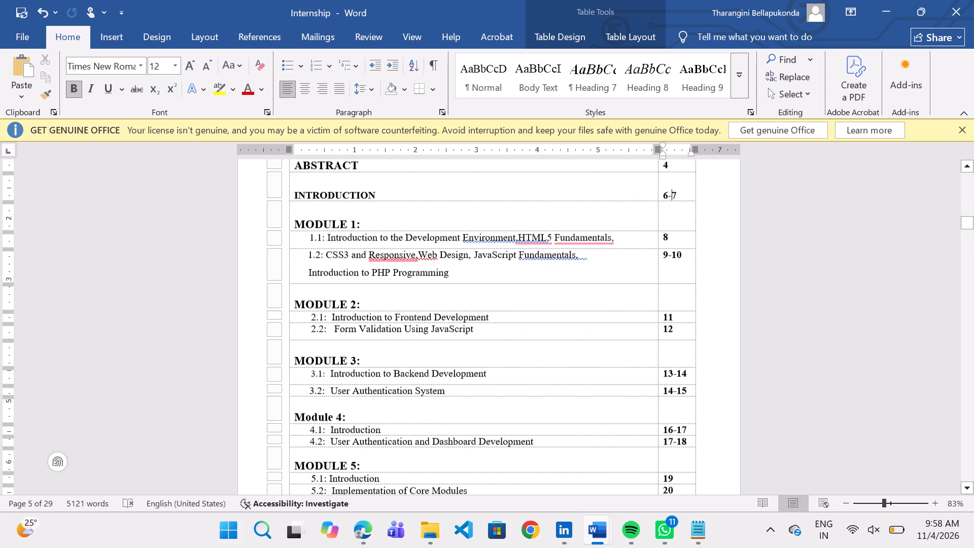
{"action": "scroll", "coordinate": [405, 356], "scroll_direction": "down", "scroll_amount": 6}
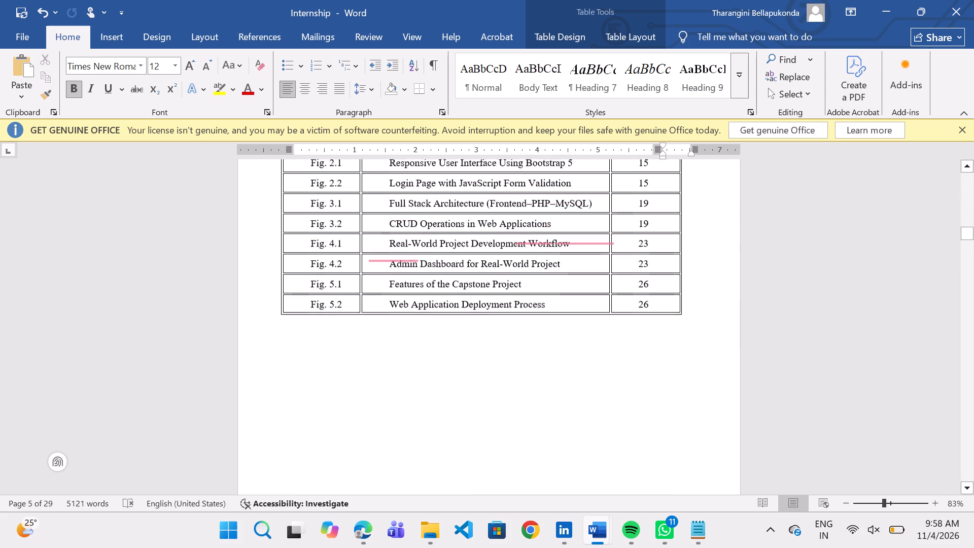
{"action": "scroll", "coordinate": [405, 356], "scroll_direction": "up", "scroll_amount": 1}
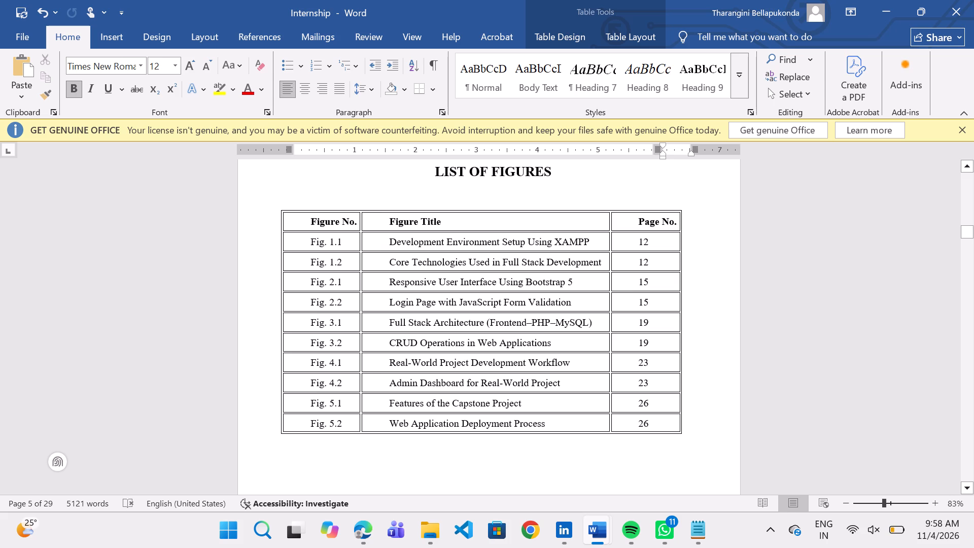
{"action": "scroll", "coordinate": [405, 356], "scroll_direction": "down", "scroll_amount": 4}
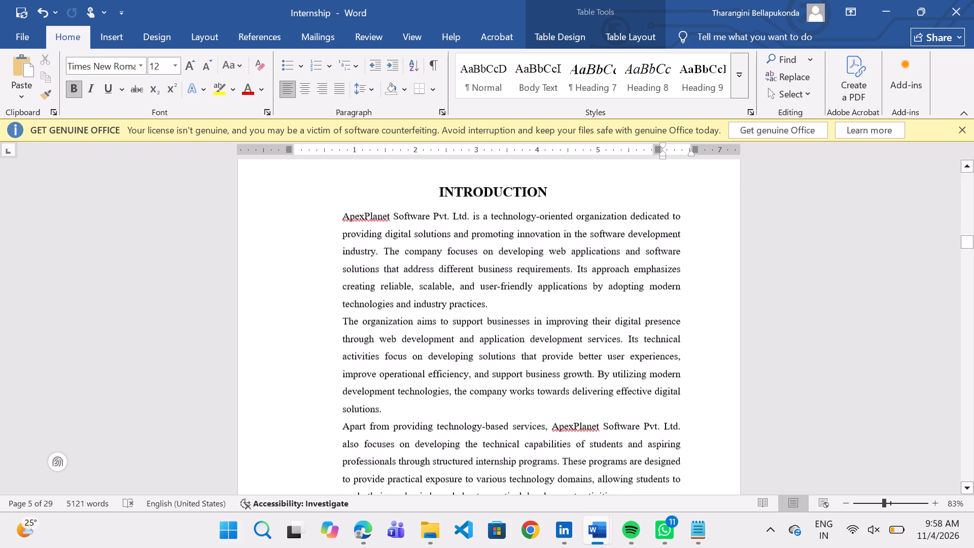
{"action": "scroll", "coordinate": [419, 323], "scroll_direction": "down", "scroll_amount": 1}
{"action": "scroll", "coordinate": [419, 323], "scroll_direction": "up", "scroll_amount": 3}
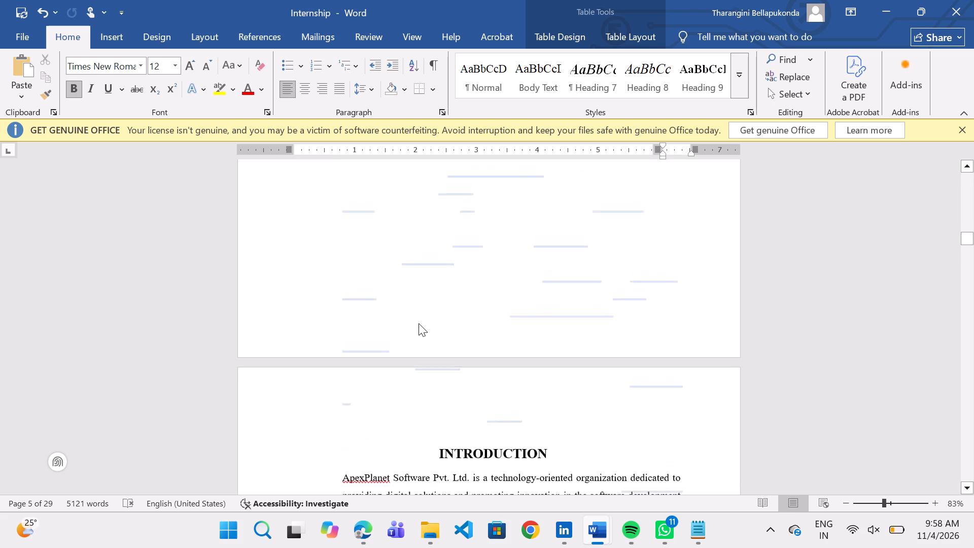
{"action": "scroll", "coordinate": [419, 323], "scroll_direction": "up", "scroll_amount": 6}
{"action": "scroll", "coordinate": [419, 323], "scroll_direction": "down", "scroll_amount": 1}
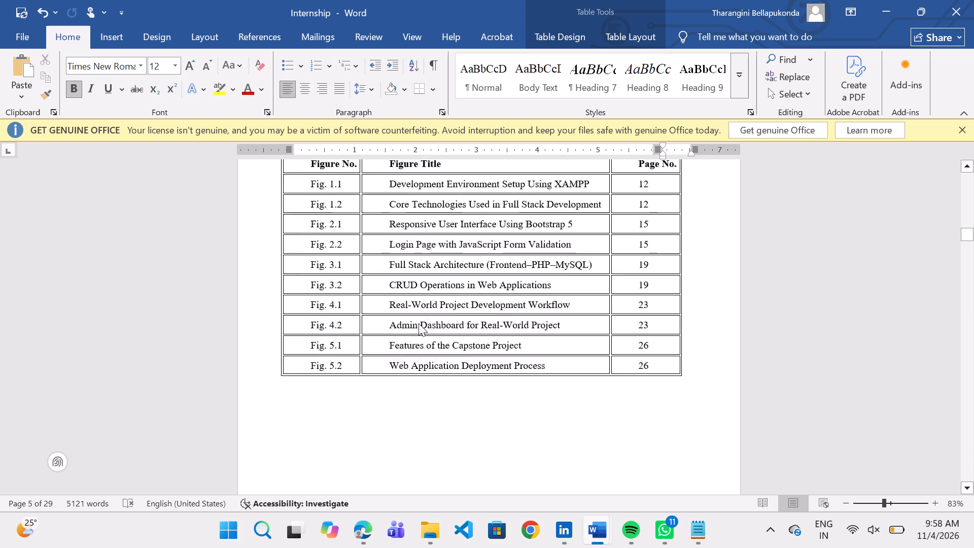
{"action": "scroll", "coordinate": [419, 323], "scroll_direction": "down", "scroll_amount": 1}
{"action": "scroll", "coordinate": [419, 323], "scroll_direction": "up", "scroll_amount": 1}
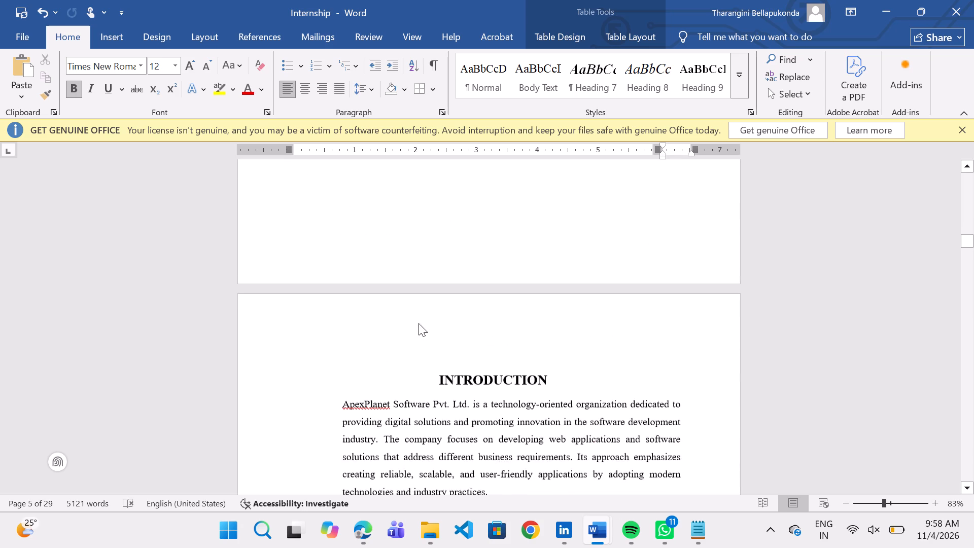
{"action": "scroll", "coordinate": [419, 323], "scroll_direction": "up", "scroll_amount": 1}
{"action": "scroll", "coordinate": [419, 323], "scroll_direction": "down", "scroll_amount": 1}
Review the layout and page numbering of the Introduction, Overview of the Project, Module 1 and early Module 2 pages.
{"action": "scroll", "coordinate": [419, 323], "scroll_direction": "down", "scroll_amount": 6}
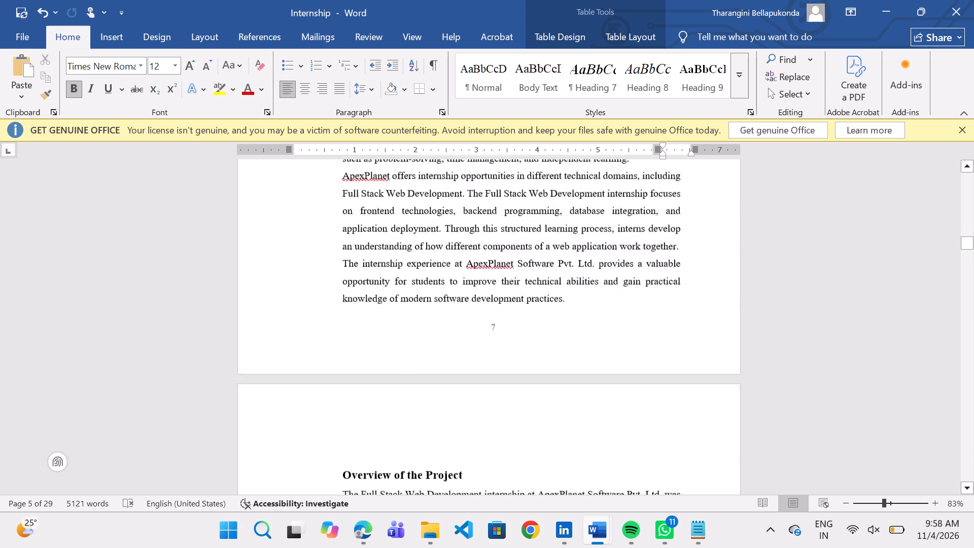
{"action": "scroll", "coordinate": [419, 323], "scroll_direction": "down", "scroll_amount": 11}
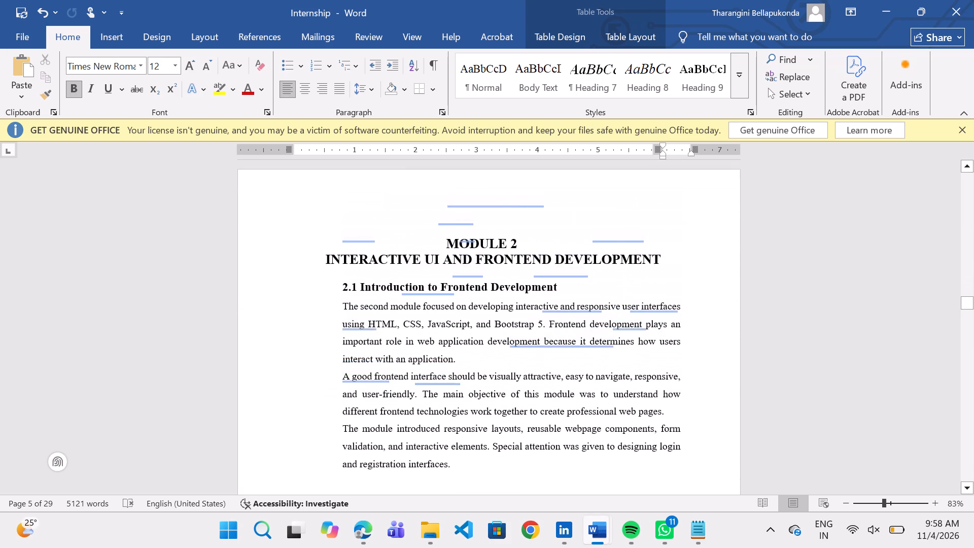
{"action": "scroll", "coordinate": [419, 323], "scroll_direction": "up", "scroll_amount": 4}
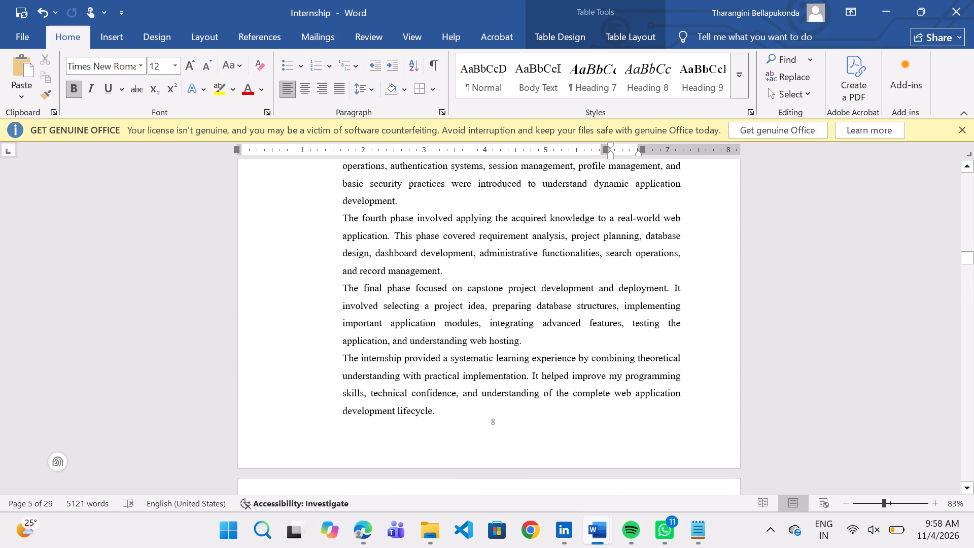
{"action": "scroll", "coordinate": [419, 323], "scroll_direction": "down", "scroll_amount": 10}
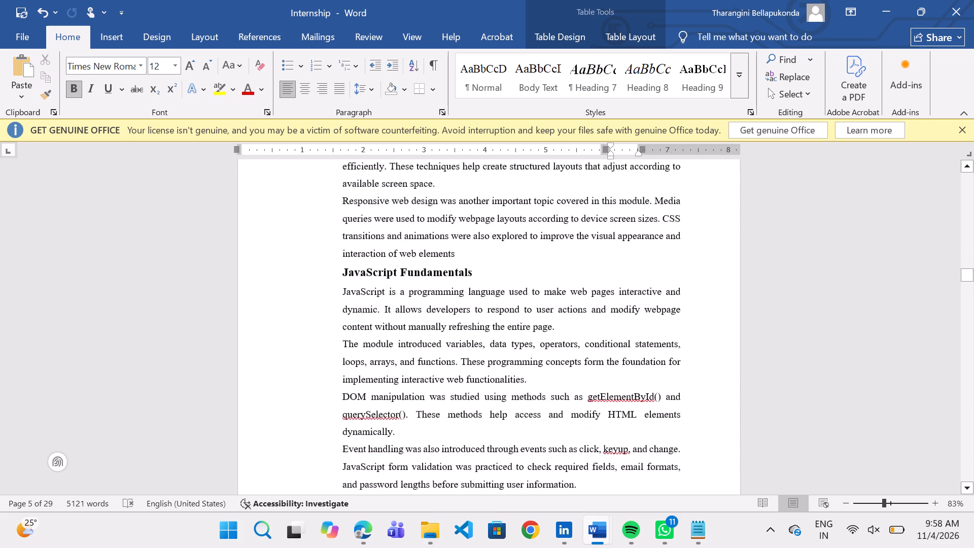
{"action": "scroll", "coordinate": [419, 323], "scroll_direction": "down", "scroll_amount": 8}
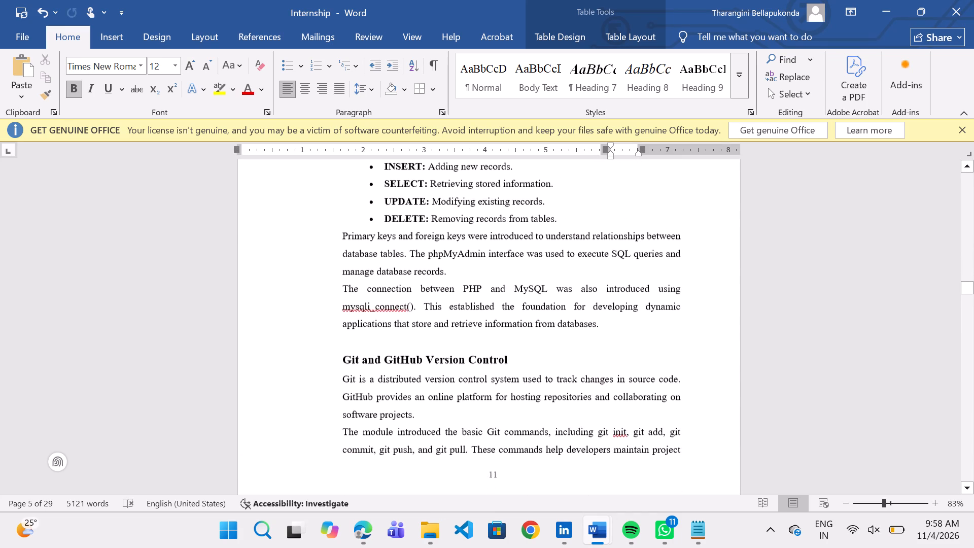
{"action": "scroll", "coordinate": [419, 323], "scroll_direction": "down", "scroll_amount": 9}
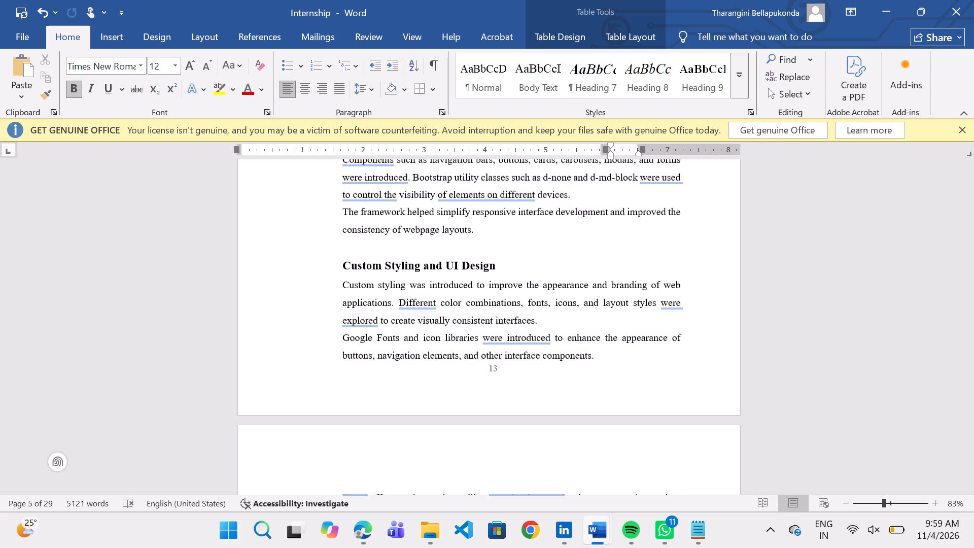
Check the Module 2 figure page and the layout of the MODULE 3 heading above section 3.1.
{"action": "scroll", "coordinate": [419, 323], "scroll_direction": "down", "scroll_amount": 12}
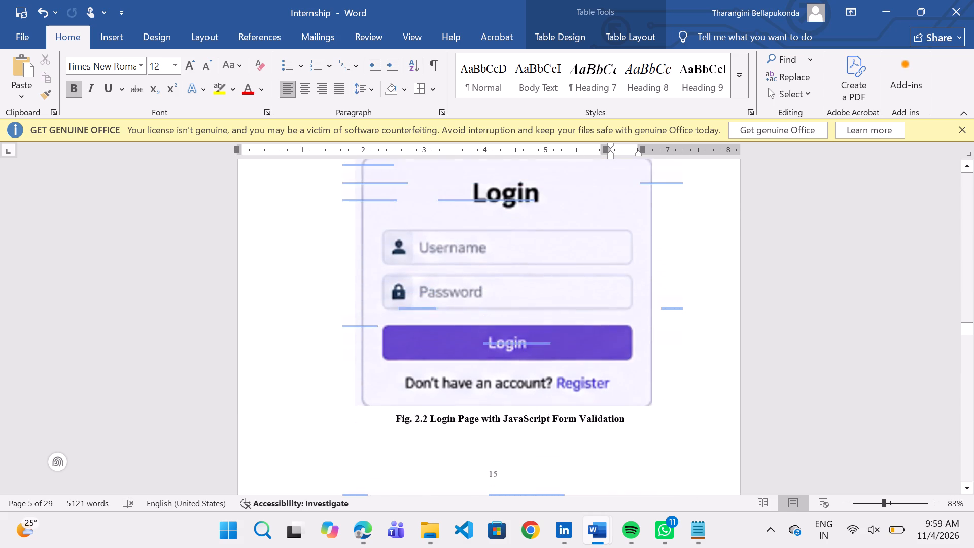
{"action": "scroll", "coordinate": [419, 323], "scroll_direction": "down", "scroll_amount": 4}
{"action": "scroll", "coordinate": [419, 323], "scroll_direction": "right", "scroll_amount": 1}
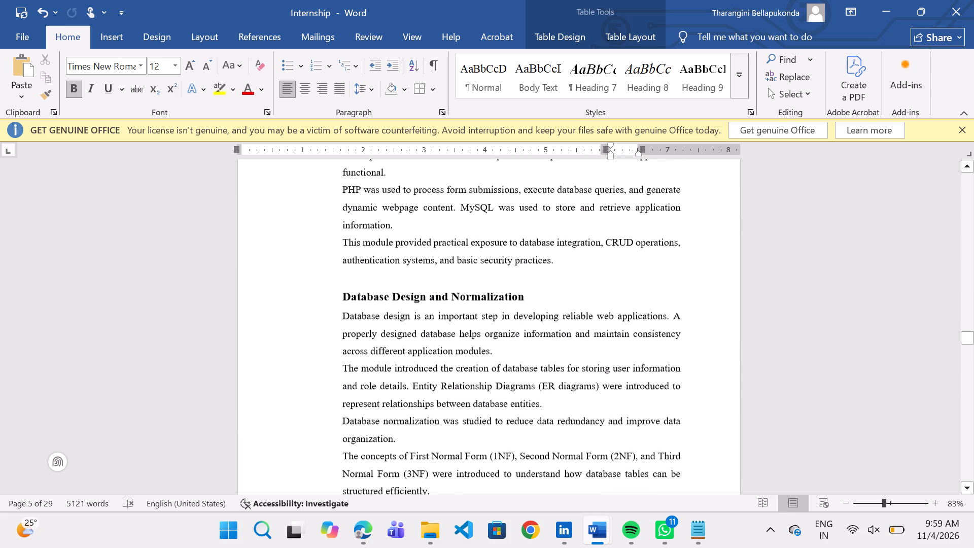
{"action": "scroll", "coordinate": [419, 323], "scroll_direction": "right", "scroll_amount": 2}
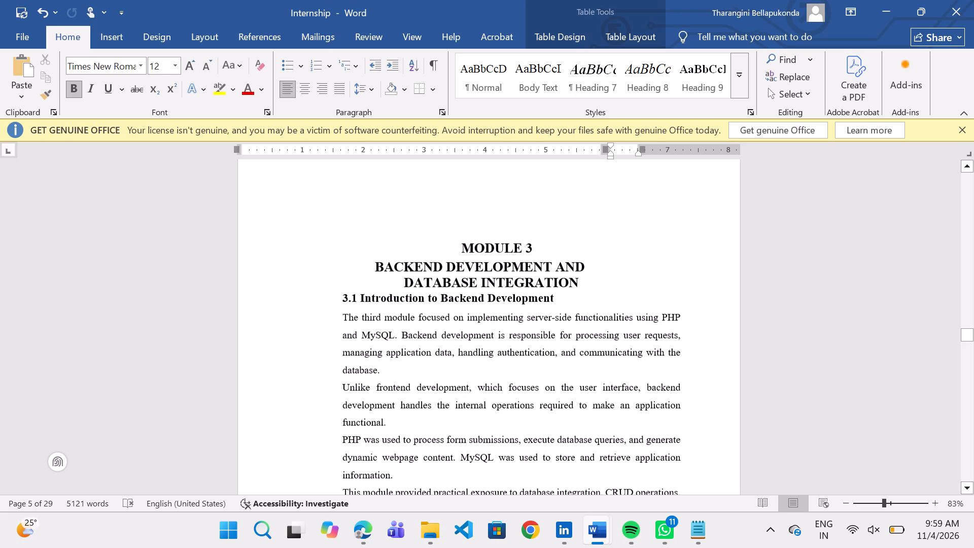
{"action": "scroll", "coordinate": [419, 323], "scroll_direction": "right", "scroll_amount": 1}
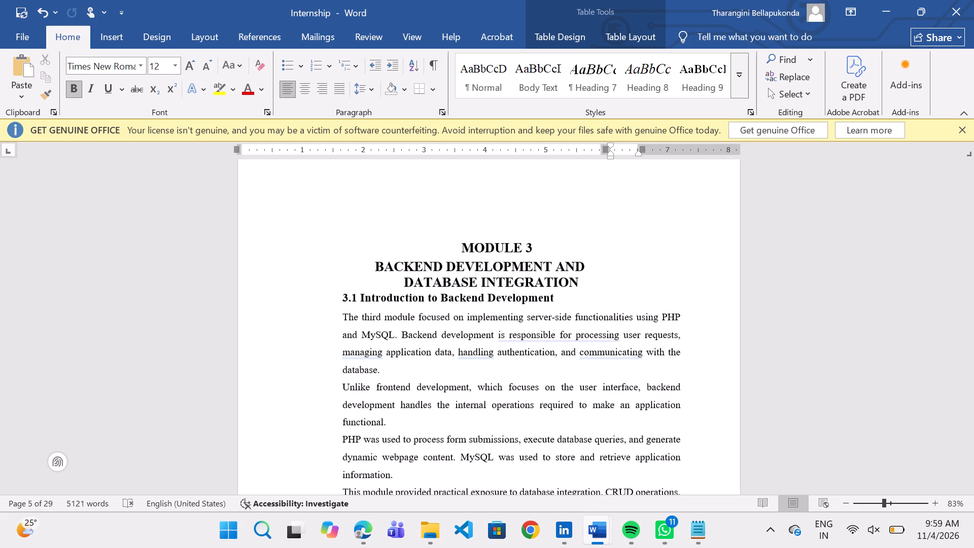
{"action": "left_click", "coordinate": [340, 291]}
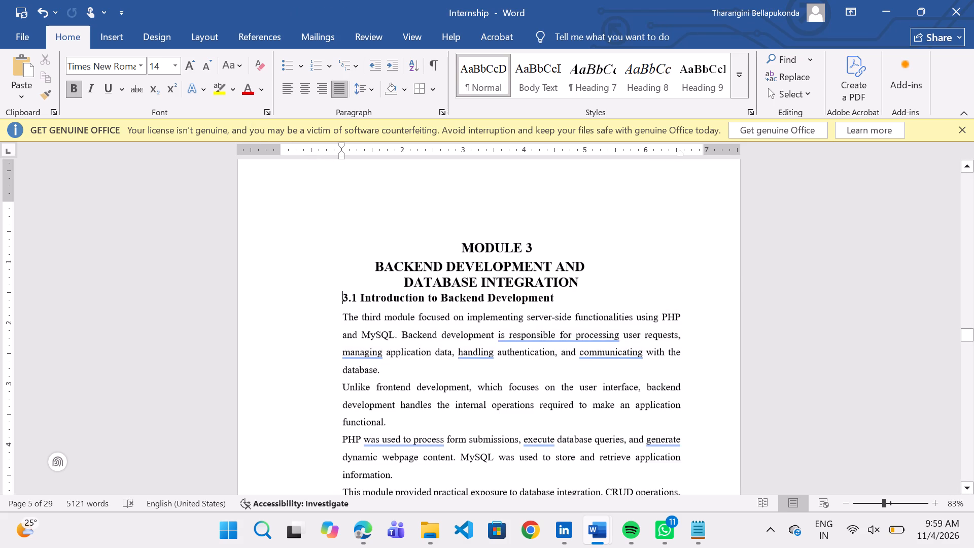
Review the Module 3 and Module 4 pages, checking their headings, figures and page numbers.
{"action": "scroll", "coordinate": [456, 208], "scroll_direction": "down", "scroll_amount": 2}
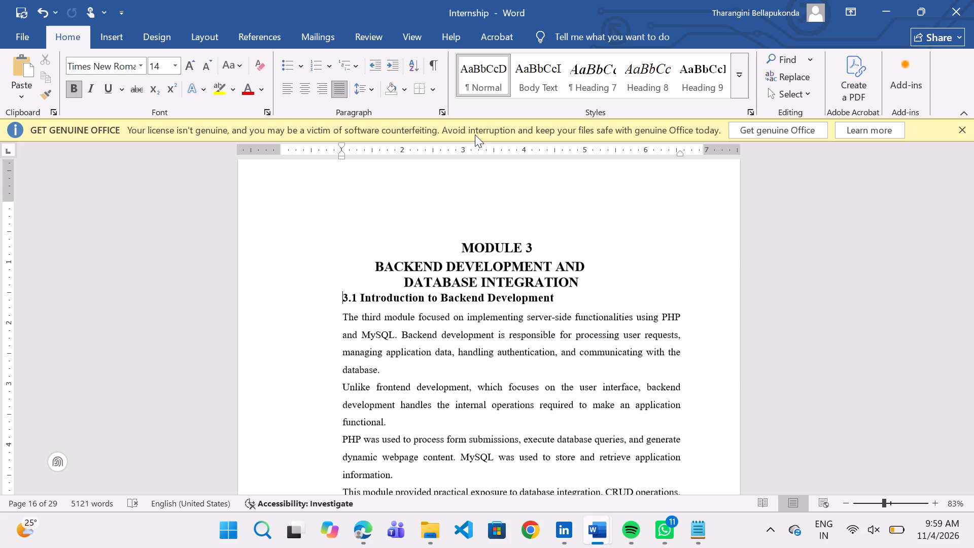
{"action": "scroll", "coordinate": [469, 371], "scroll_direction": "down", "scroll_amount": 8}
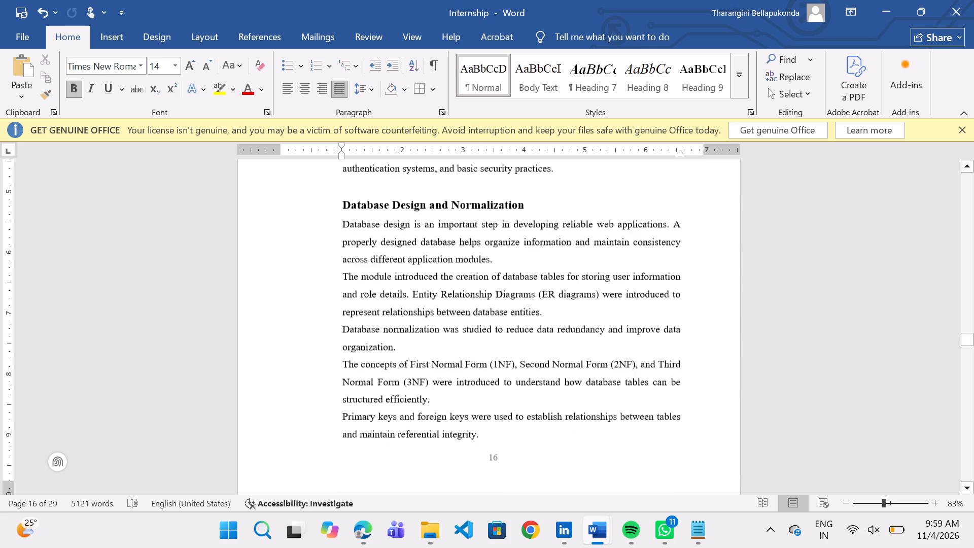
{"action": "scroll", "coordinate": [469, 371], "scroll_direction": "down", "scroll_amount": 8}
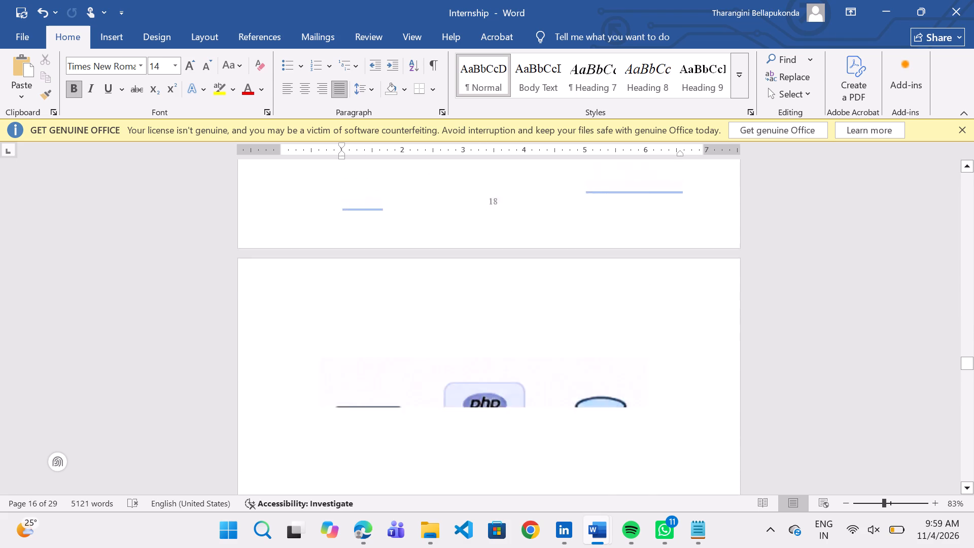
{"action": "scroll", "coordinate": [469, 371], "scroll_direction": "down", "scroll_amount": 5}
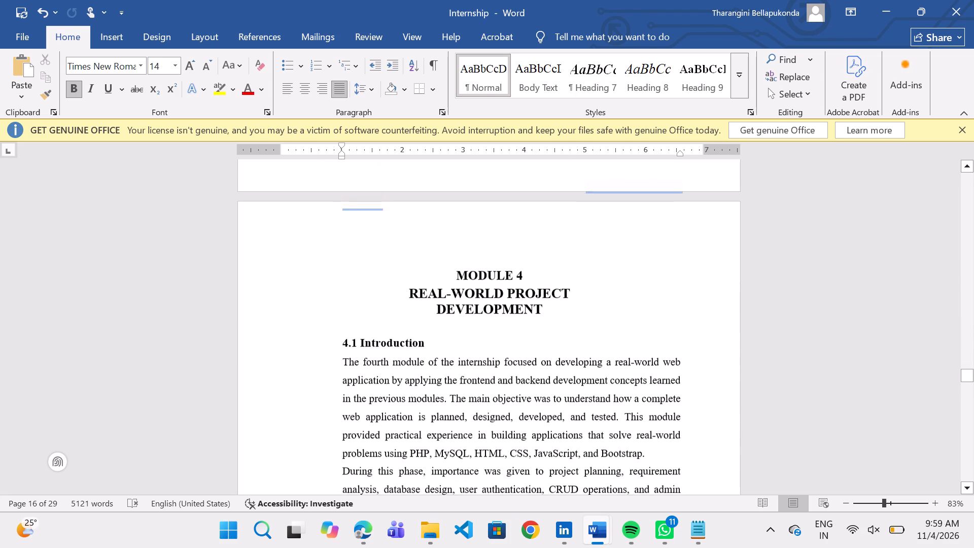
{"action": "scroll", "coordinate": [469, 371], "scroll_direction": "down", "scroll_amount": 9}
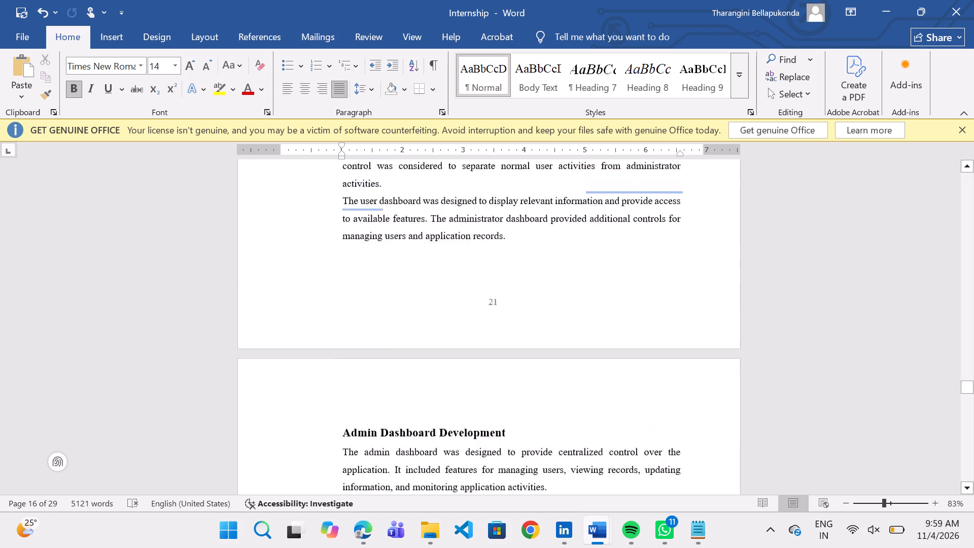
{"action": "scroll", "coordinate": [469, 371], "scroll_direction": "down", "scroll_amount": 7}
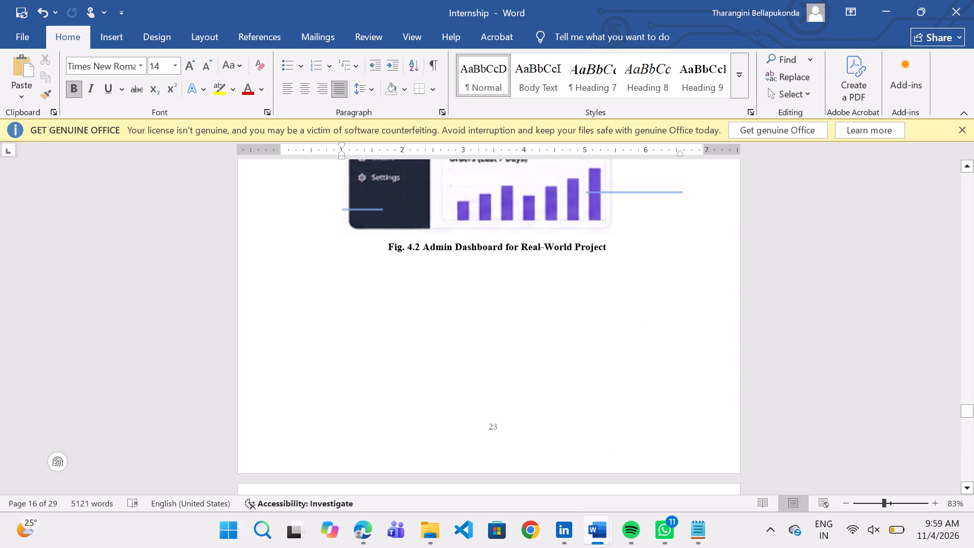
{"action": "scroll", "coordinate": [469, 371], "scroll_direction": "down", "scroll_amount": 5}
Review the Technologies, Conclusion and references pages at the end of the report for layout and content.
{"action": "scroll", "coordinate": [469, 371], "scroll_direction": "up", "scroll_amount": 4}
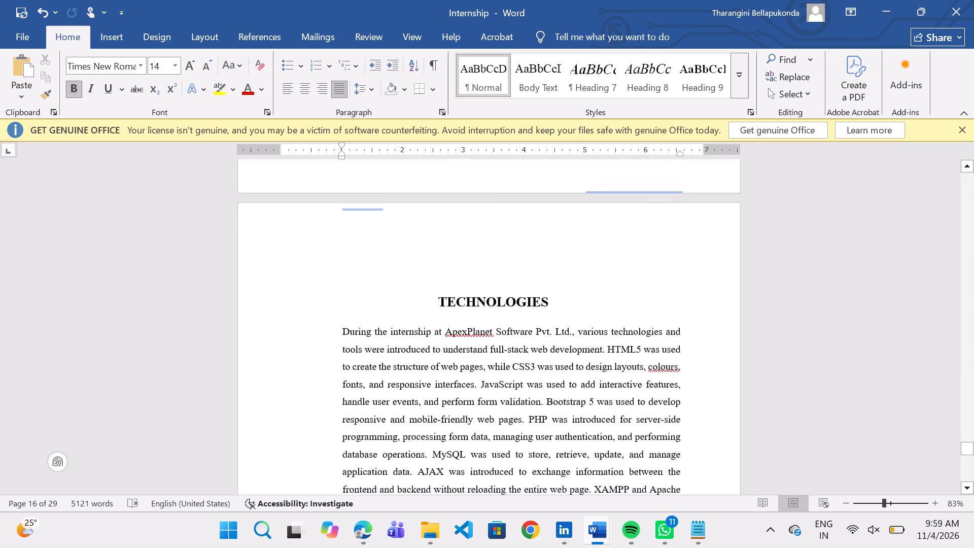
{"action": "scroll", "coordinate": [469, 371], "scroll_direction": "down", "scroll_amount": 6}
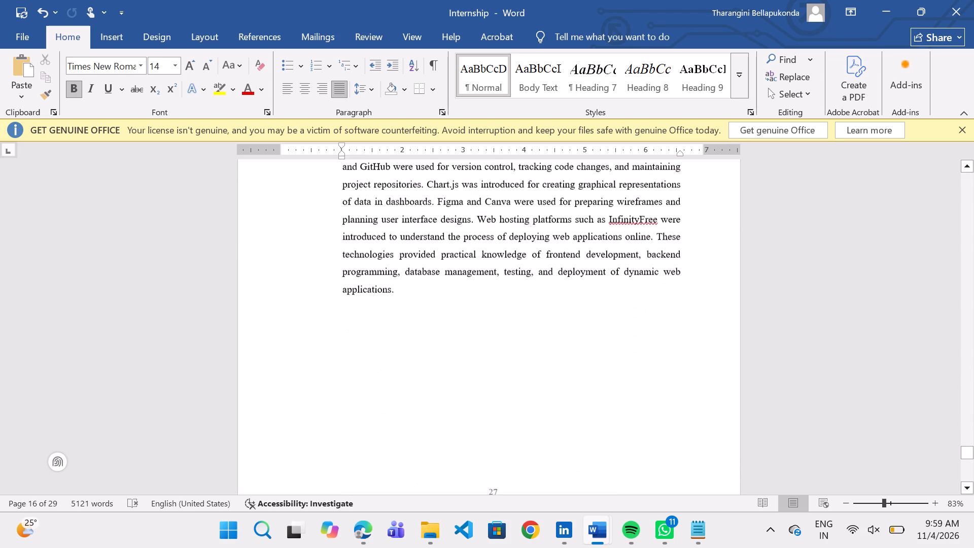
{"action": "scroll", "coordinate": [469, 371], "scroll_direction": "down", "scroll_amount": 8}
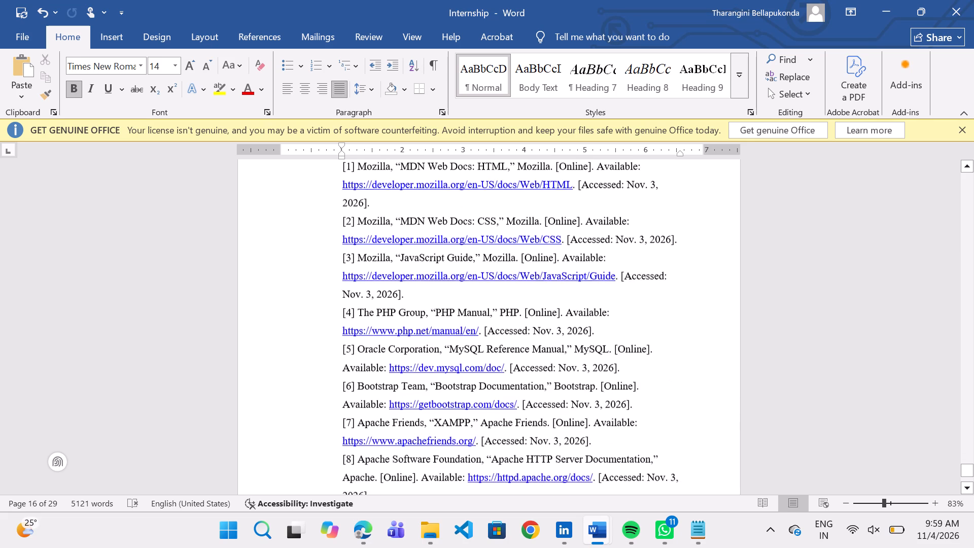
{"action": "scroll", "coordinate": [469, 371], "scroll_direction": "down", "scroll_amount": 1}
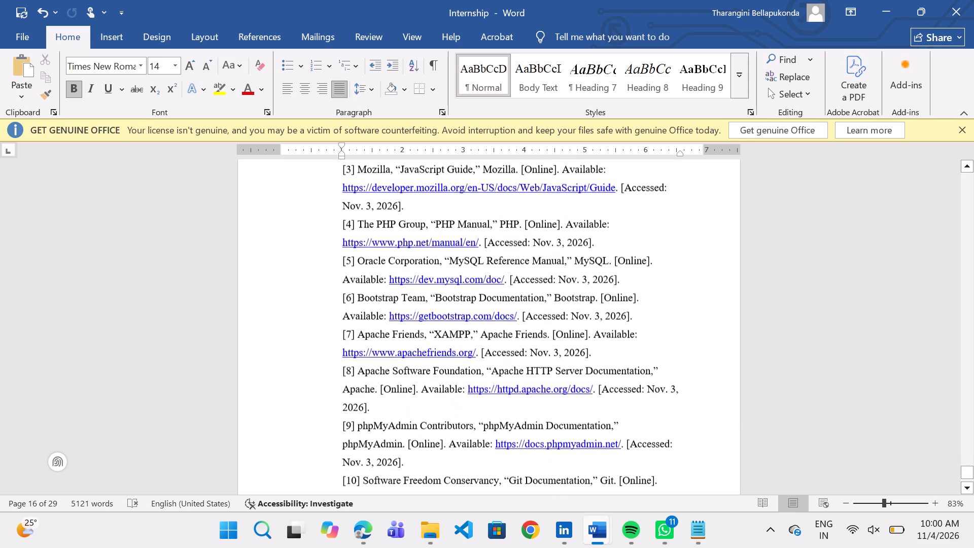
{"action": "scroll", "coordinate": [469, 371], "scroll_direction": "down", "scroll_amount": 4}
{"action": "scroll", "coordinate": [469, 371], "scroll_direction": "up", "scroll_amount": 10}
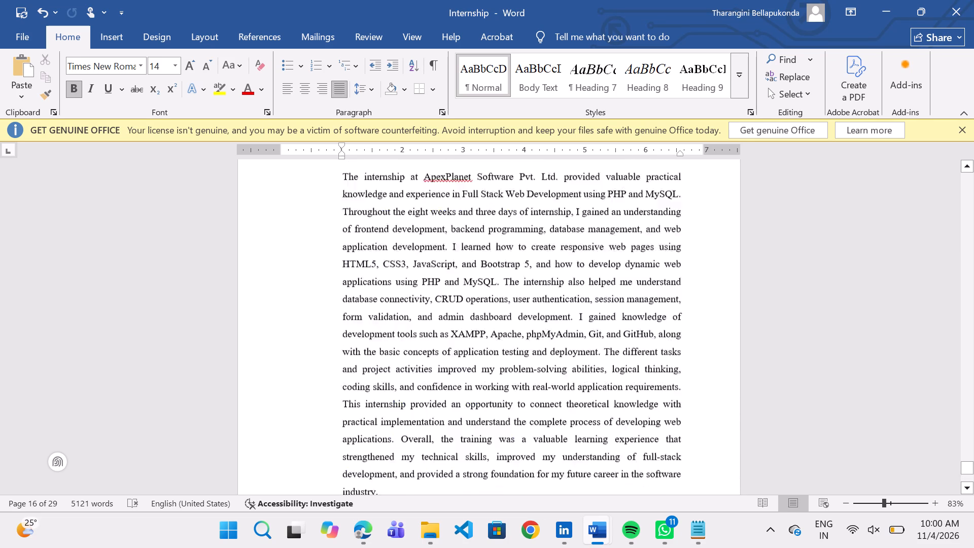
{"action": "scroll", "coordinate": [469, 371], "scroll_direction": "up", "scroll_amount": 10}
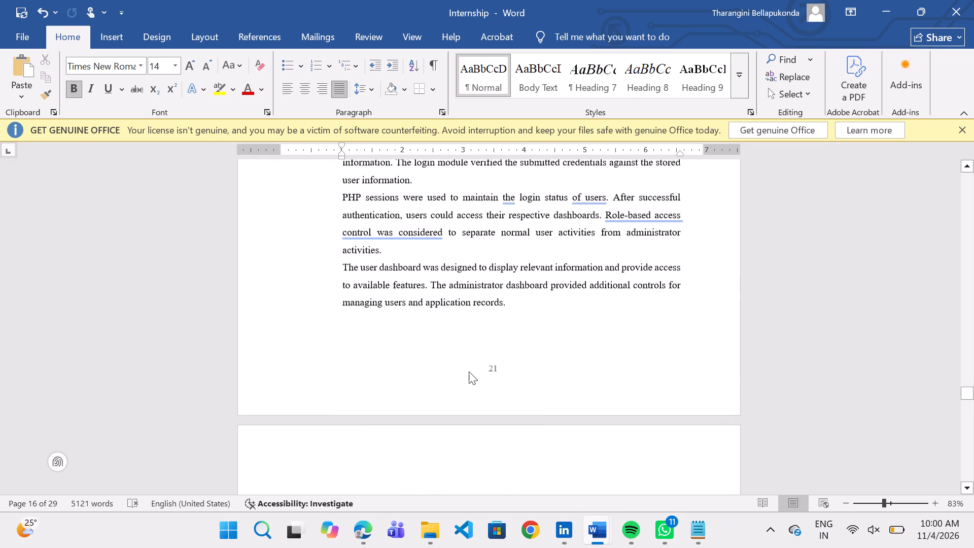
Examine the Module 5 pages on the capstone project and deployment, including their headings and page numbers.
{"action": "scroll", "coordinate": [469, 371], "scroll_direction": "down", "scroll_amount": 12}
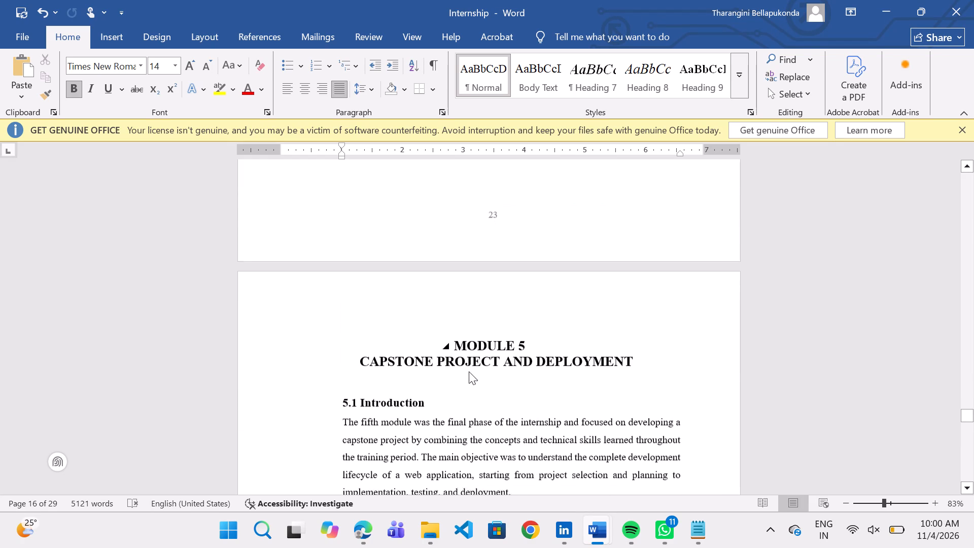
{"action": "scroll", "coordinate": [469, 371], "scroll_direction": "down", "scroll_amount": 7}
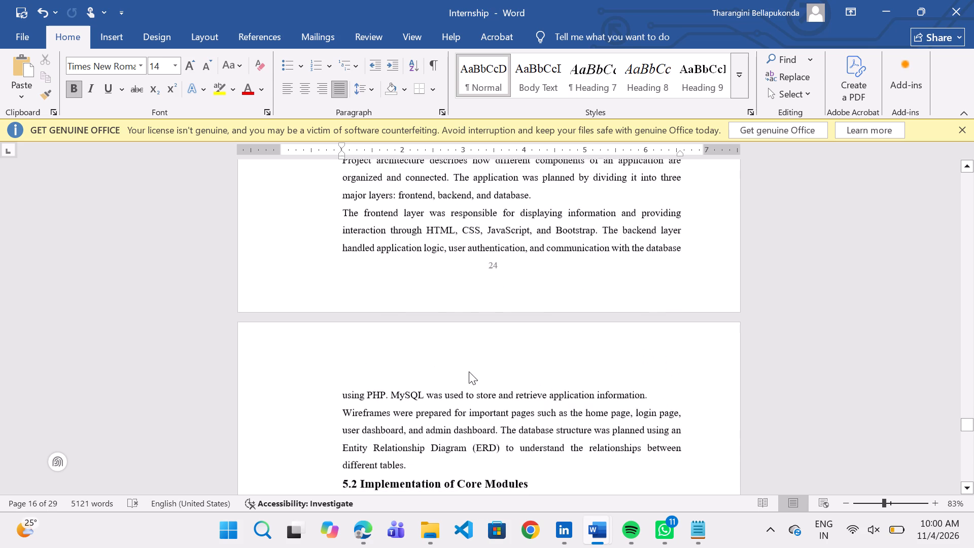
{"action": "scroll", "coordinate": [469, 371], "scroll_direction": "down", "scroll_amount": 6}
Recheck the closing pages of the report from the references back through the Conclusion to the Technologies section.
{"action": "scroll", "coordinate": [469, 371], "scroll_direction": "up", "scroll_amount": 2}
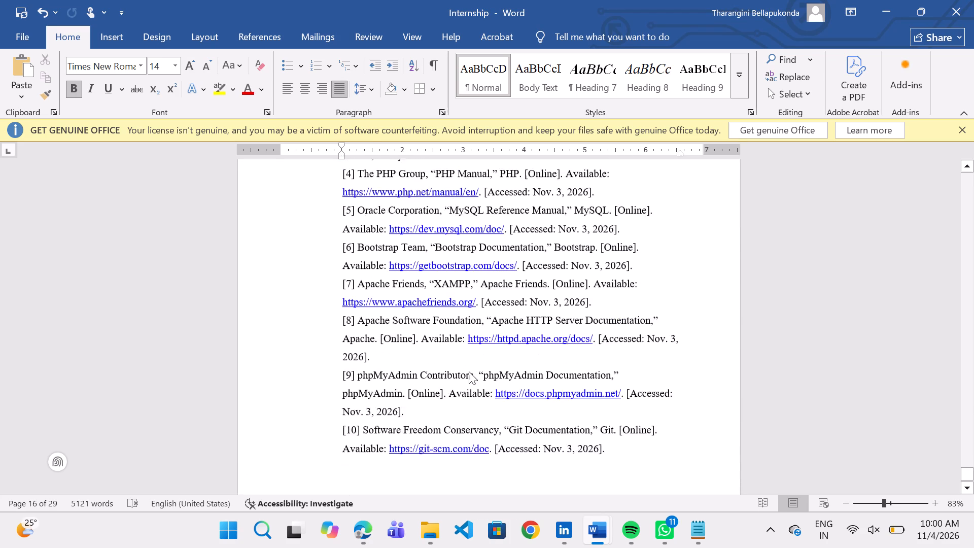
{"action": "scroll", "coordinate": [469, 371], "scroll_direction": "up", "scroll_amount": 6}
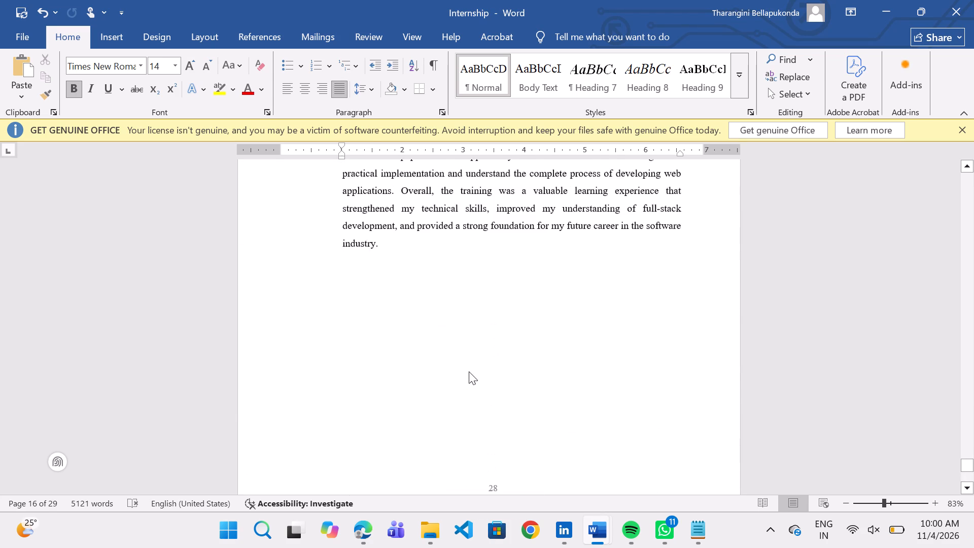
{"action": "scroll", "coordinate": [469, 371], "scroll_direction": "up", "scroll_amount": 9}
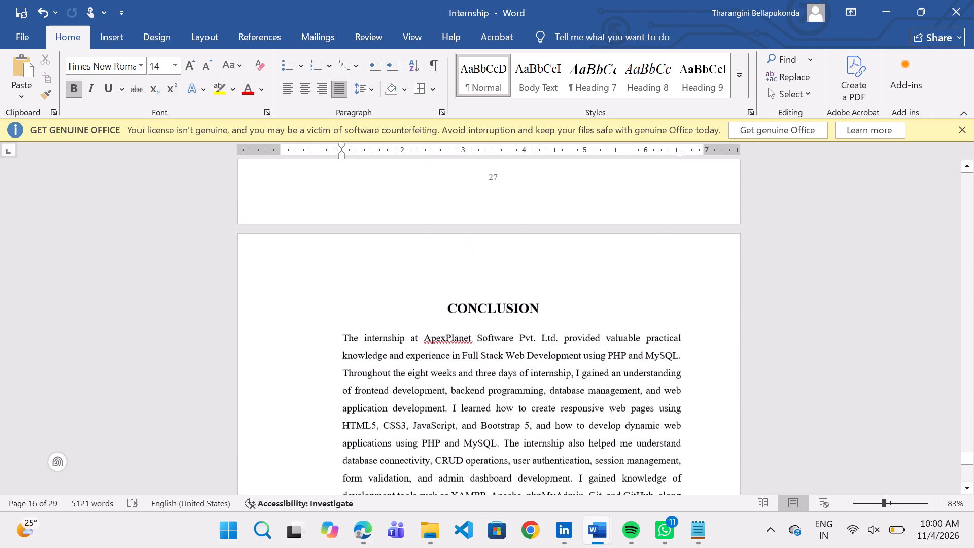
{"action": "scroll", "coordinate": [469, 371], "scroll_direction": "up", "scroll_amount": 8}
{"action": "scroll", "coordinate": [469, 371], "scroll_direction": "down", "scroll_amount": 1}
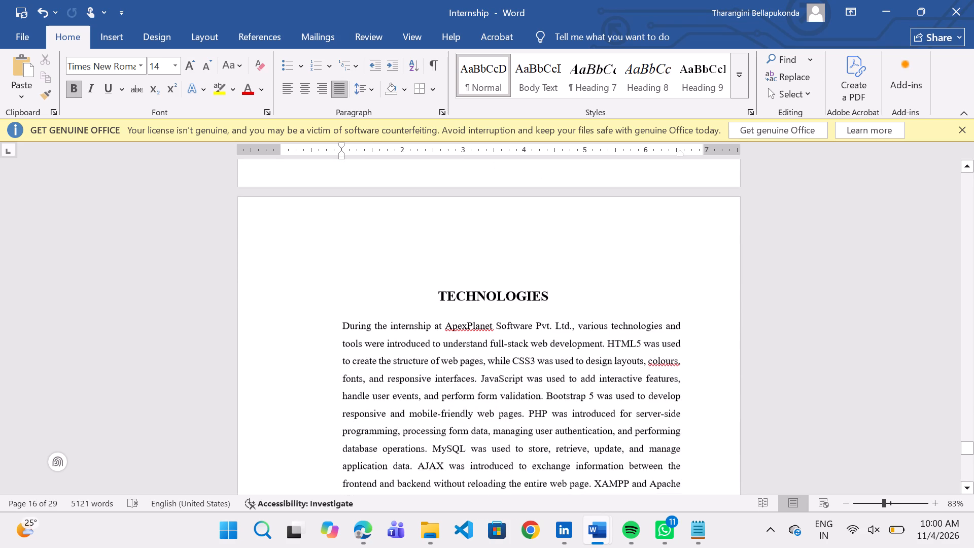
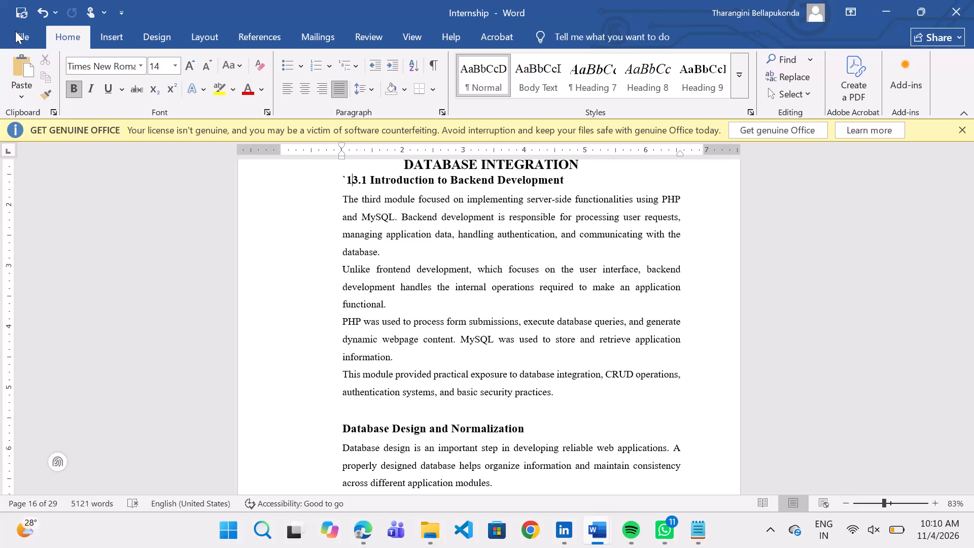
Save the Internship report document.
{"action": "left_click", "coordinate": [15, 31]}
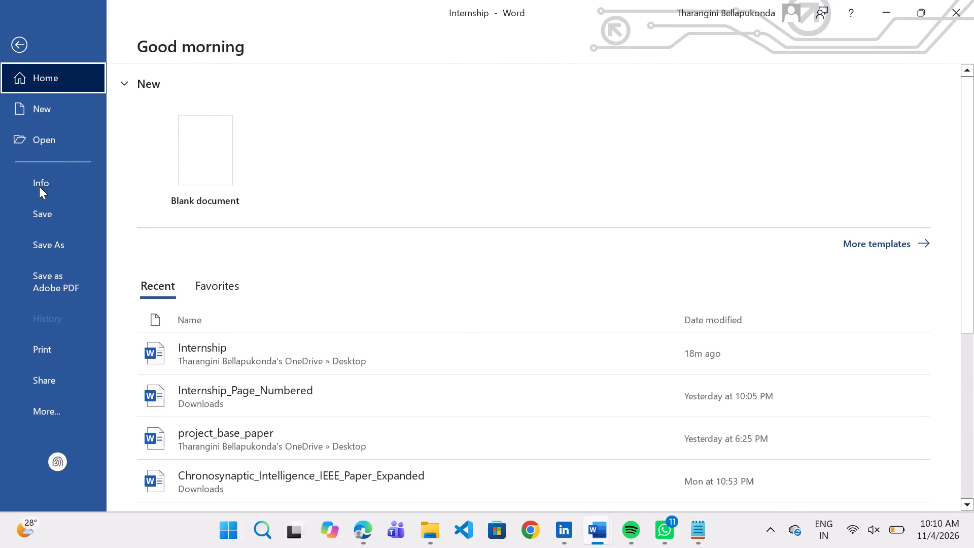
{"action": "left_click", "coordinate": [41, 204]}
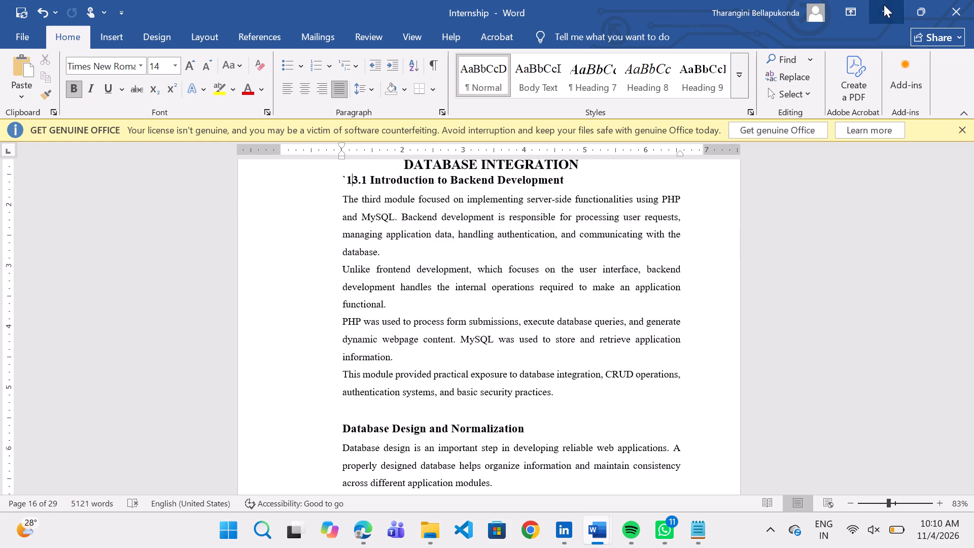
Clear the Word, Downloads and LinkedIn windows off the desktop and copy the Internship Word file there.
{"action": "left_click", "coordinate": [884, 5]}
{"action": "left_click", "coordinate": [878, 1]}
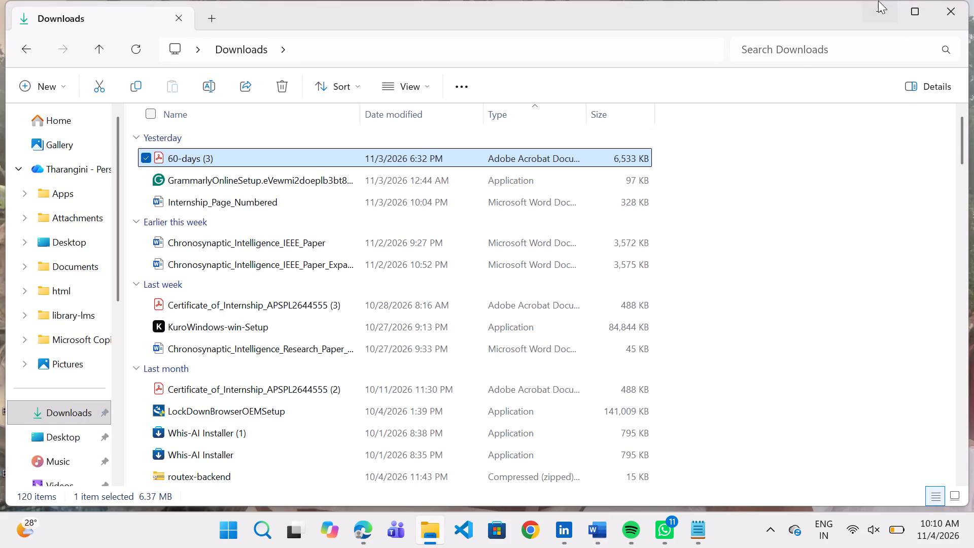
{"action": "left_click", "coordinate": [762, 28]}
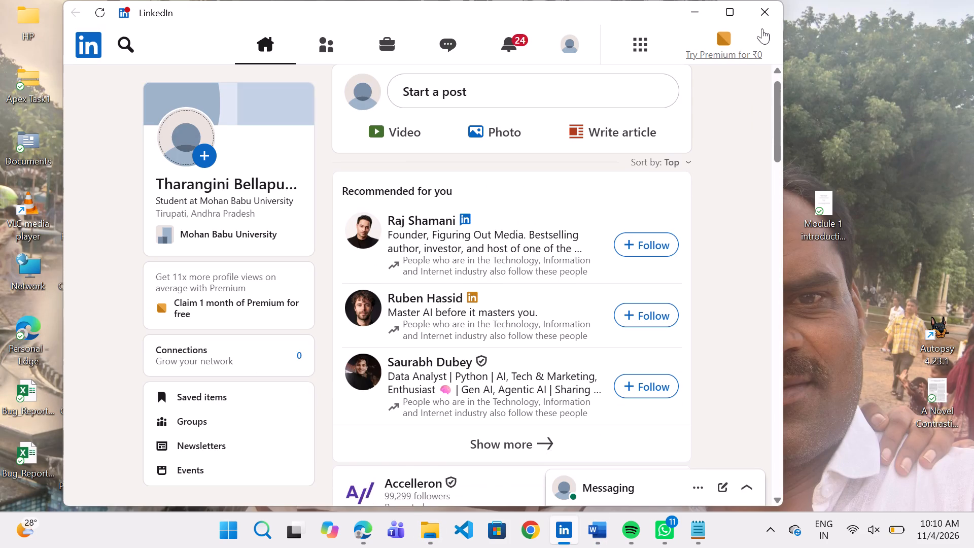
{"action": "left_click", "coordinate": [767, 7]}
{"action": "left_click", "coordinate": [595, 319]}
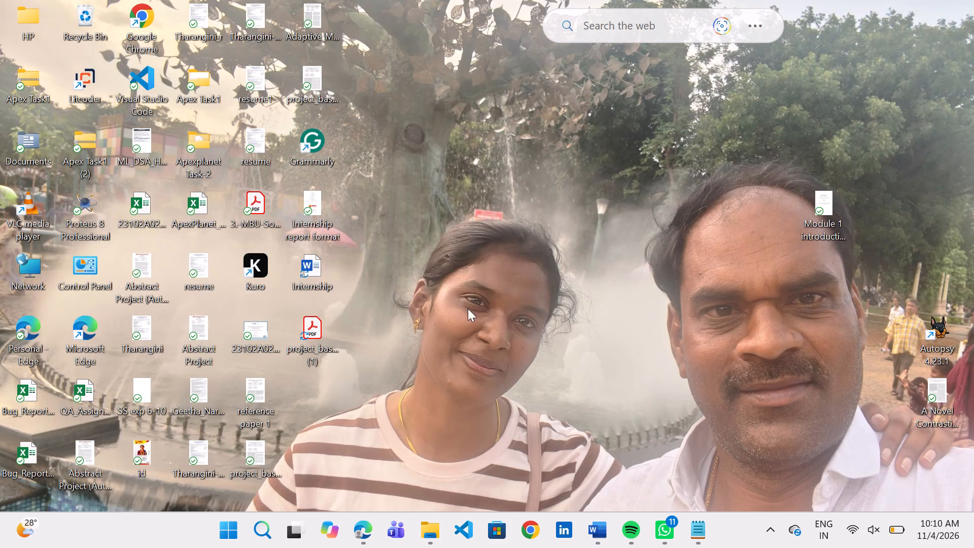
{"action": "left_click", "coordinate": [322, 288]}
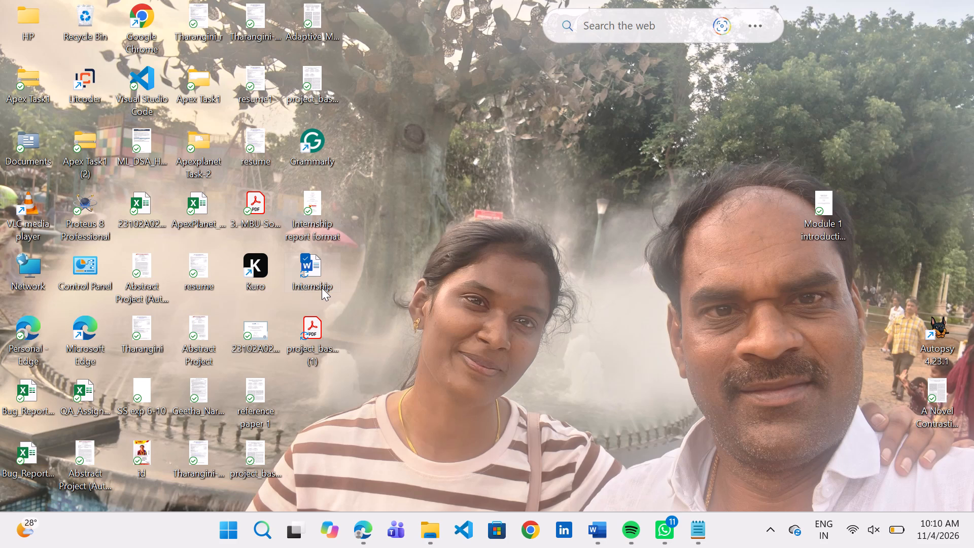
{"action": "key", "text": "ctrl+c"}
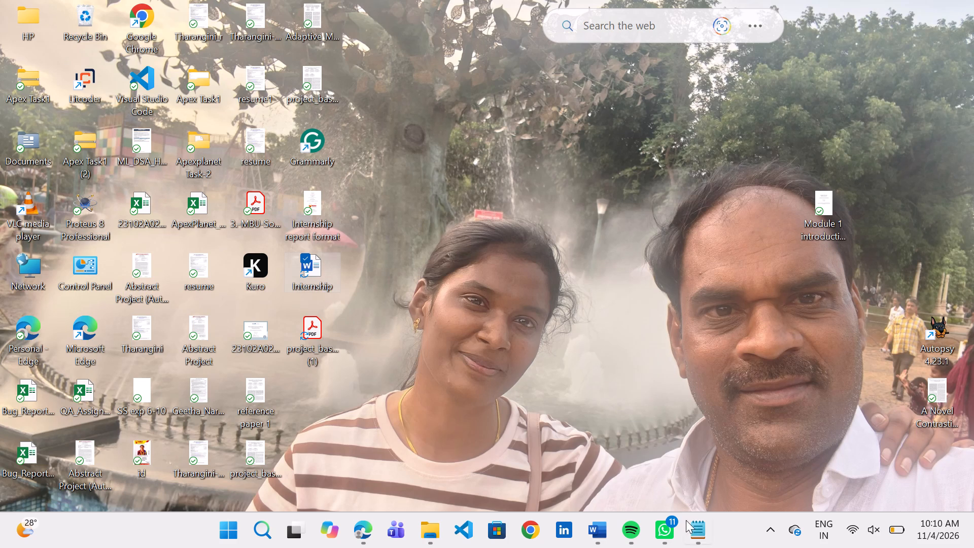
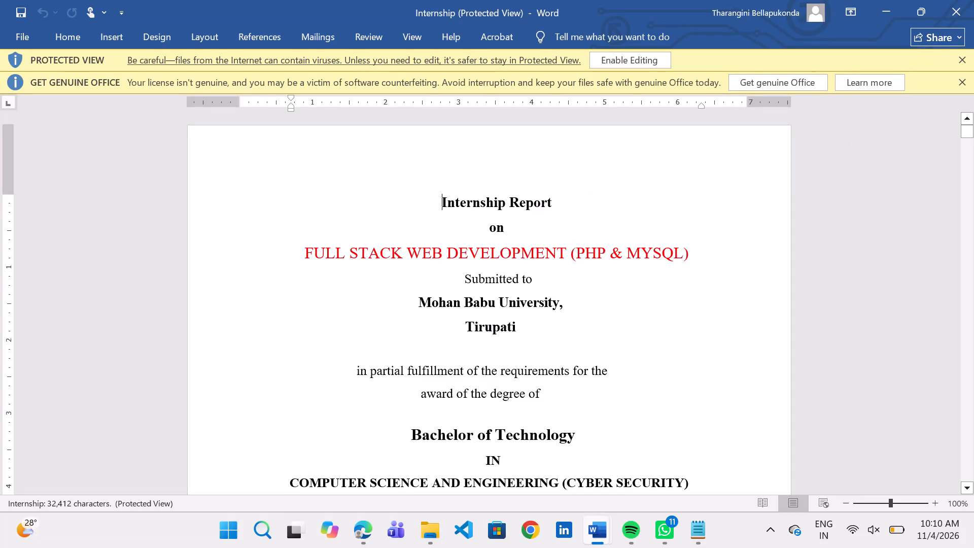
Review the protected copy of the Internship report from the cover page through the end of the table of contents, and close it.
{"action": "scroll", "coordinate": [821, 227], "scroll_direction": "down", "scroll_amount": 8}
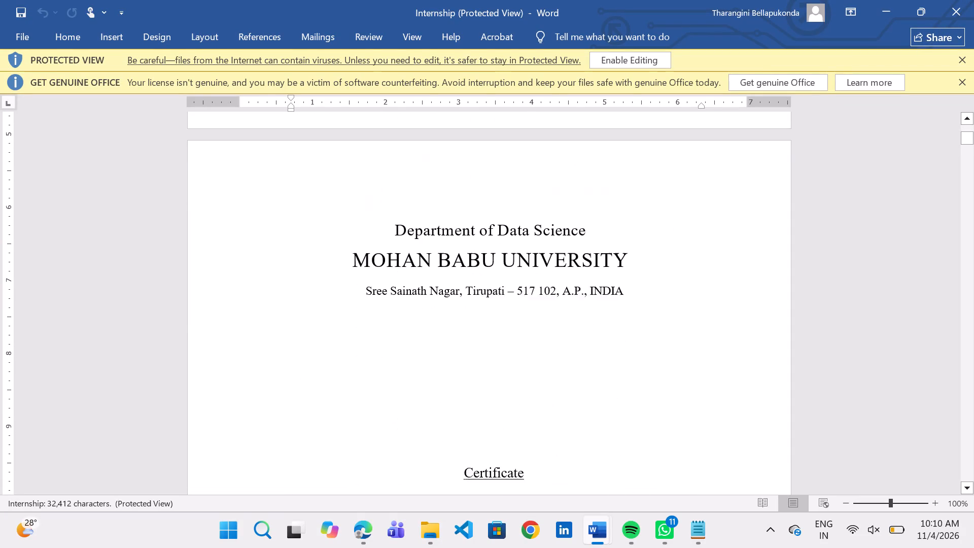
{"action": "scroll", "coordinate": [821, 227], "scroll_direction": "down", "scroll_amount": 7}
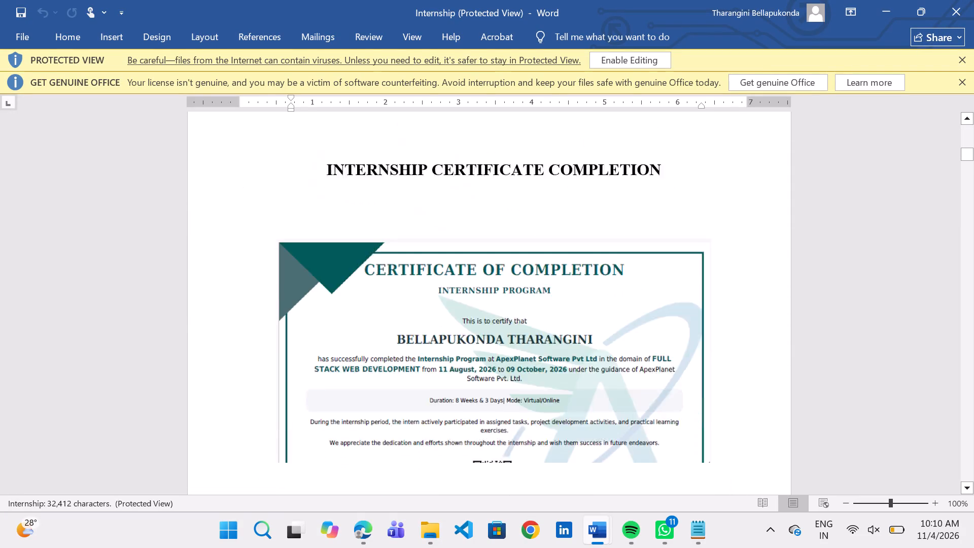
{"action": "scroll", "coordinate": [821, 227], "scroll_direction": "down", "scroll_amount": 5}
{"action": "scroll", "coordinate": [821, 227], "scroll_direction": "right", "scroll_amount": 1}
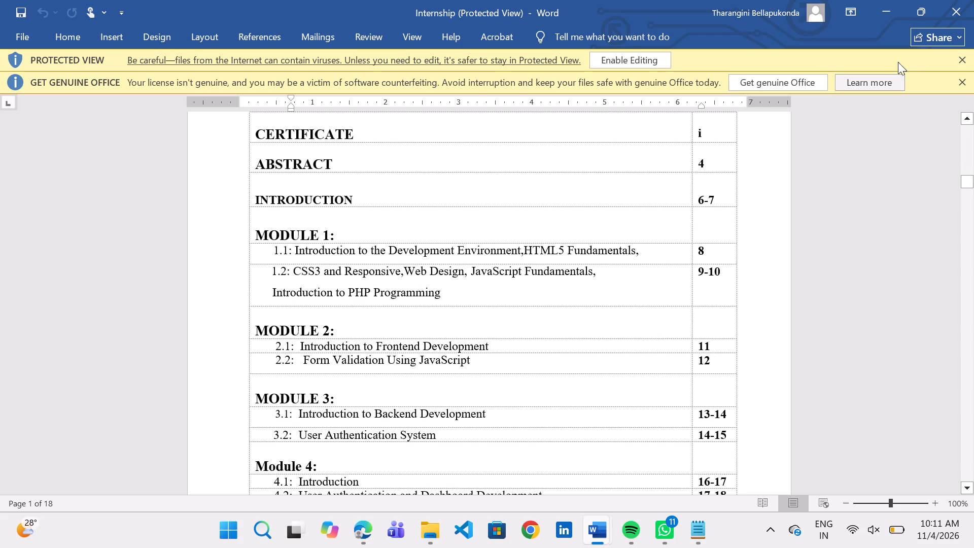
{"action": "scroll", "coordinate": [816, 201], "scroll_direction": "down", "scroll_amount": 7}
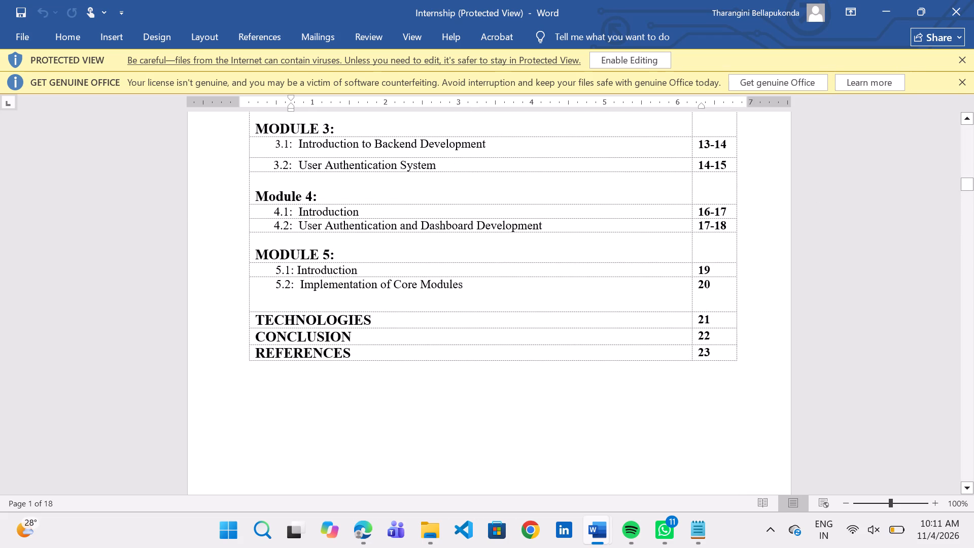
{"action": "left_click", "coordinate": [970, 8]}
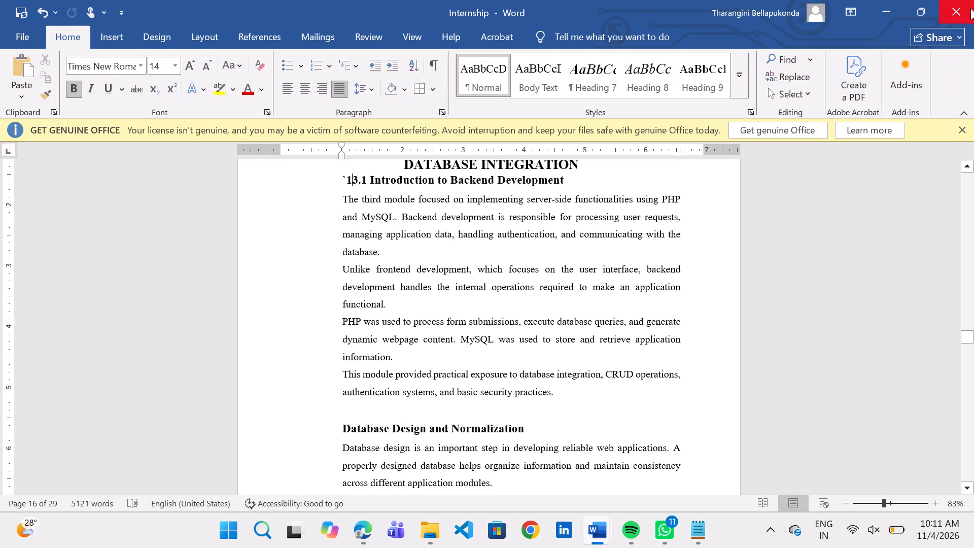
Skim the editable Internship report from Module 3 down to the references and back up to the start of Module 4.
{"action": "scroll", "coordinate": [622, 331], "scroll_direction": "down", "scroll_amount": 14}
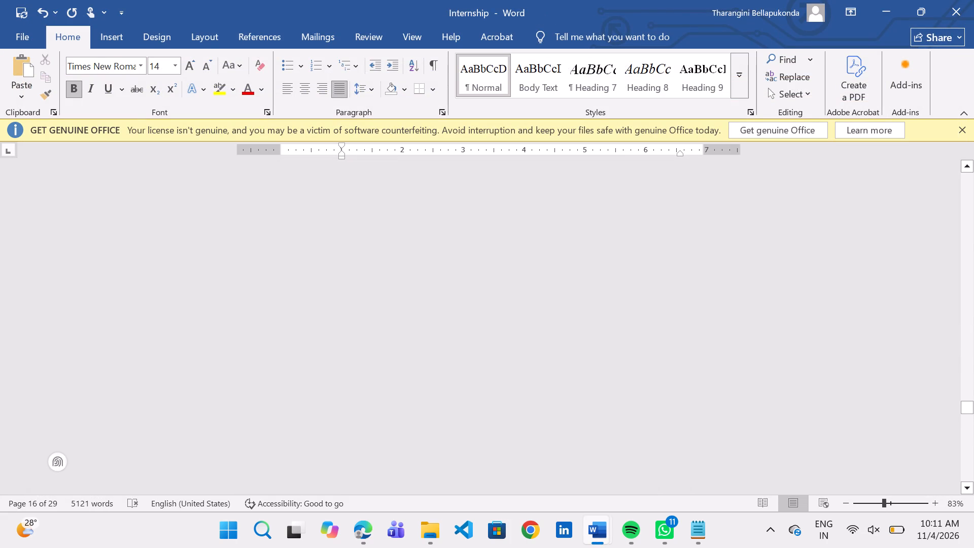
{"action": "scroll", "coordinate": [622, 331], "scroll_direction": "down", "scroll_amount": 6}
{"action": "scroll", "coordinate": [622, 331], "scroll_direction": "up", "scroll_amount": 6}
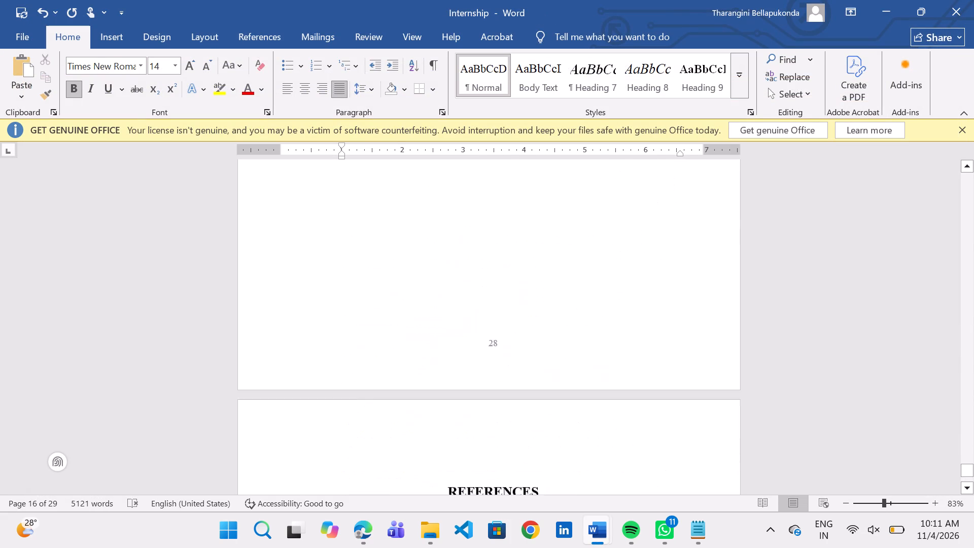
{"action": "scroll", "coordinate": [622, 331], "scroll_direction": "down", "scroll_amount": 3}
{"action": "scroll", "coordinate": [622, 331], "scroll_direction": "up", "scroll_amount": 12}
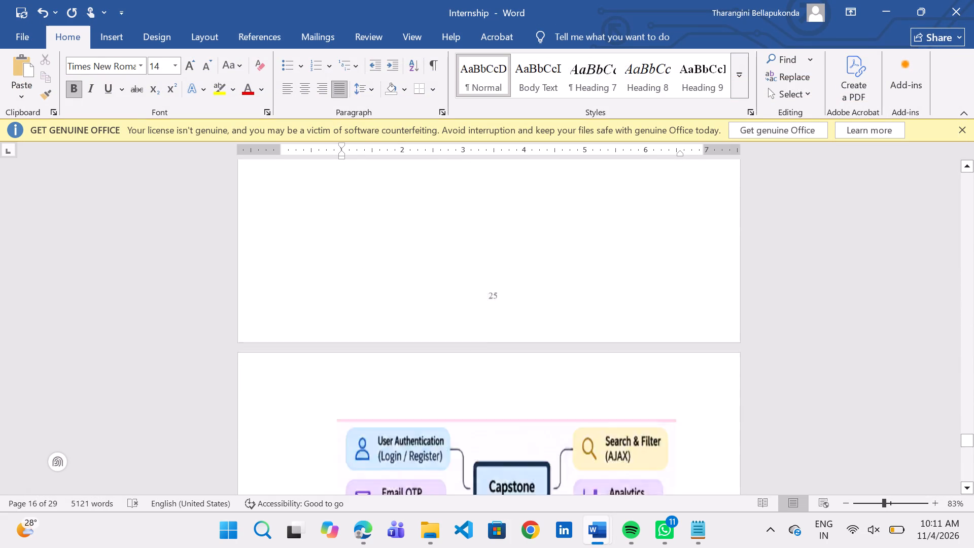
{"action": "scroll", "coordinate": [622, 331], "scroll_direction": "up", "scroll_amount": 8}
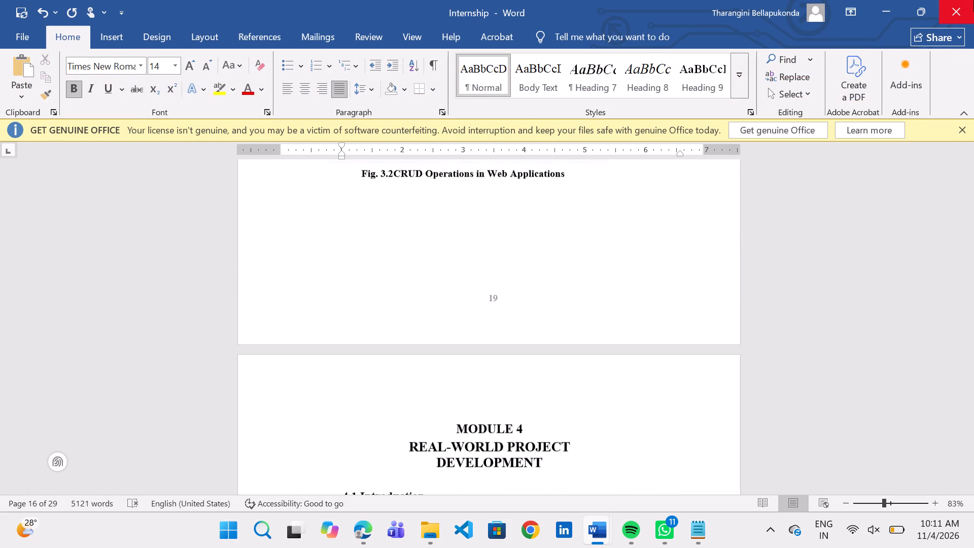